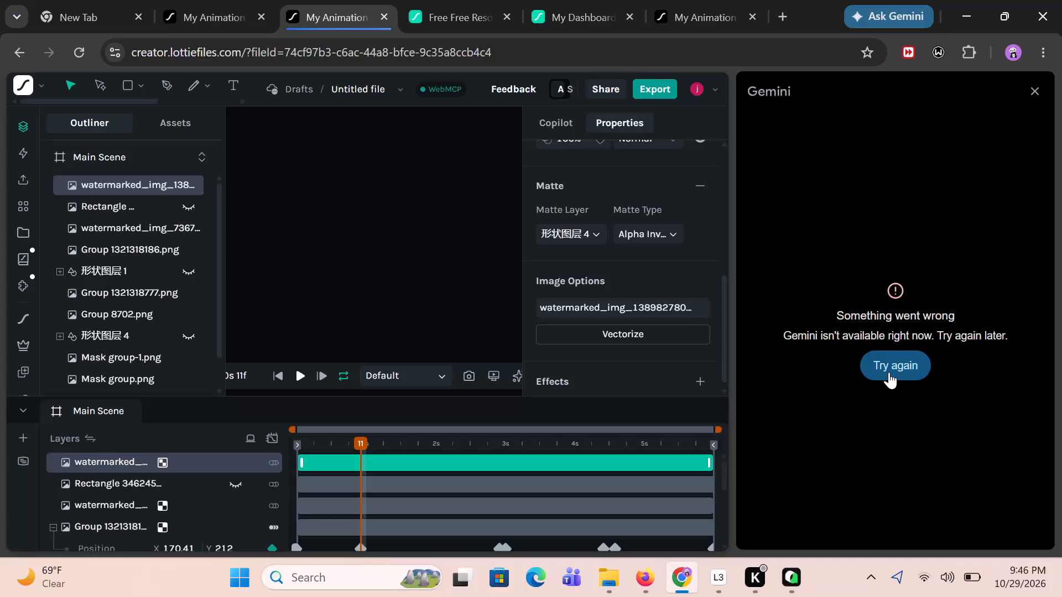
{"action": "left_click", "coordinate": [889, 374]}
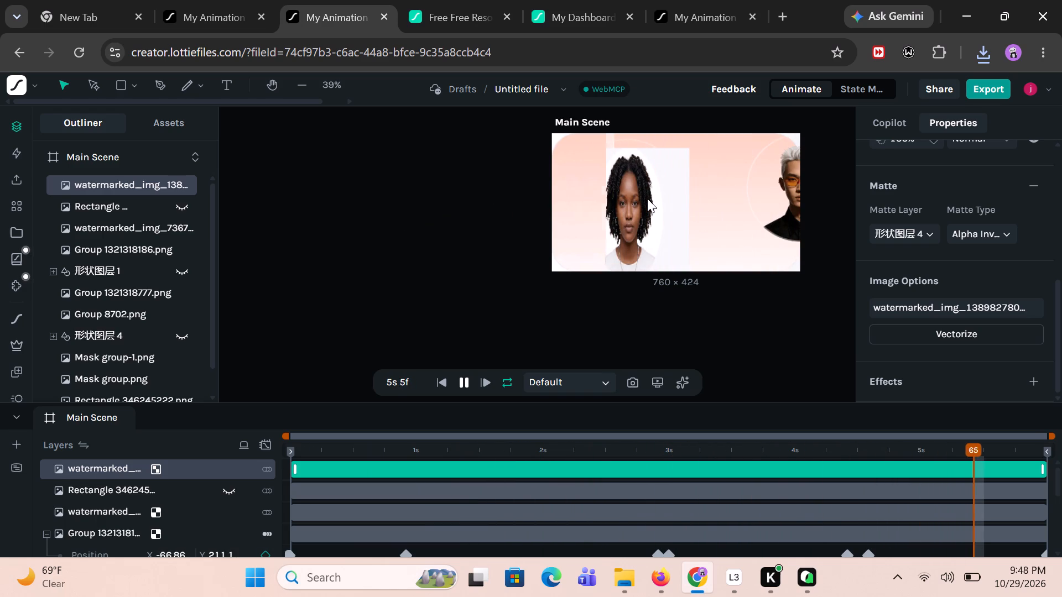
{"action": "left_click_drag", "start_coordinate": [647, 198], "coordinate": [669, 215]}
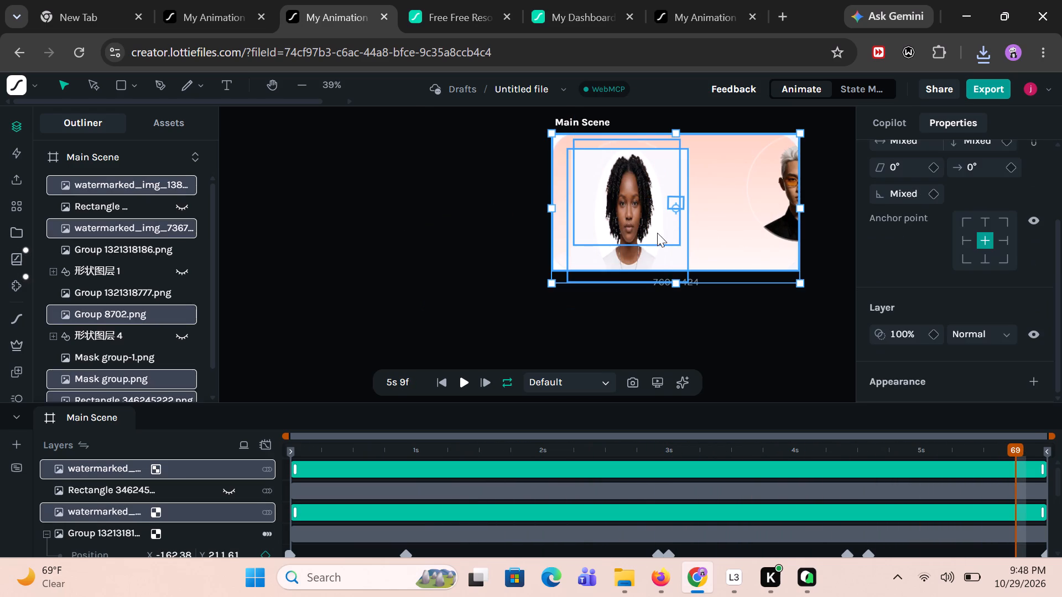
{"action": "left_click", "coordinate": [624, 256]}
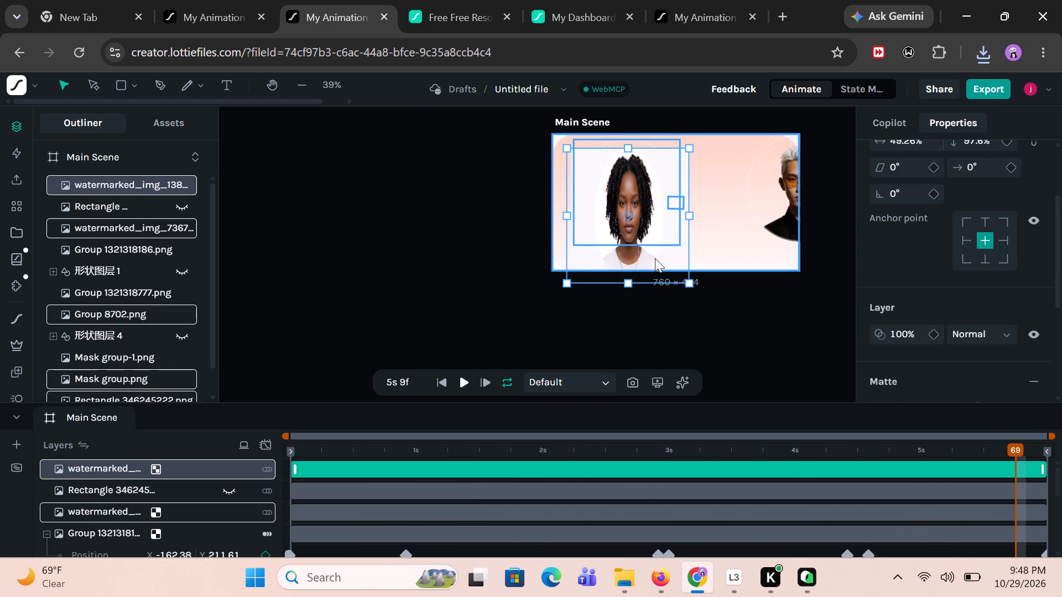
{"action": "left_click_drag", "start_coordinate": [600, 262], "coordinate": [386, 315]}
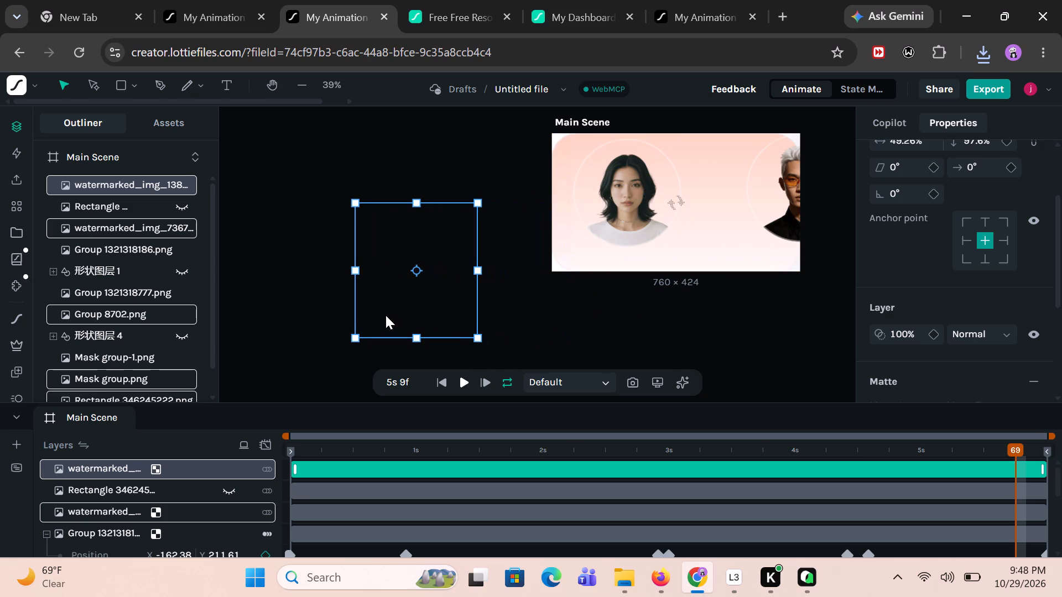
{"action": "left_click_drag", "start_coordinate": [386, 315], "coordinate": [367, 294]}
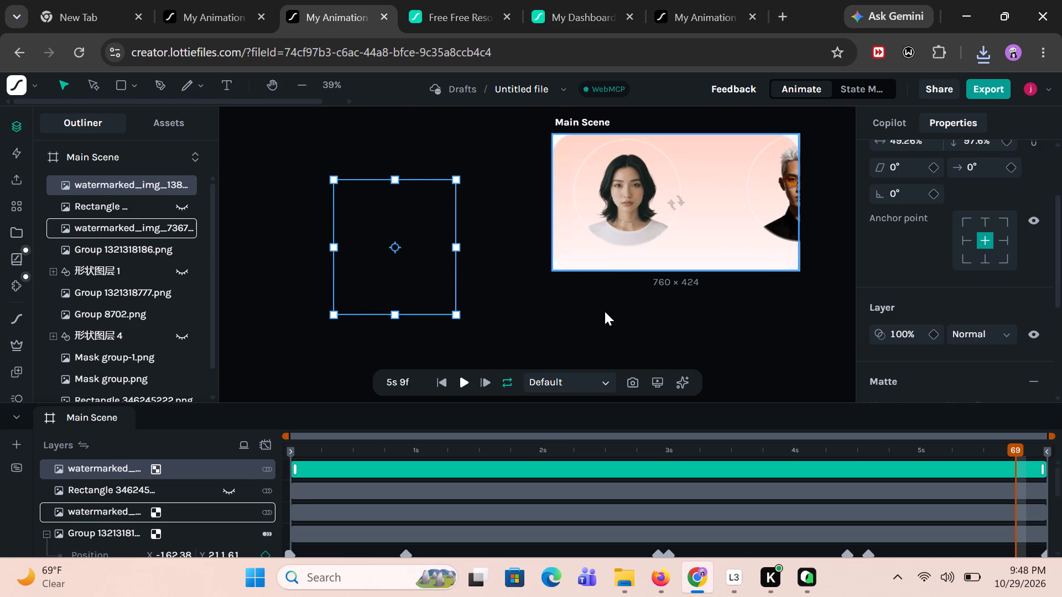
{"action": "left_click", "coordinate": [653, 333]}
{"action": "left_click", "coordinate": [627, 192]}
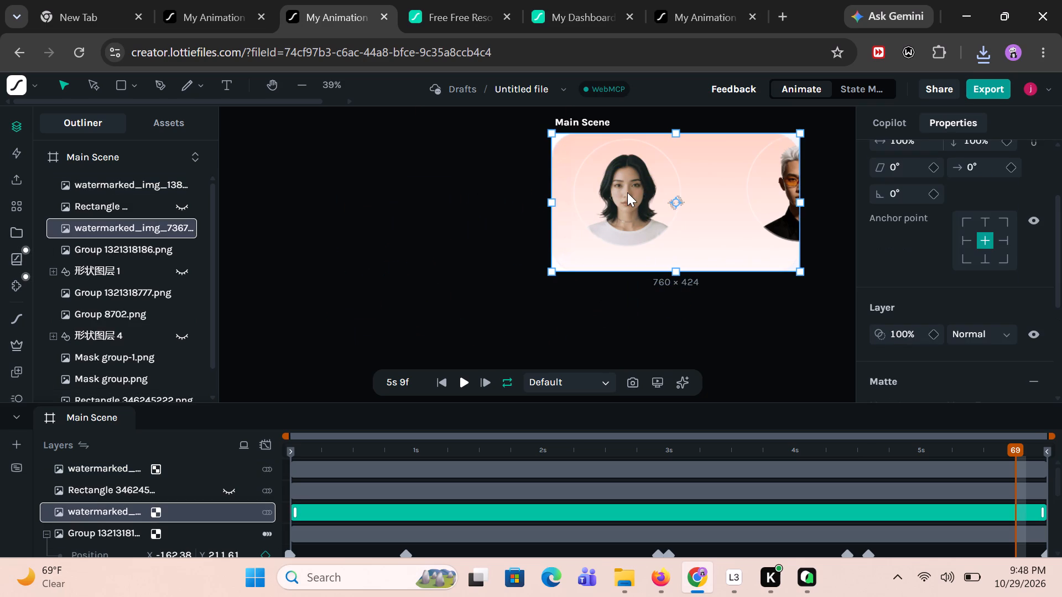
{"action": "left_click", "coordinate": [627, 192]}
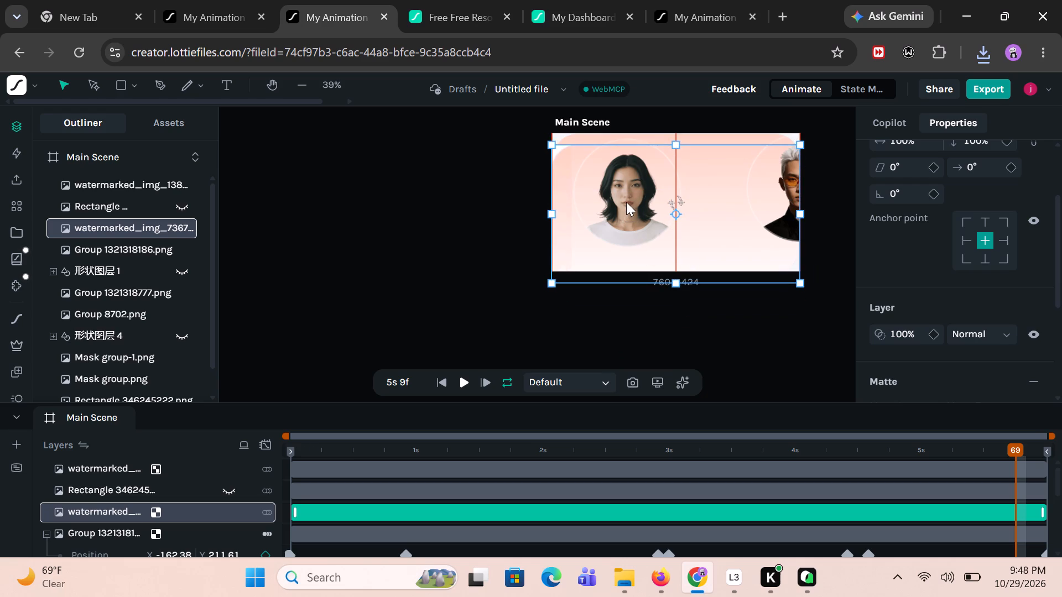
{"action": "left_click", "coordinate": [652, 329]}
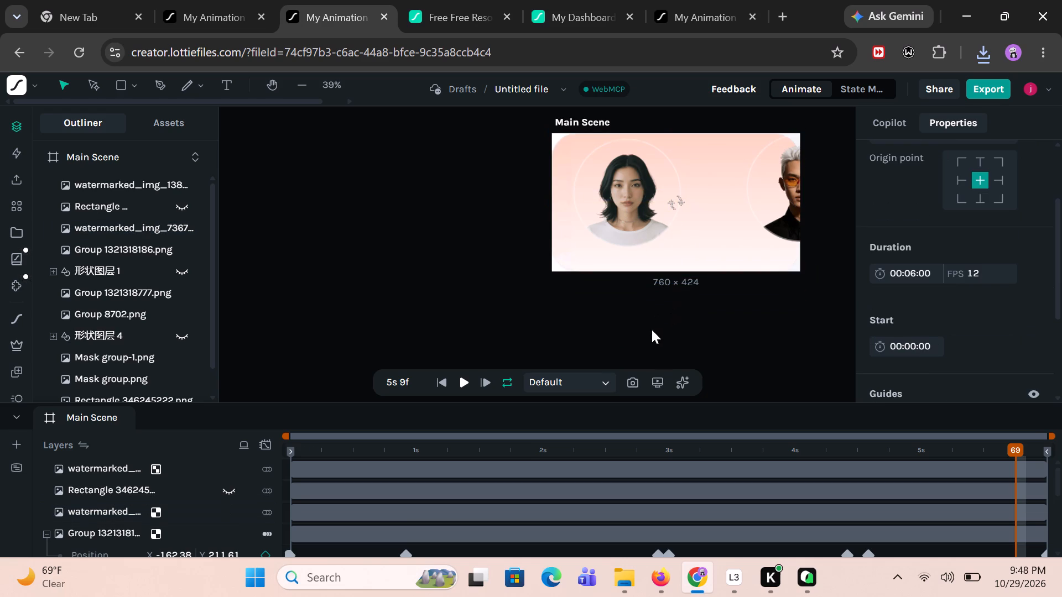
Open the Adobe Express resize-image tool in a new browser tab.
{"action": "left_click", "coordinate": [637, 211]}
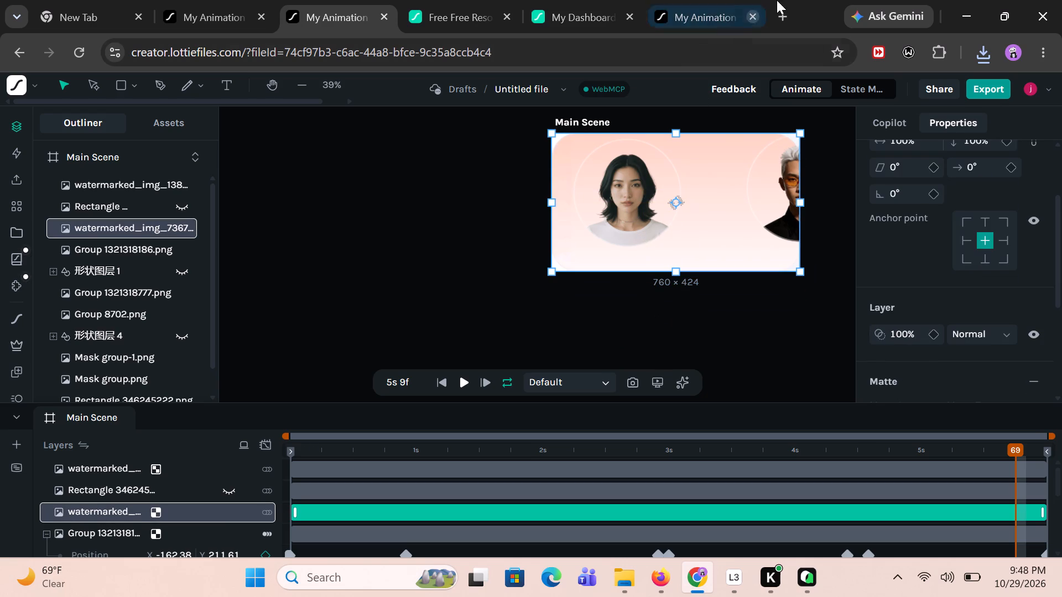
{"action": "left_click", "coordinate": [783, 14]}
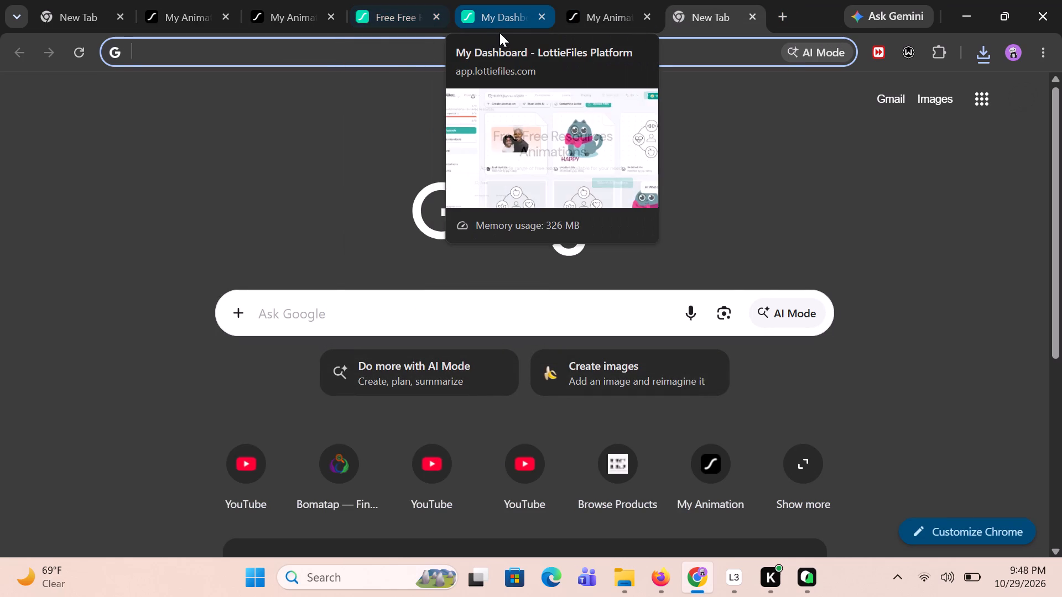
{"action": "left_click", "coordinate": [777, 18]}
{"action": "key", "text": "a"}
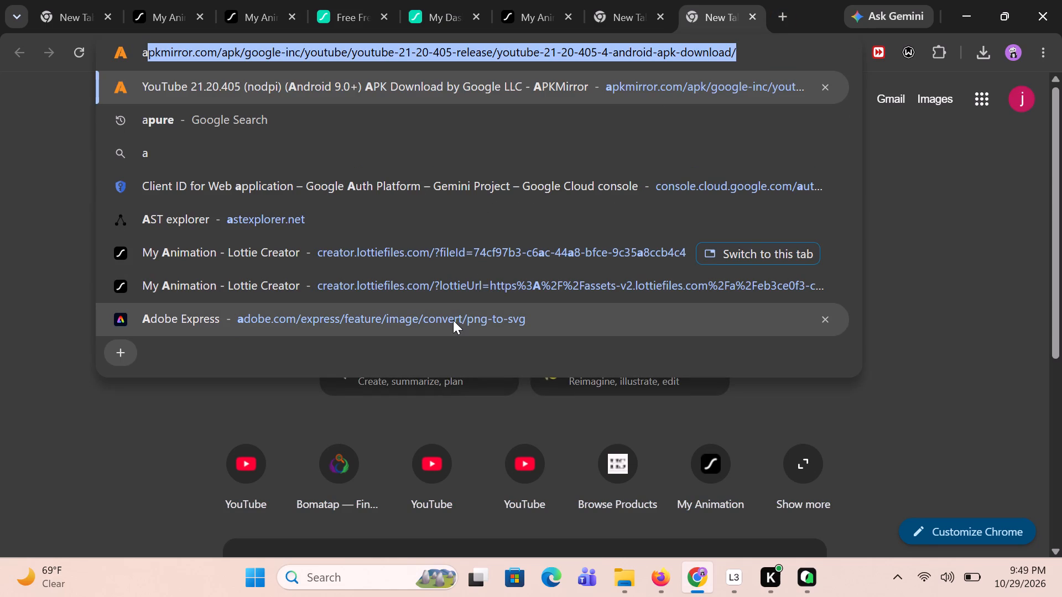
{"action": "type", "text": "do"}
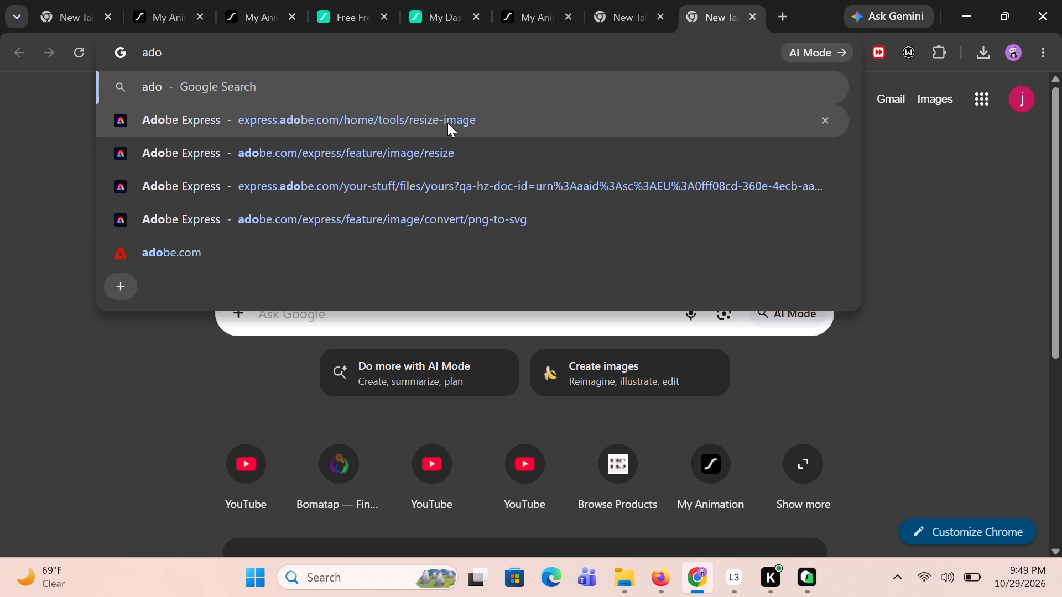
{"action": "left_click", "coordinate": [447, 123]}
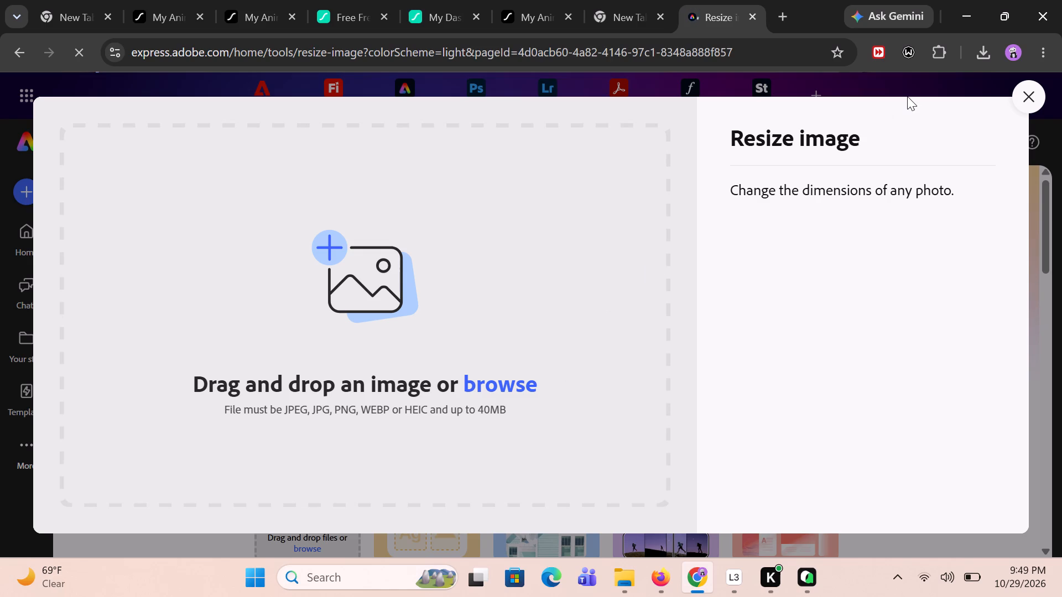
Dismiss the resize-image dialog and open the second resize project, the curly-haired woman's cut-out portrait, from the saved files in Your stuff.
{"action": "left_click", "coordinate": [1027, 95]}
{"action": "scroll", "coordinate": [789, 283], "scroll_direction": "down", "scroll_amount": 1}
{"action": "scroll", "coordinate": [789, 283], "scroll_direction": "up", "scroll_amount": 2}
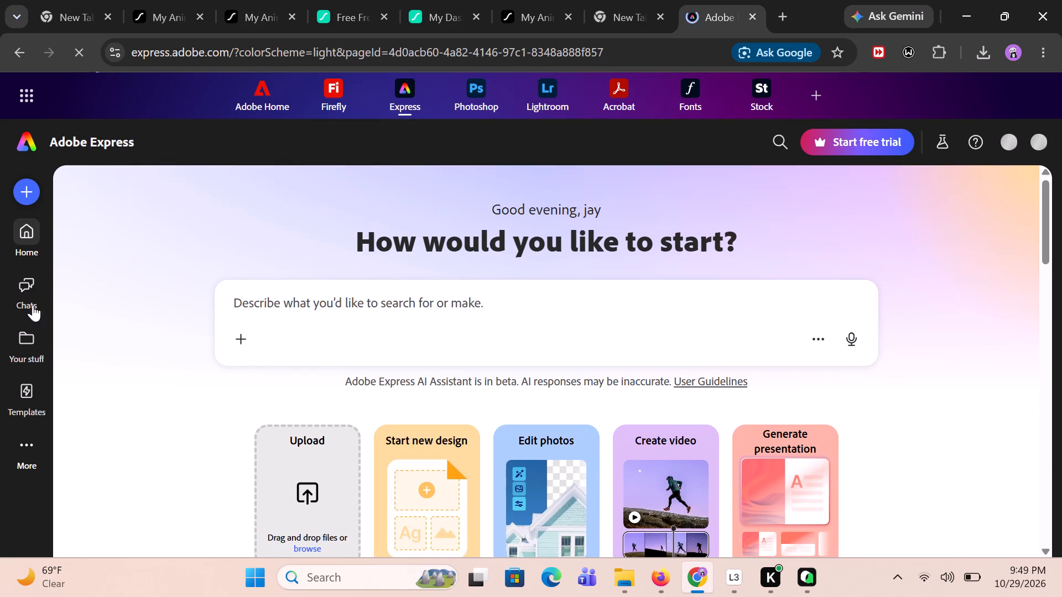
{"action": "left_click", "coordinate": [18, 343]}
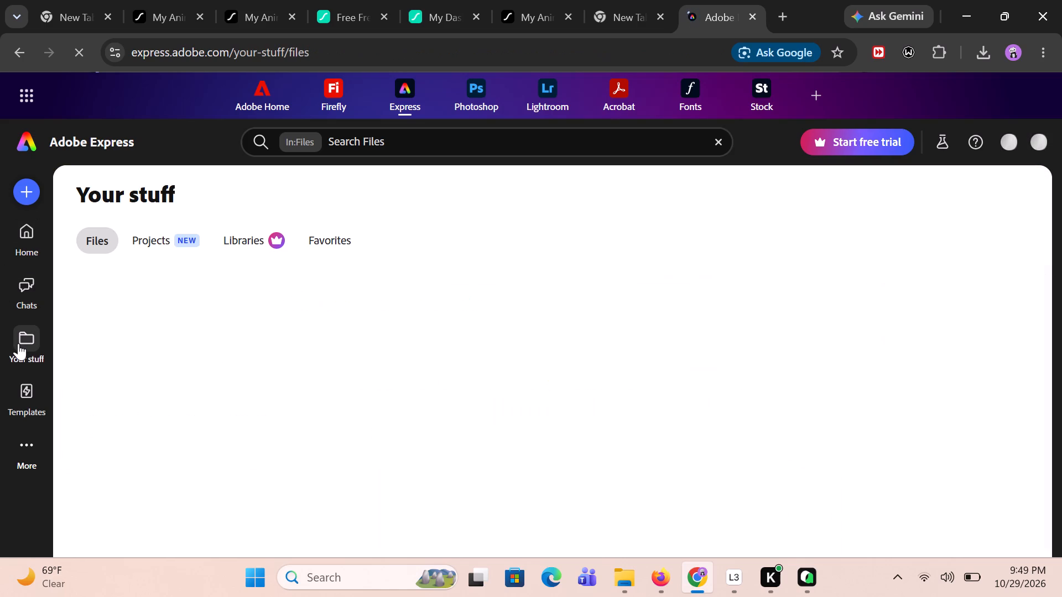
{"action": "scroll", "coordinate": [270, 464], "scroll_direction": "down", "scroll_amount": 2}
{"action": "scroll", "coordinate": [407, 422], "scroll_direction": "down", "scroll_amount": 1}
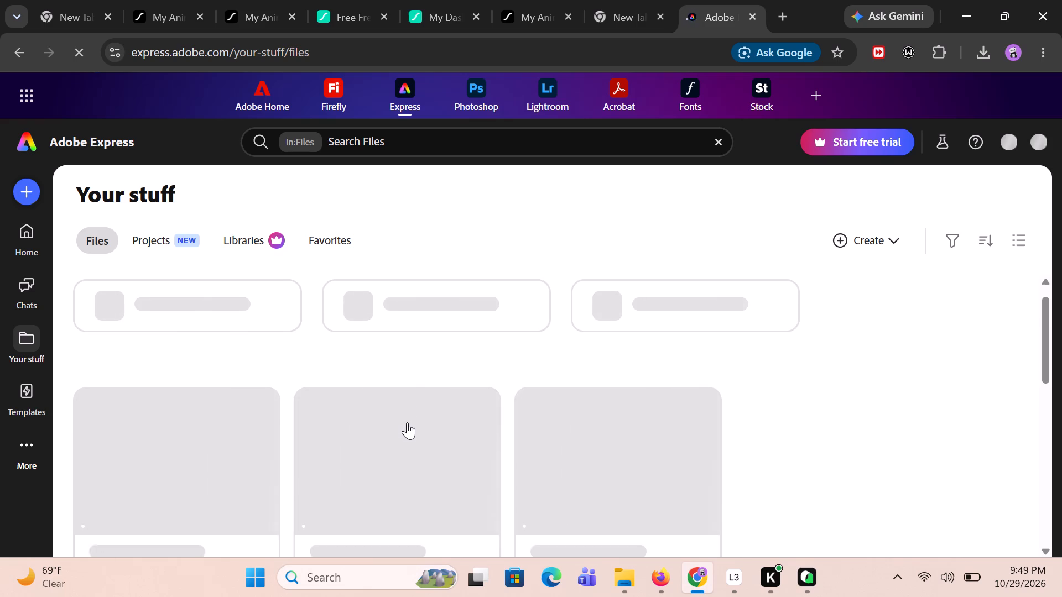
{"action": "scroll", "coordinate": [407, 422], "scroll_direction": "down", "scroll_amount": 2}
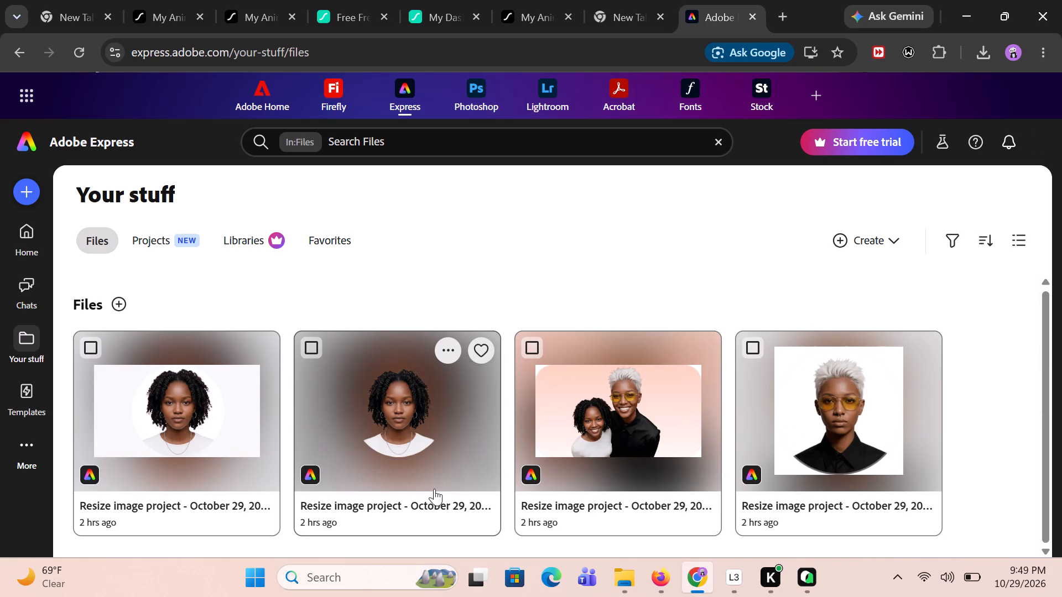
{"action": "left_click", "coordinate": [403, 405]}
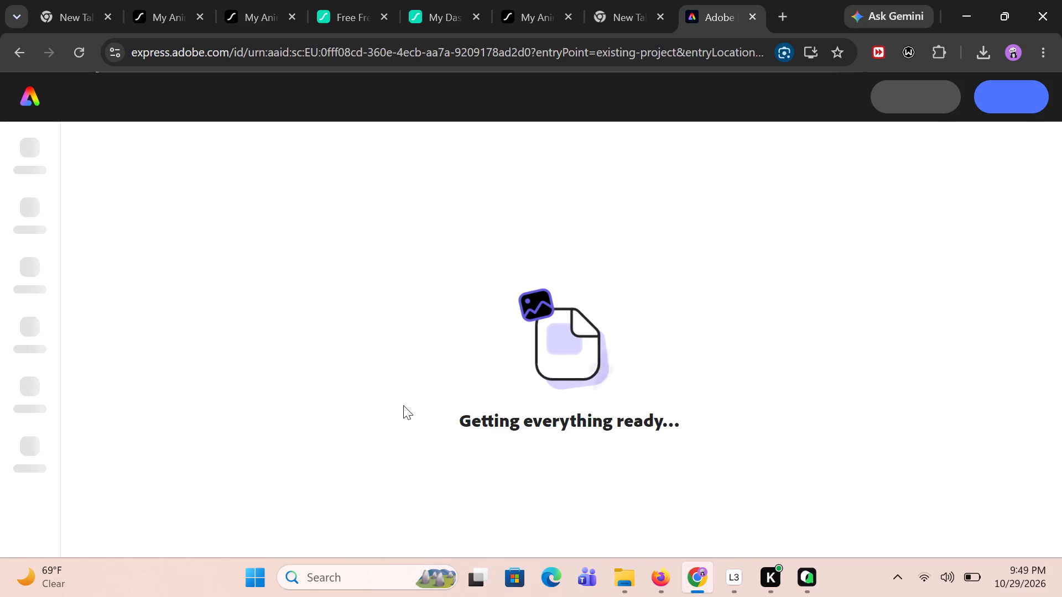
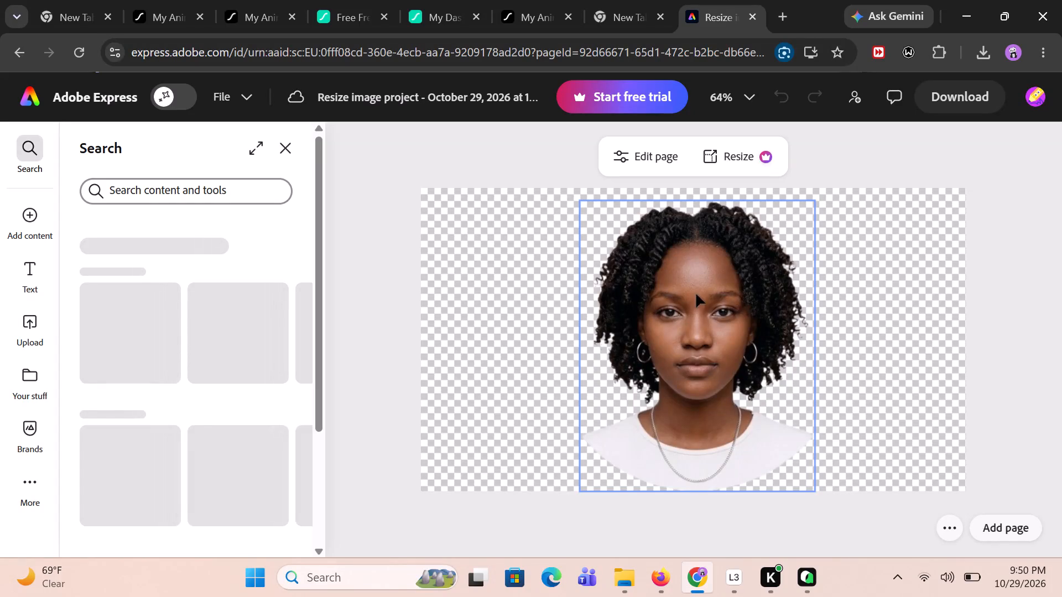
Download the curly-haired woman's cut-out portrait as a transparent PNG at the free size setting of 1, 1,024 x 571 px.
{"action": "left_click", "coordinate": [948, 91]}
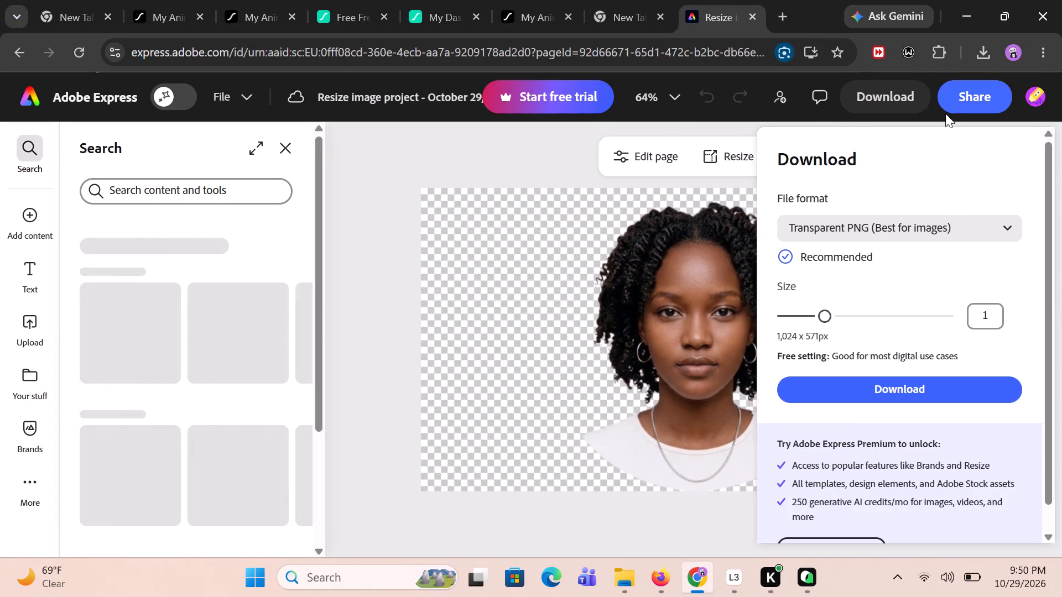
{"action": "scroll", "coordinate": [907, 328], "scroll_direction": "down", "scroll_amount": 2}
{"action": "scroll", "coordinate": [907, 328], "scroll_direction": "up", "scroll_amount": 1}
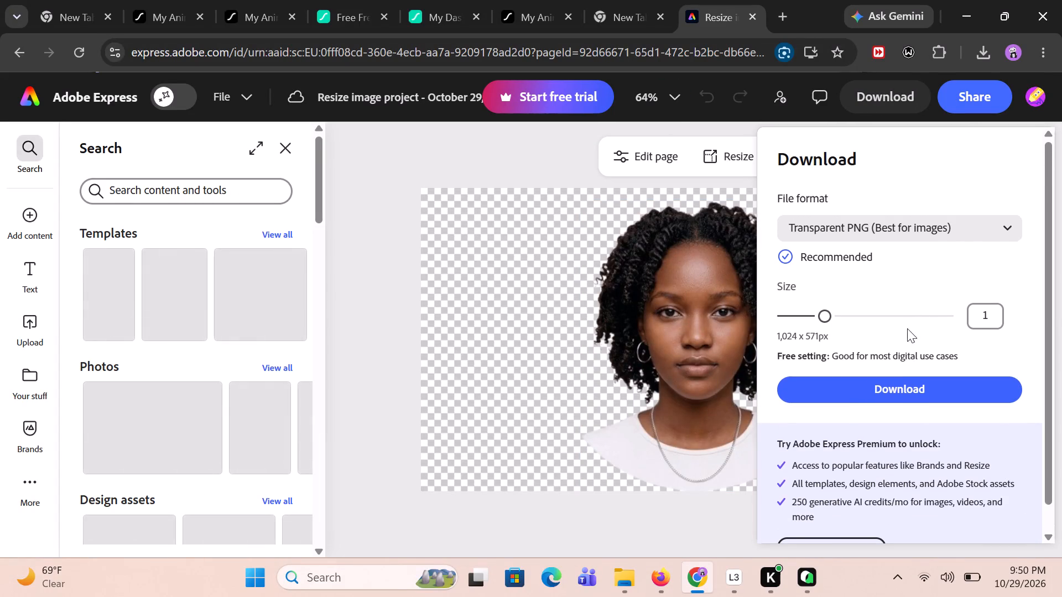
{"action": "scroll", "coordinate": [886, 356], "scroll_direction": "down", "scroll_amount": 1}
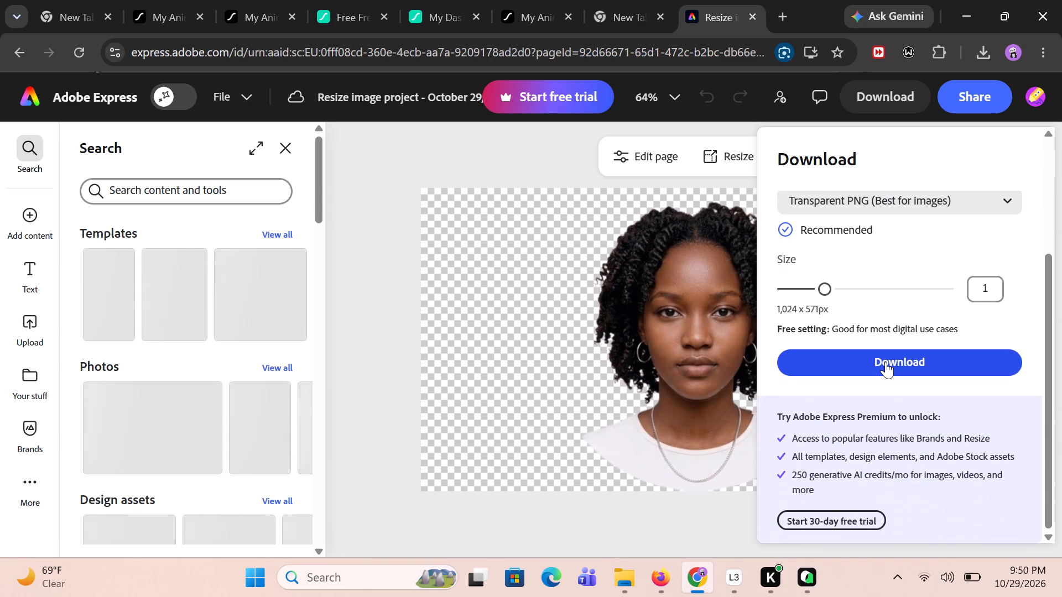
{"action": "left_click", "coordinate": [820, 285]}
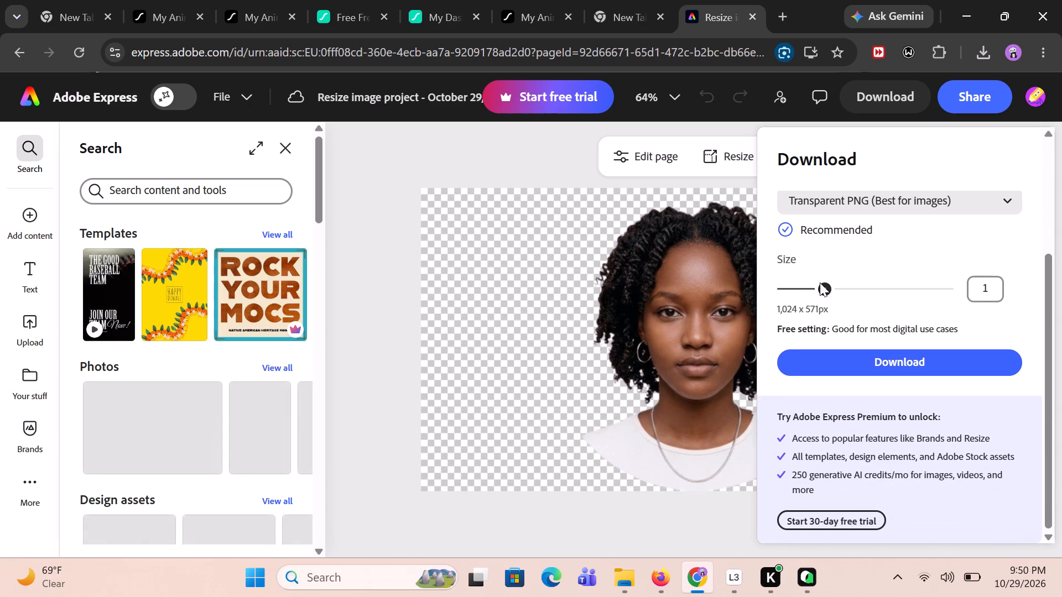
{"action": "left_click_drag", "start_coordinate": [830, 282], "coordinate": [836, 288]}
{"action": "left_click_drag", "start_coordinate": [836, 288], "coordinate": [828, 288]}
{"action": "left_click_drag", "start_coordinate": [828, 288], "coordinate": [941, 281]}
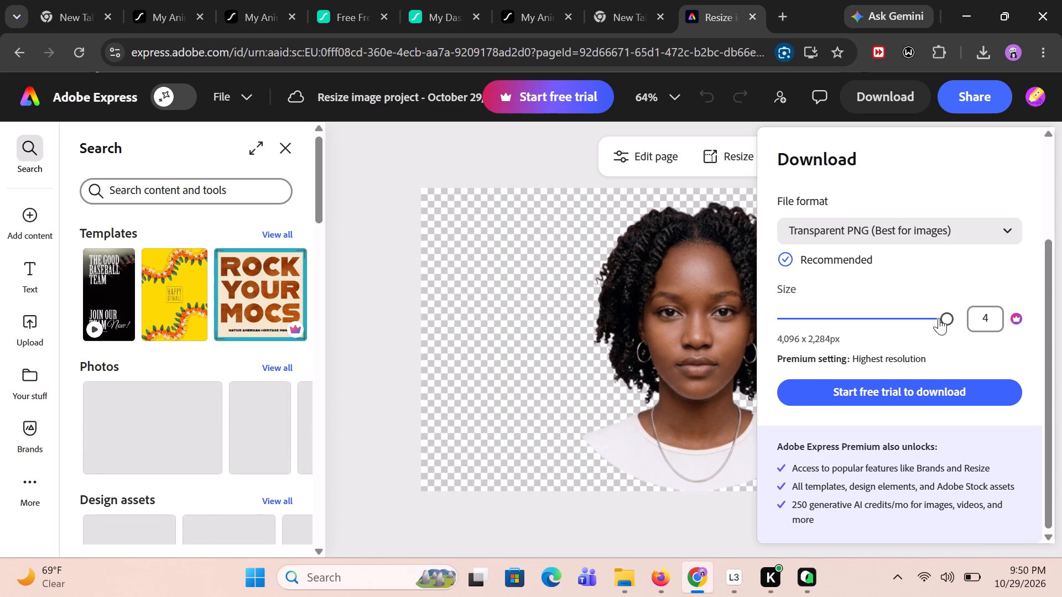
{"action": "left_click_drag", "start_coordinate": [939, 318], "coordinate": [688, 328]}
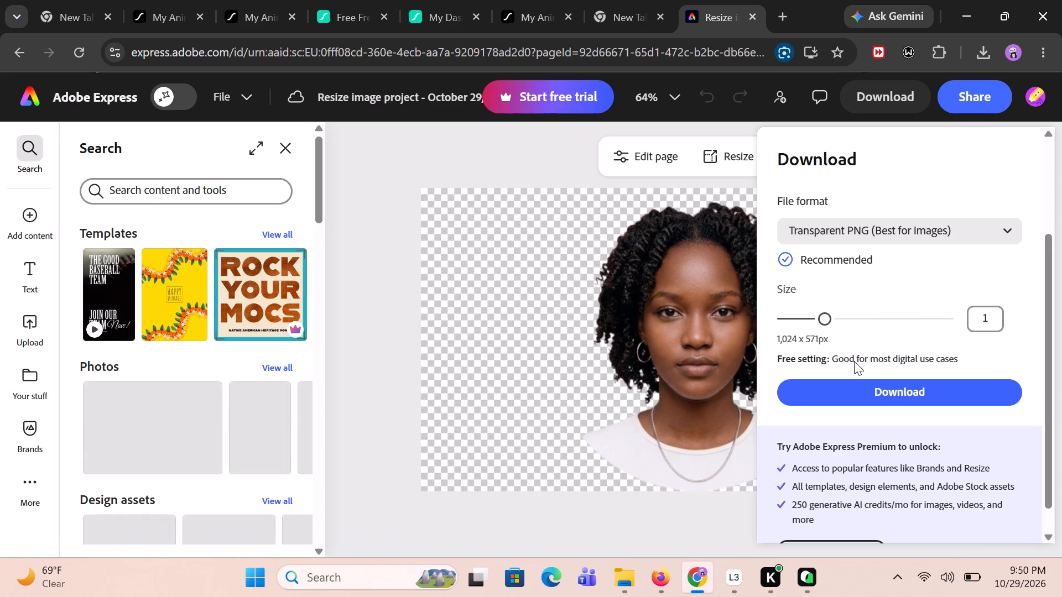
{"action": "left_click", "coordinate": [858, 394]}
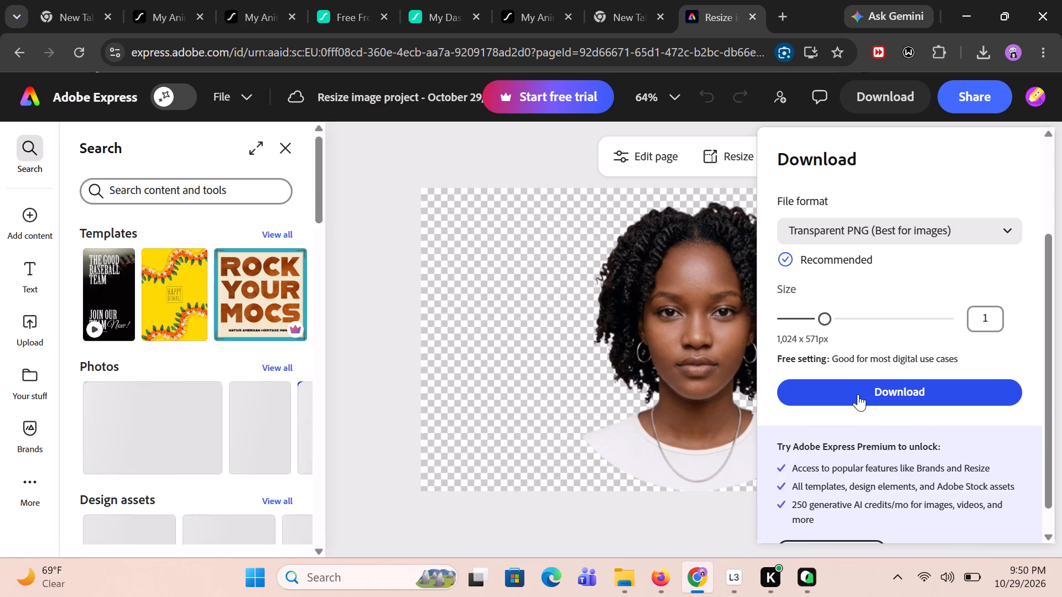
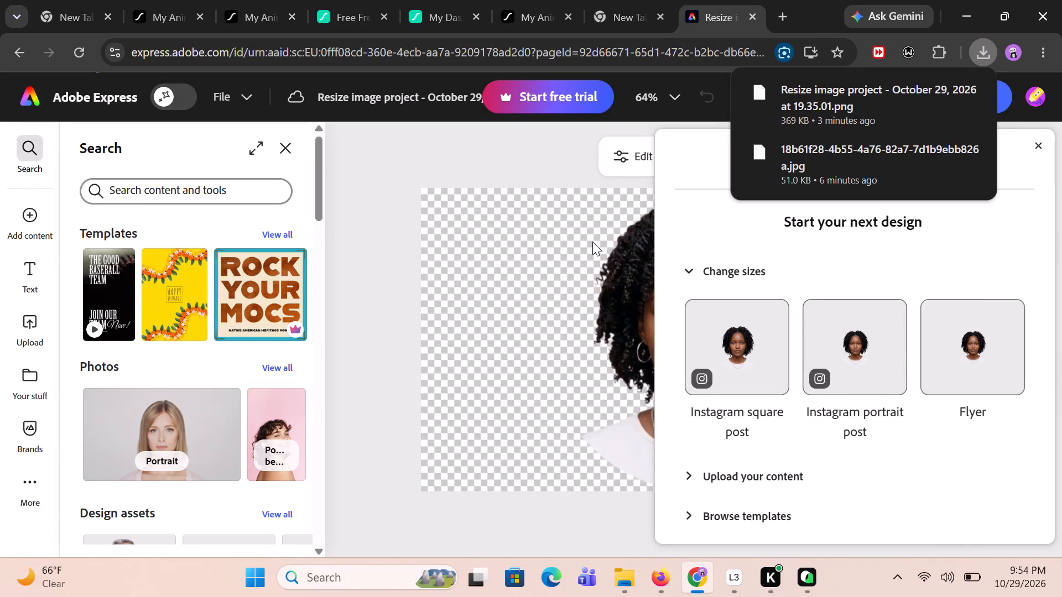
Open the TinyPNG image compression site, tinypng.com, in a new browser tab.
{"action": "left_click", "coordinate": [527, 227]}
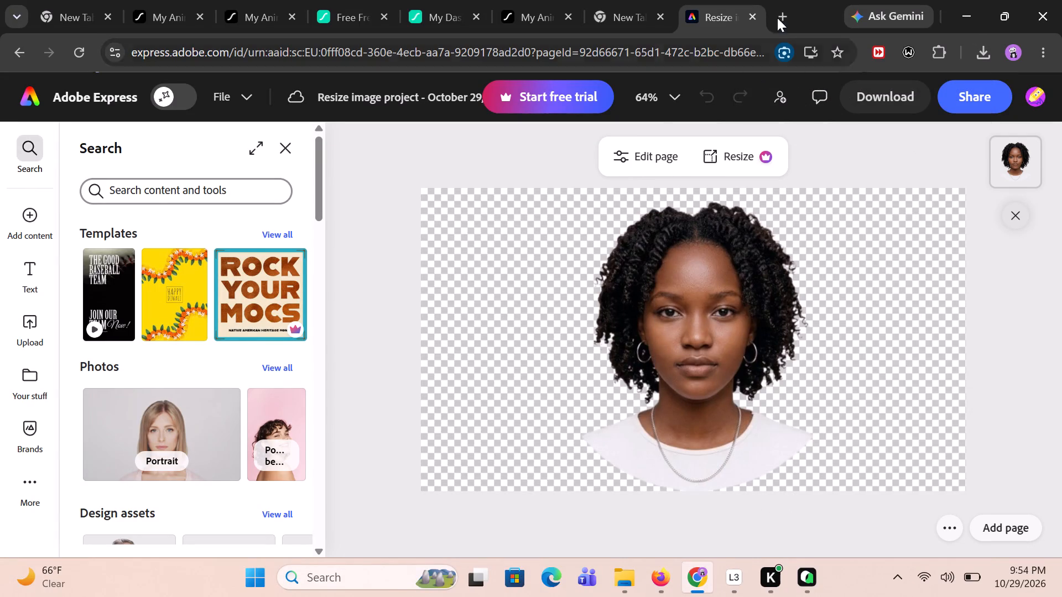
{"action": "left_click", "coordinate": [780, 11]}
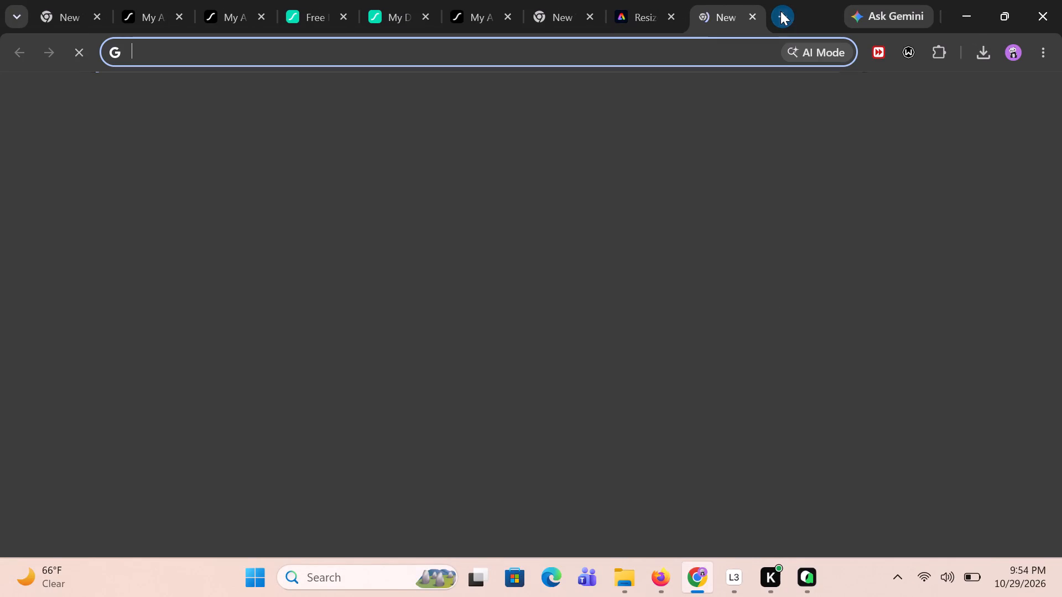
{"action": "key", "text": "c"}
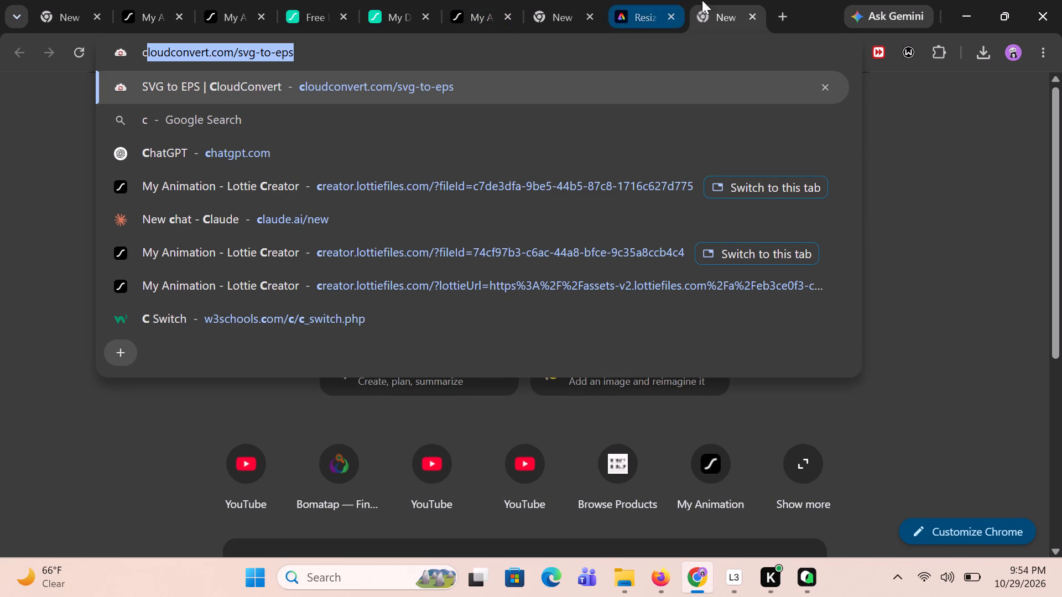
{"action": "left_click", "coordinate": [777, 19]}
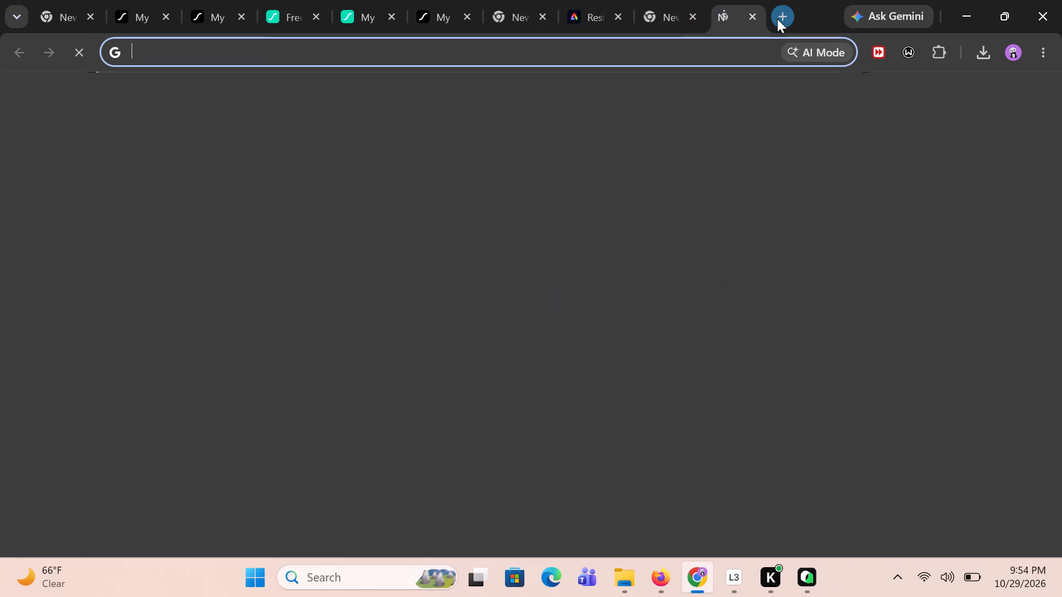
{"action": "type", "text": "ti"}
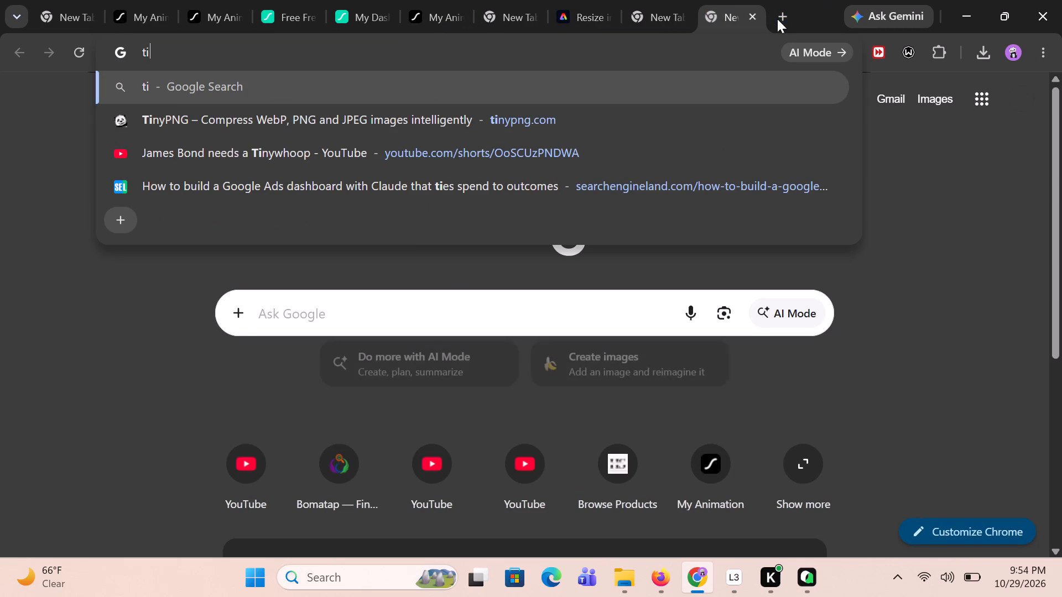
{"action": "left_click", "coordinate": [438, 109]}
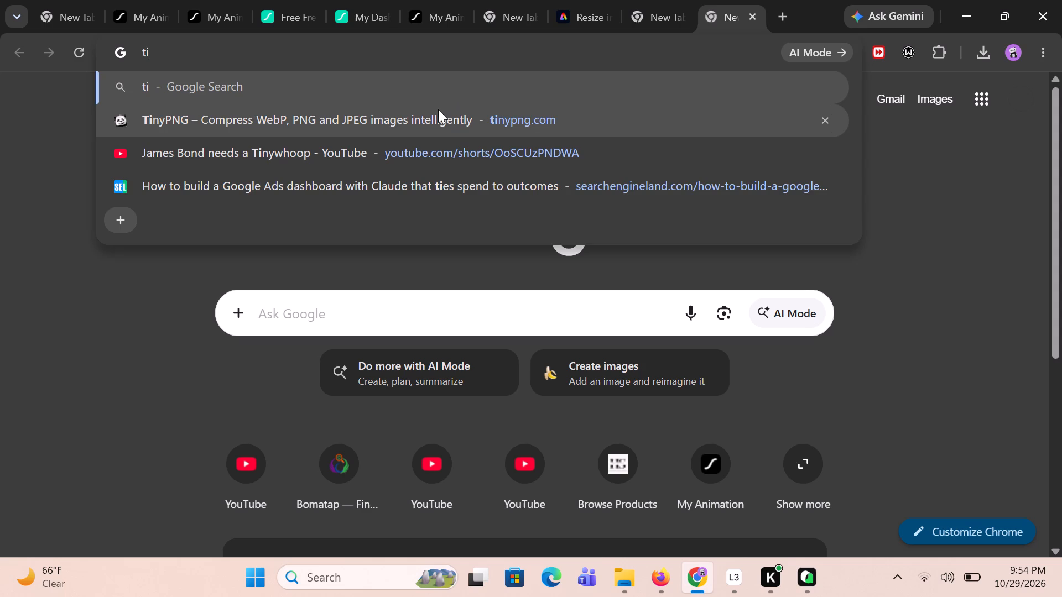
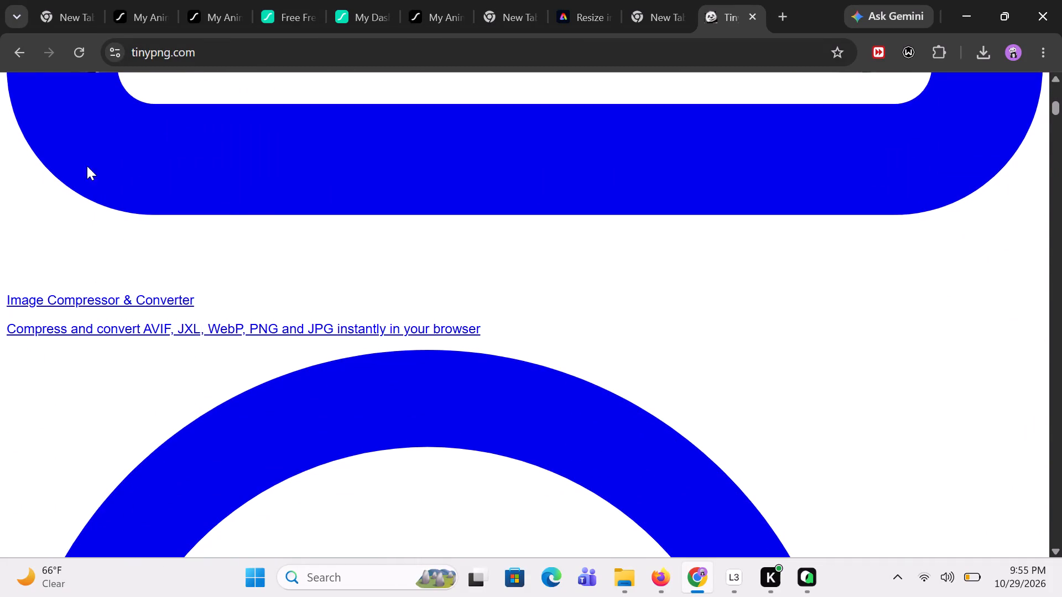
Reload the TinyPNG page and upload the "Resize image project - October 29, 2026" PNG from Downloads for compression.
{"action": "left_click", "coordinate": [80, 51]}
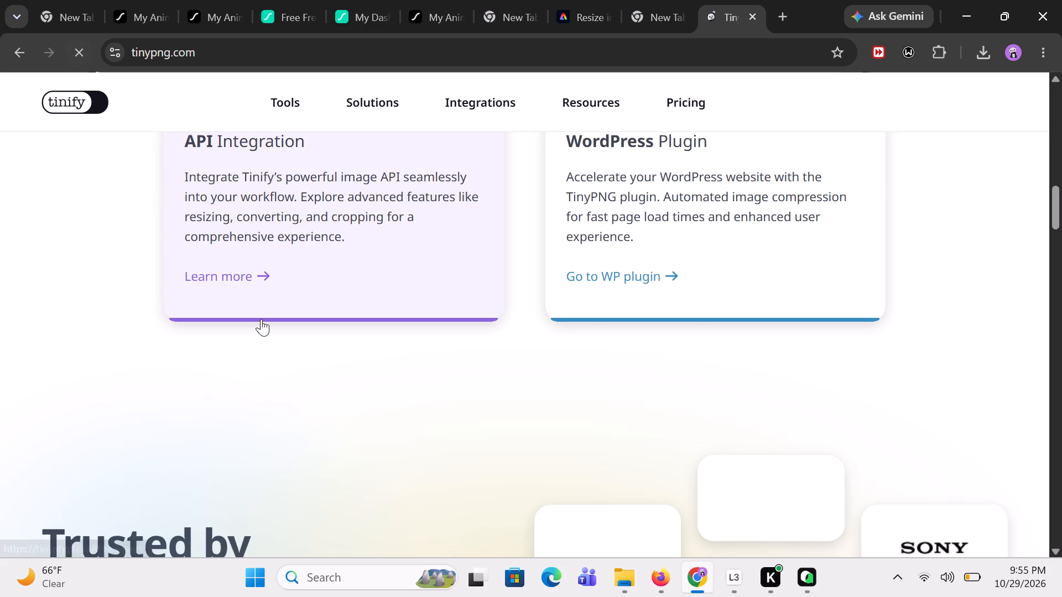
{"action": "scroll", "coordinate": [261, 319], "scroll_direction": "down", "scroll_amount": 2}
{"action": "scroll", "coordinate": [261, 319], "scroll_direction": "up", "scroll_amount": 8}
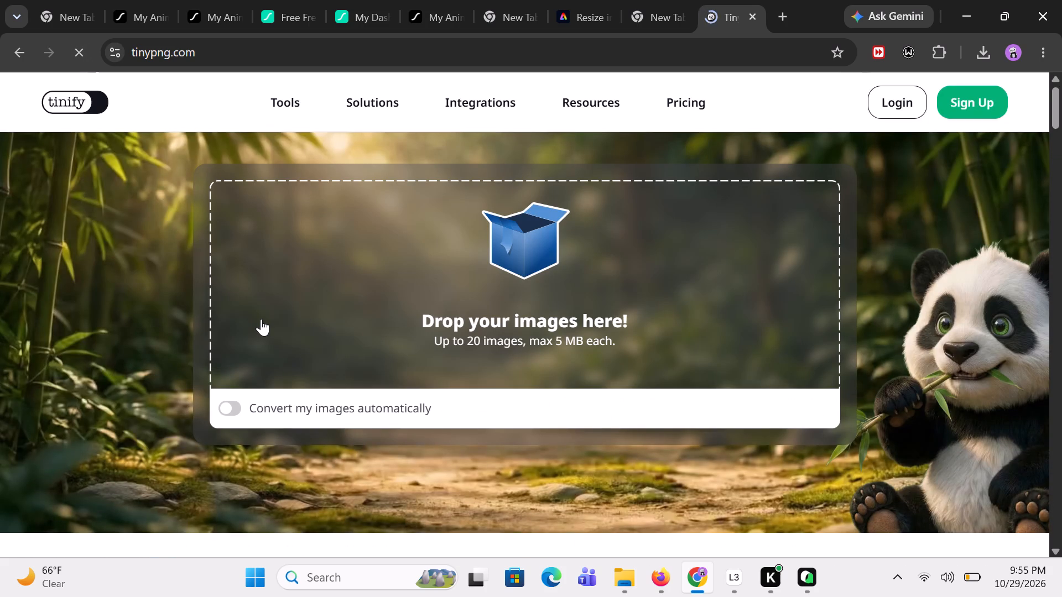
{"action": "left_click", "coordinate": [454, 305]}
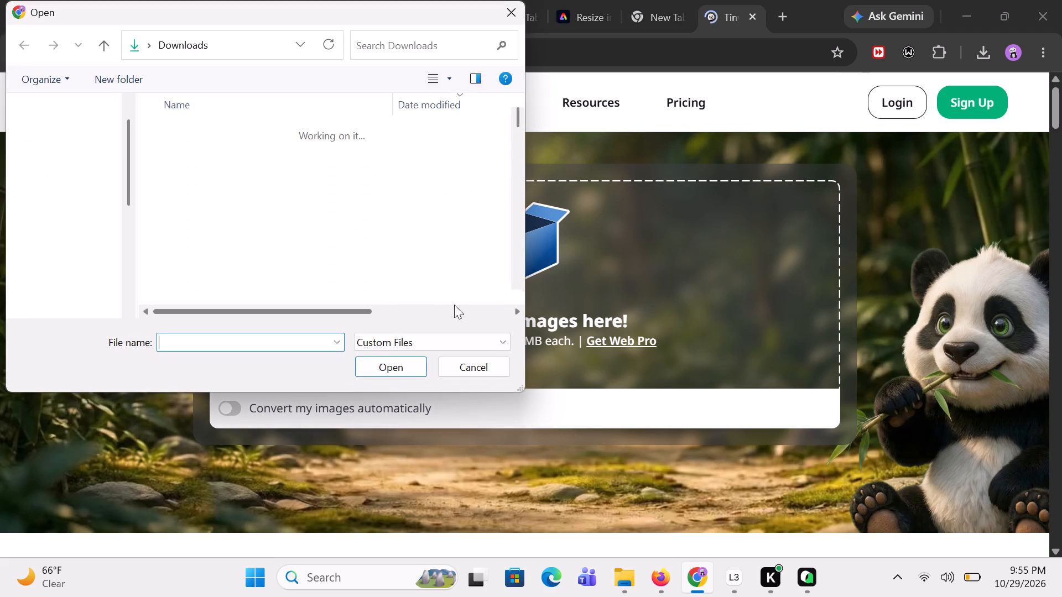
{"action": "left_click", "coordinate": [264, 159]}
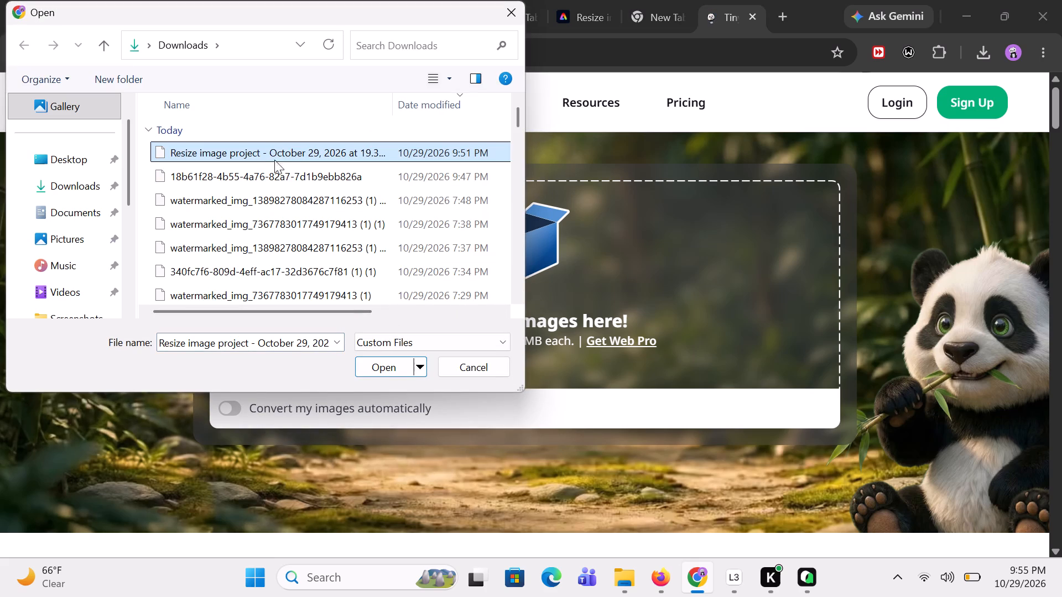
{"action": "left_click", "coordinate": [388, 365]}
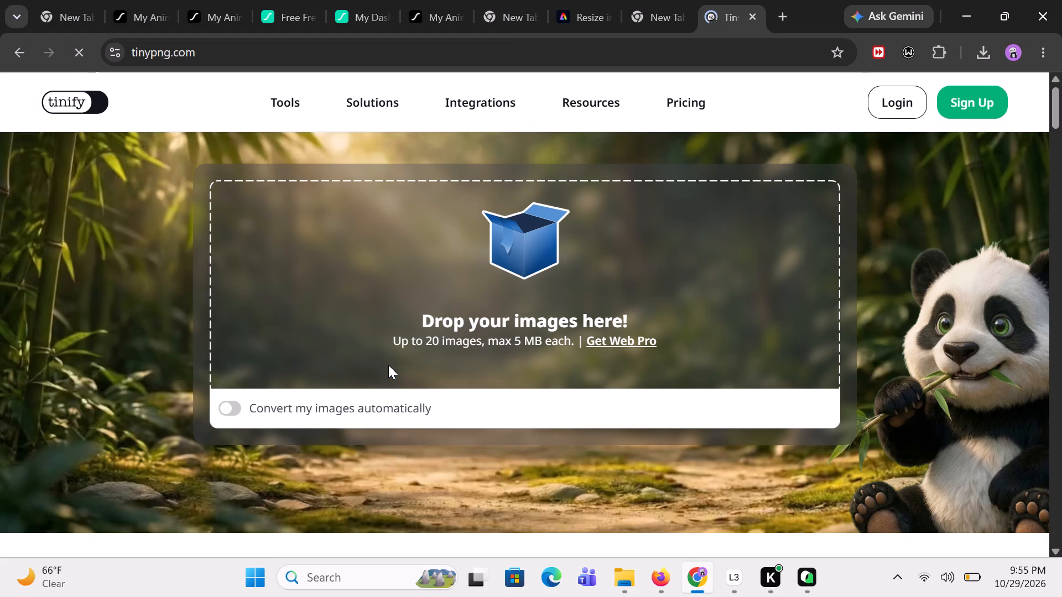
Download all the compressed images from TinyPNG.
{"action": "scroll", "coordinate": [388, 365], "scroll_direction": "down", "scroll_amount": 2}
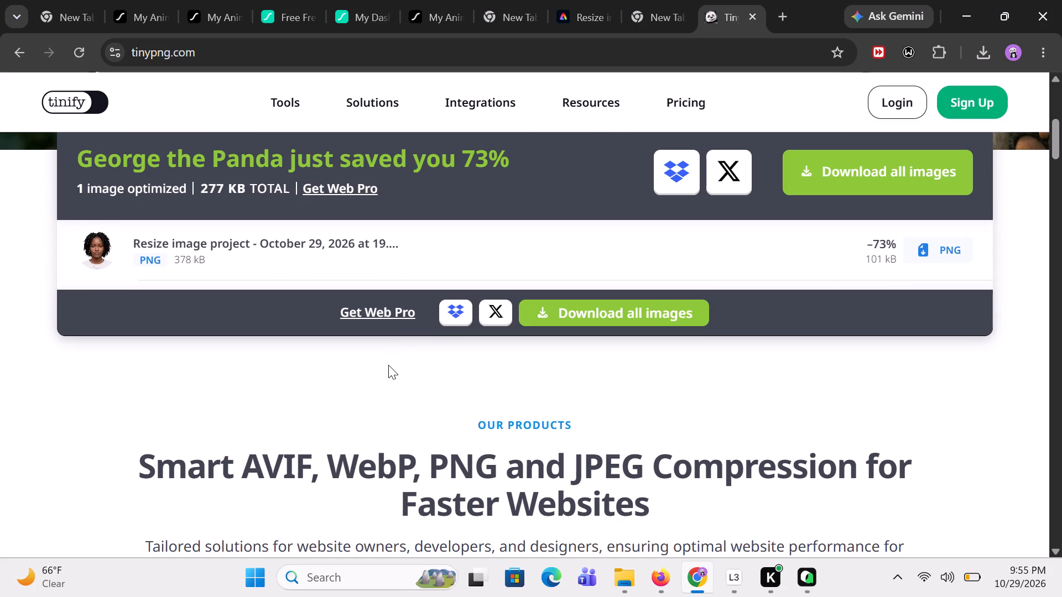
{"action": "scroll", "coordinate": [653, 238], "scroll_direction": "up", "scroll_amount": 2}
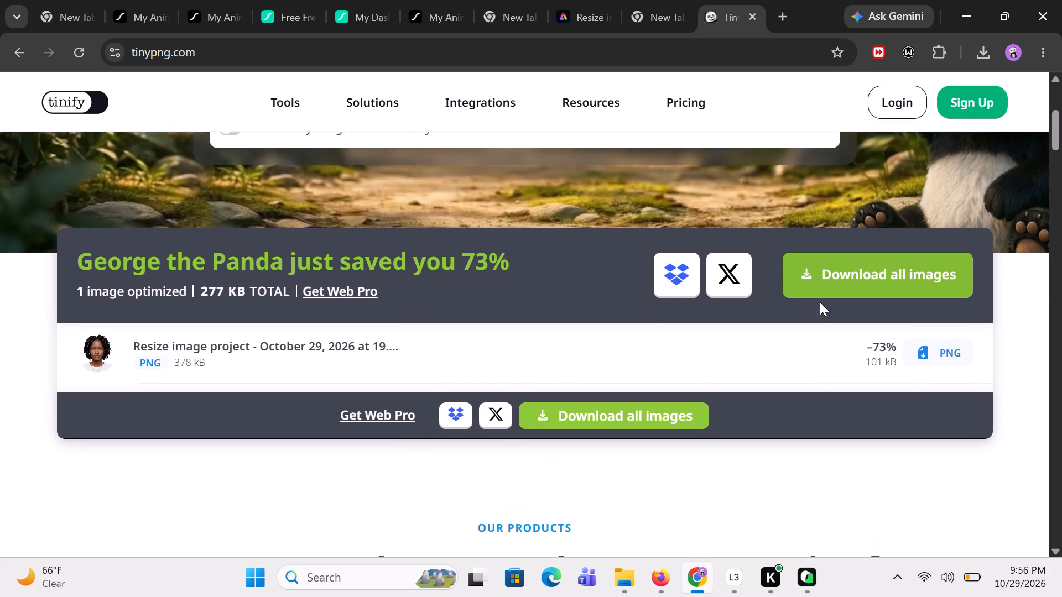
{"action": "left_click", "coordinate": [845, 277]}
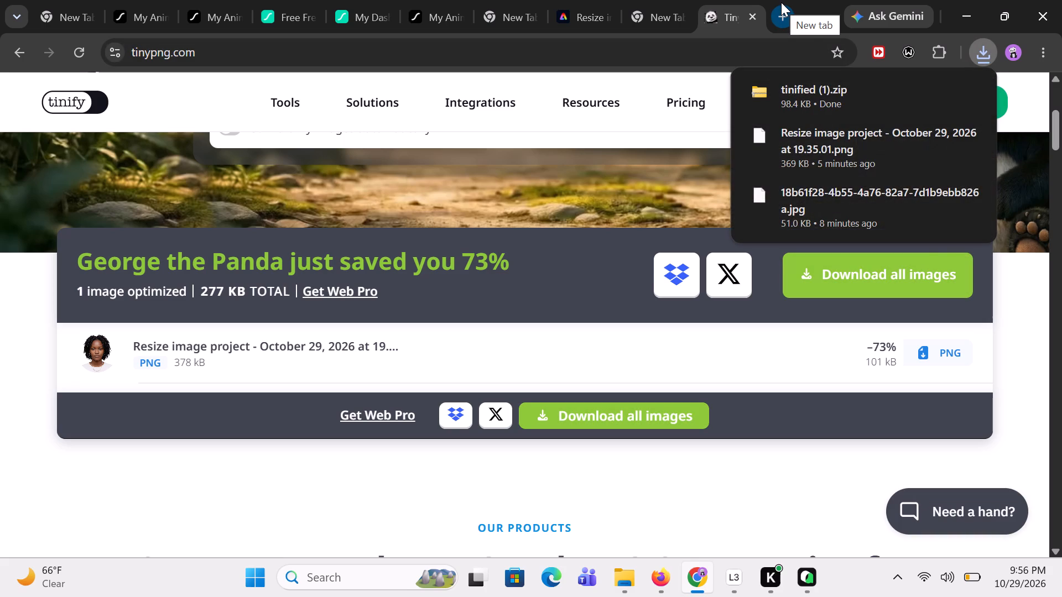
In File Explorer, copy the compressed PNG from the "tinified (1)" archive in Downloads into the Pictures folder.
{"action": "left_click", "coordinate": [621, 573]}
{"action": "left_click", "coordinate": [621, 573]}
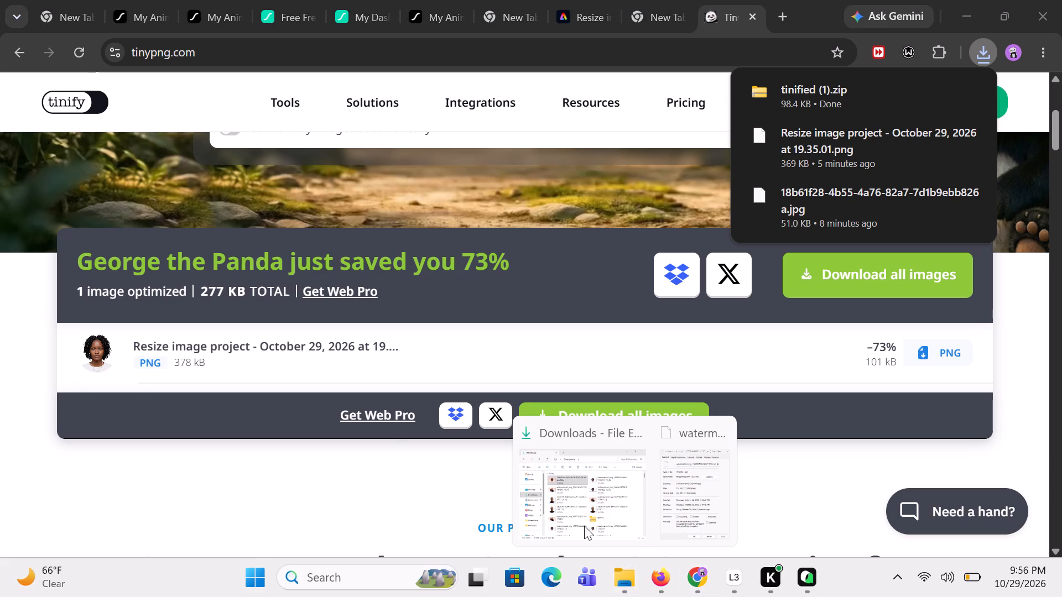
{"action": "left_click", "coordinate": [572, 501]}
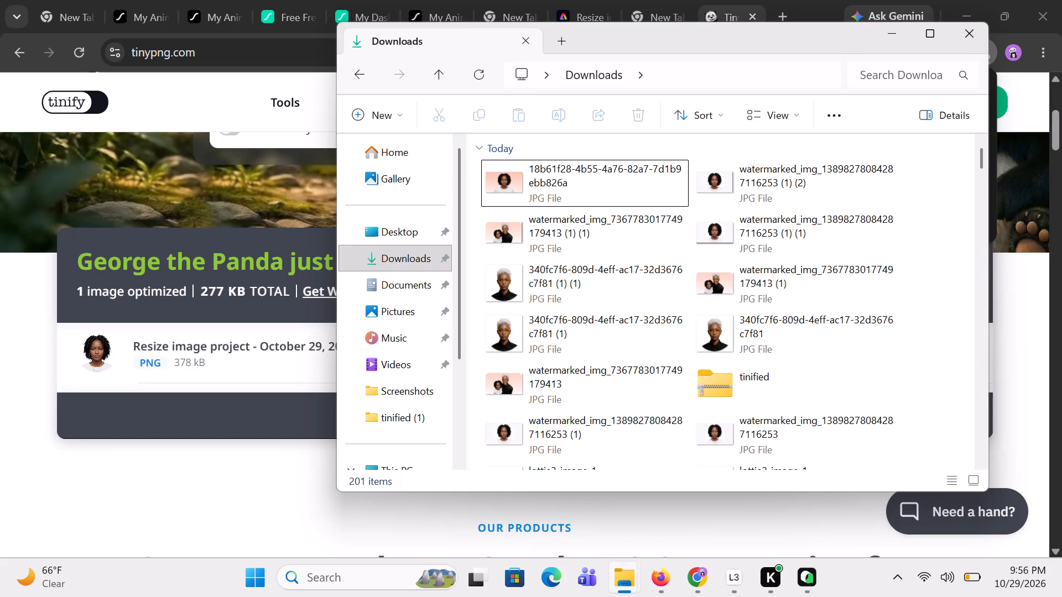
{"action": "left_click", "coordinate": [479, 82]}
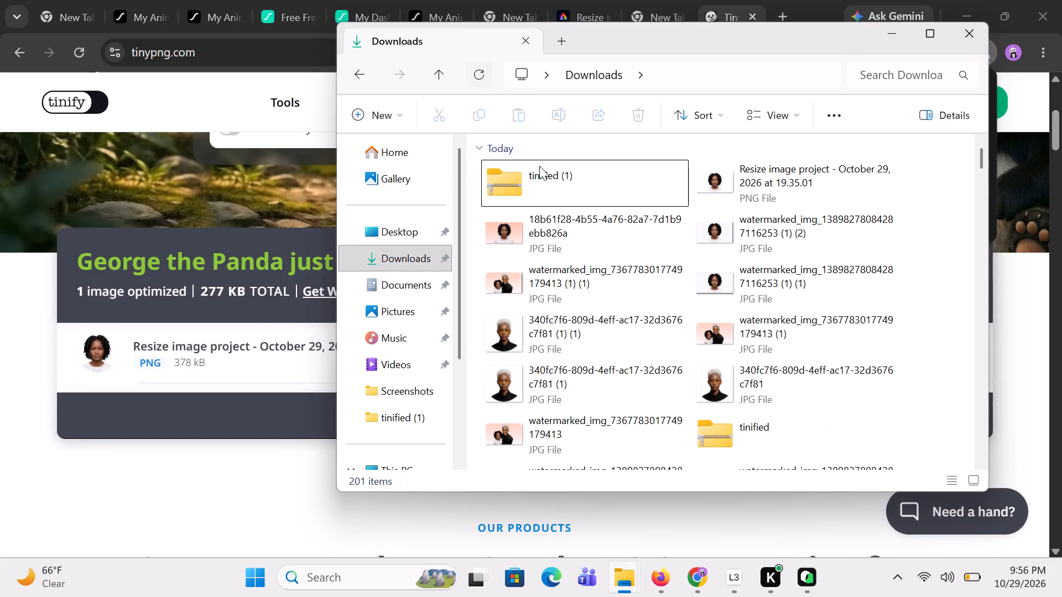
{"action": "double_click", "coordinate": [551, 193]}
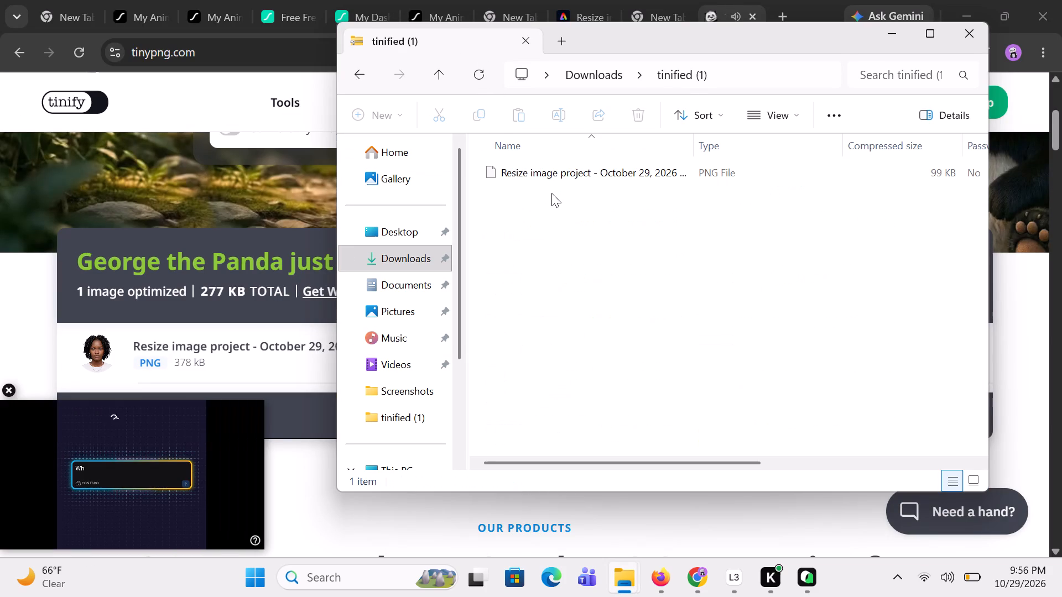
{"action": "left_click", "coordinate": [576, 167]}
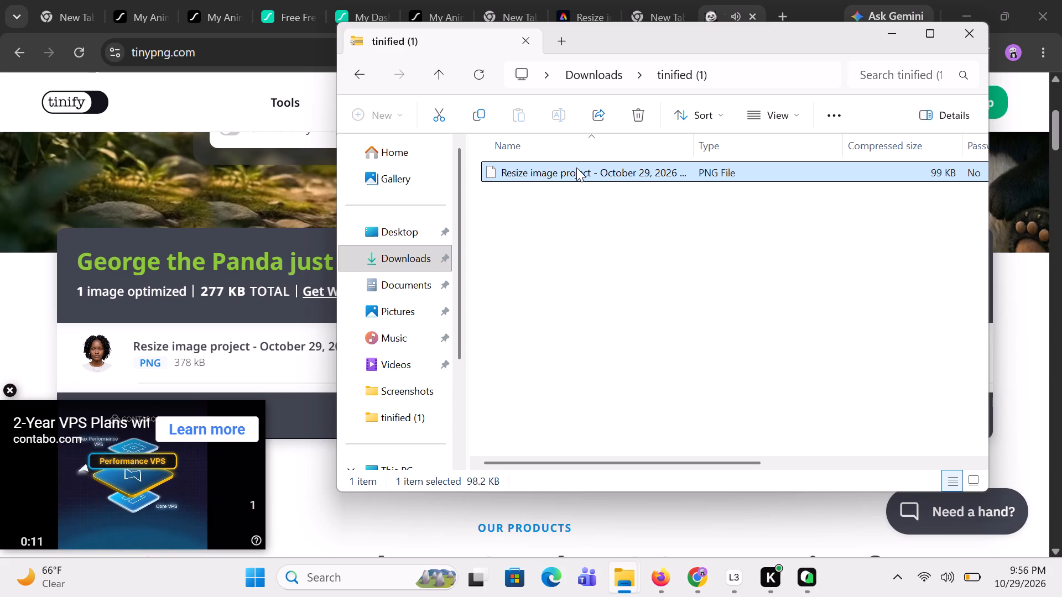
{"action": "left_click_drag", "start_coordinate": [576, 167], "coordinate": [432, 277]}
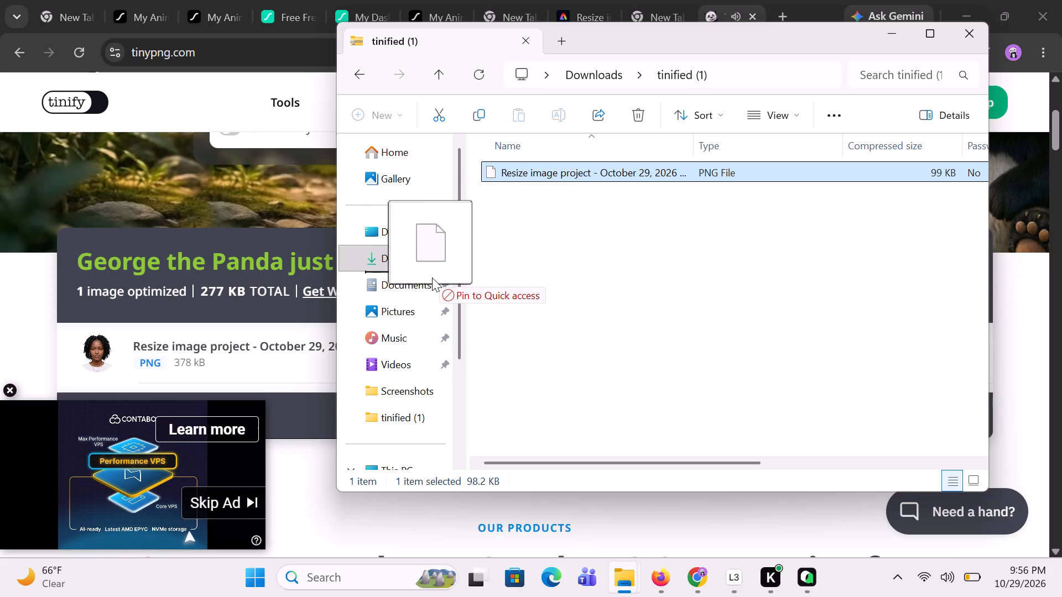
{"action": "left_click_drag", "start_coordinate": [432, 277], "coordinate": [431, 312]}
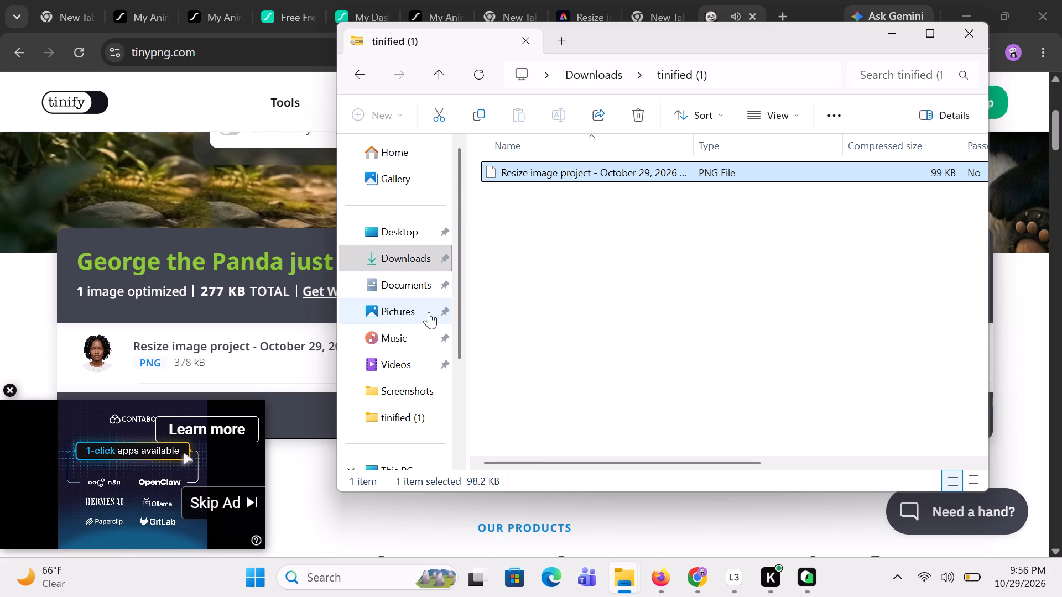
{"action": "left_click", "coordinate": [408, 312]}
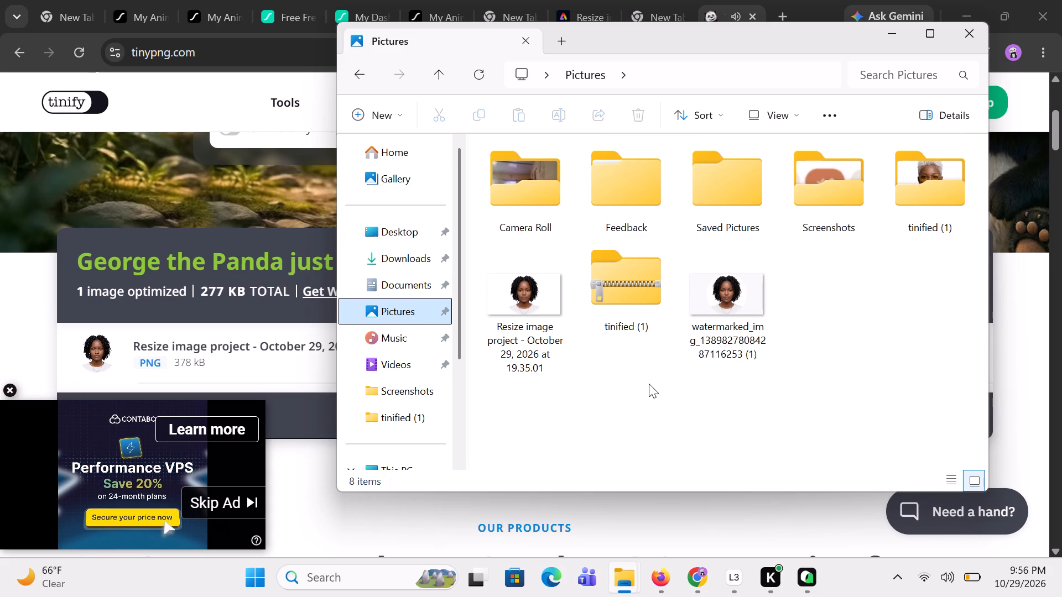
{"action": "left_click", "coordinate": [886, 31]}
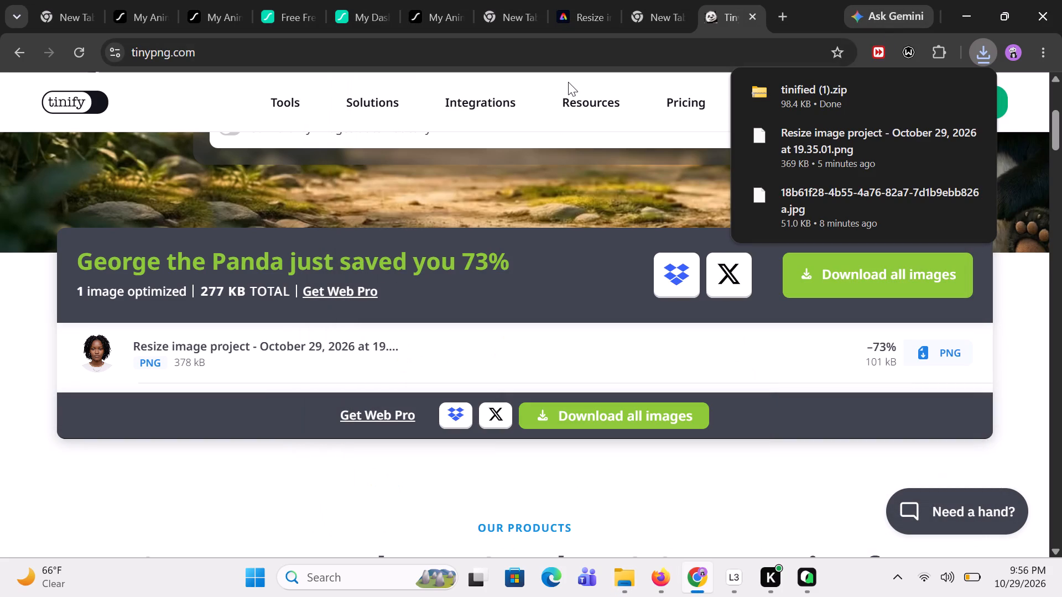
Switch to the Lottie Creator animation and delete the old braided-hair portrait layer lying outside the Main Scene artboard.
{"action": "left_click", "coordinate": [190, 15]}
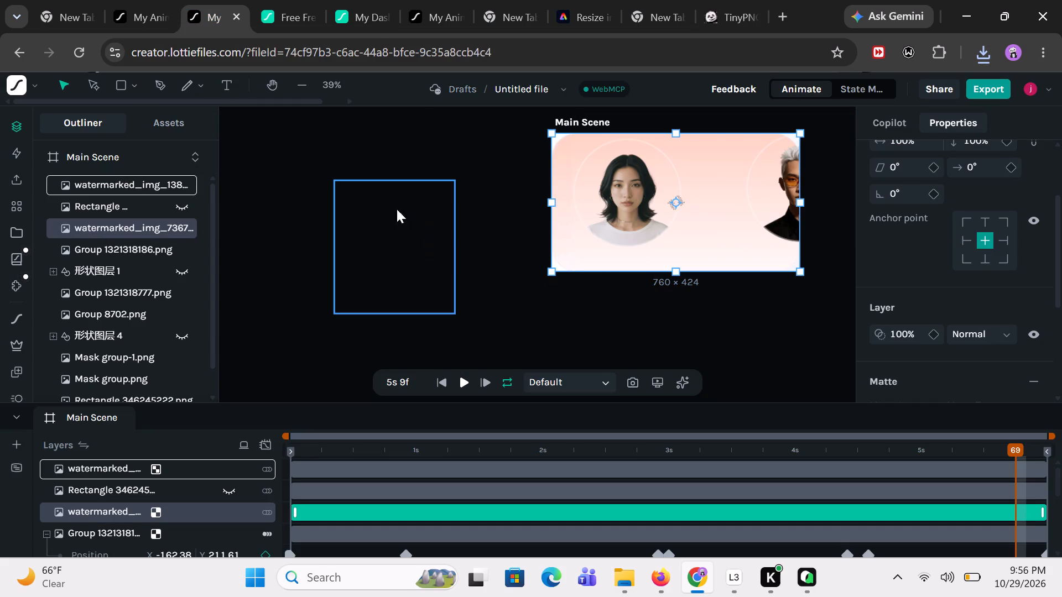
{"action": "left_click", "coordinate": [379, 209]}
{"action": "left_click_drag", "start_coordinate": [379, 209], "coordinate": [608, 182]}
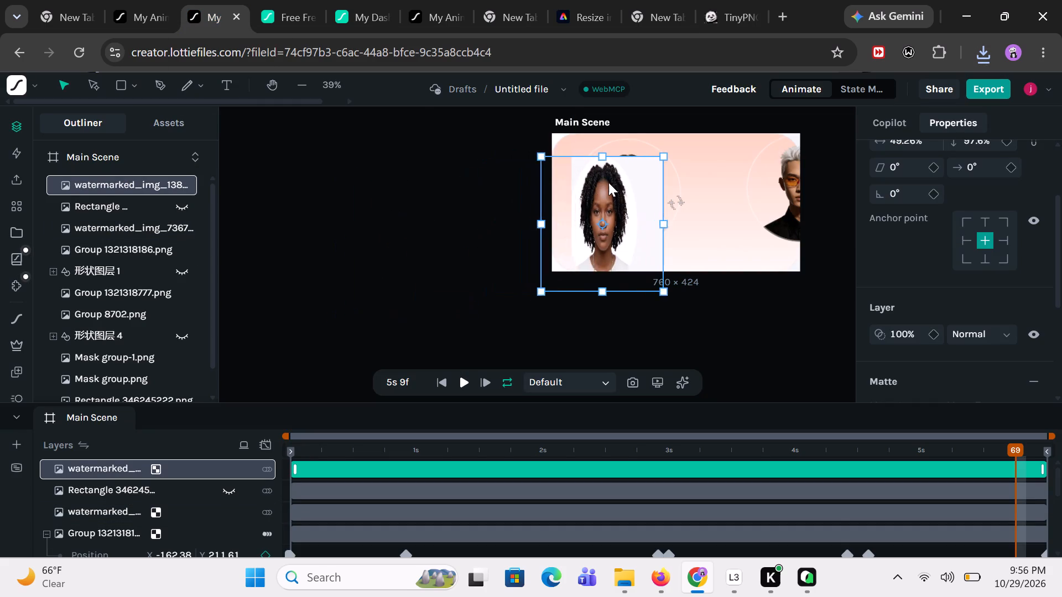
{"action": "left_click_drag", "start_coordinate": [608, 182], "coordinate": [412, 200]}
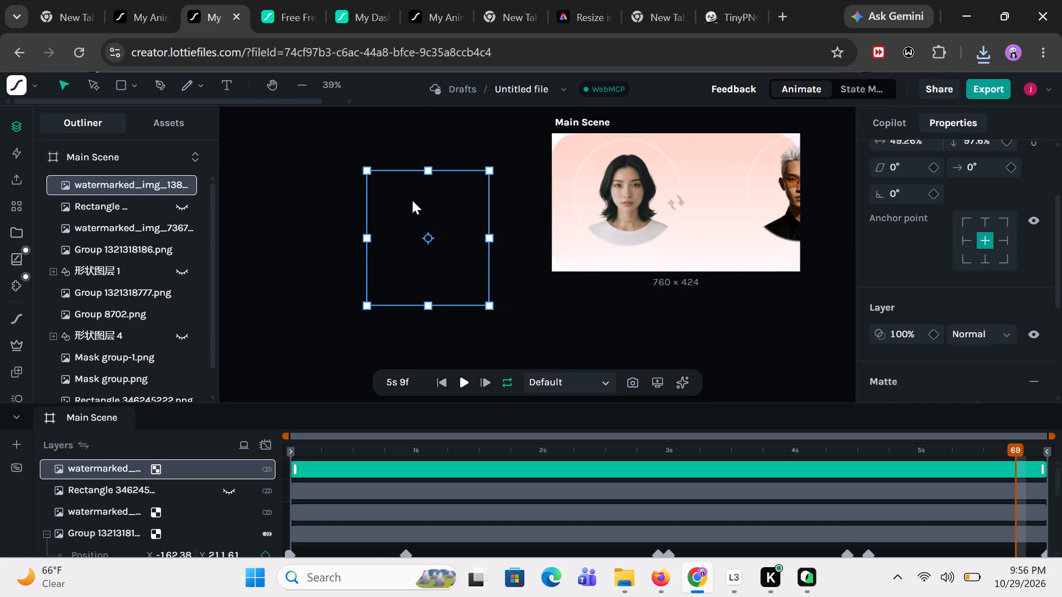
{"action": "key", "text": "Delete"}
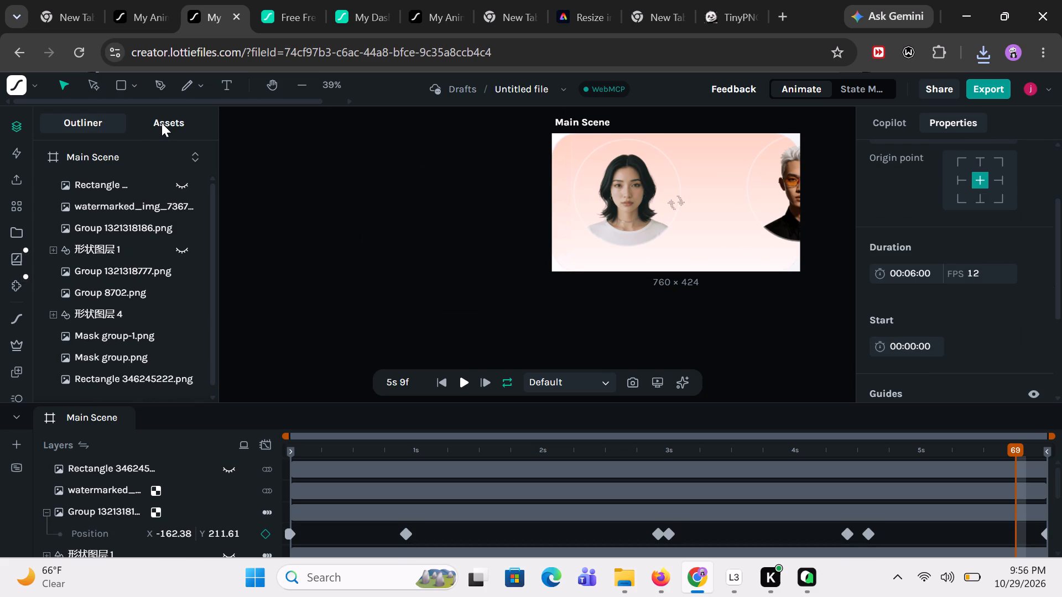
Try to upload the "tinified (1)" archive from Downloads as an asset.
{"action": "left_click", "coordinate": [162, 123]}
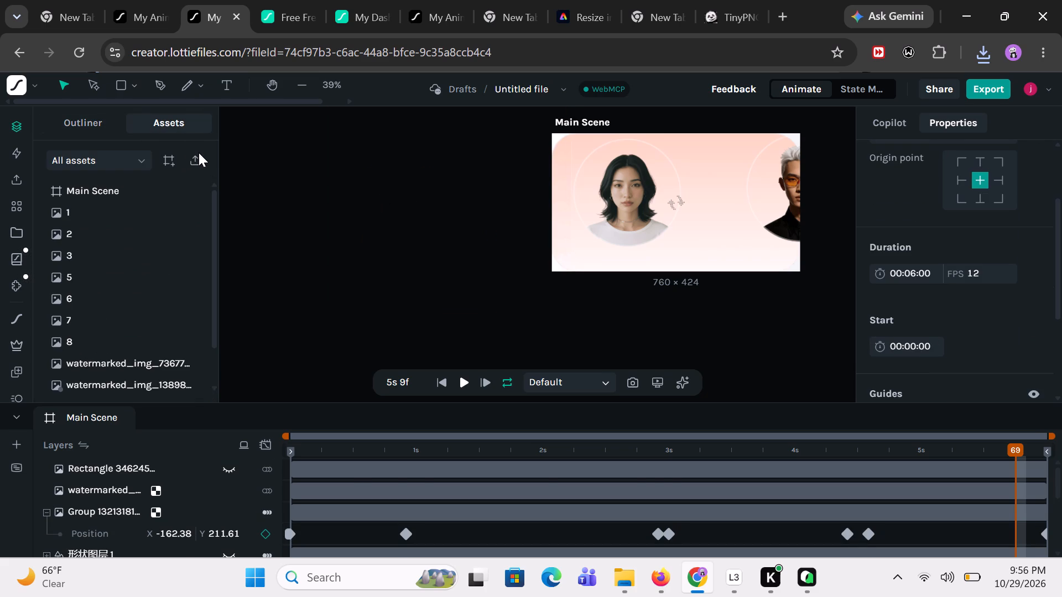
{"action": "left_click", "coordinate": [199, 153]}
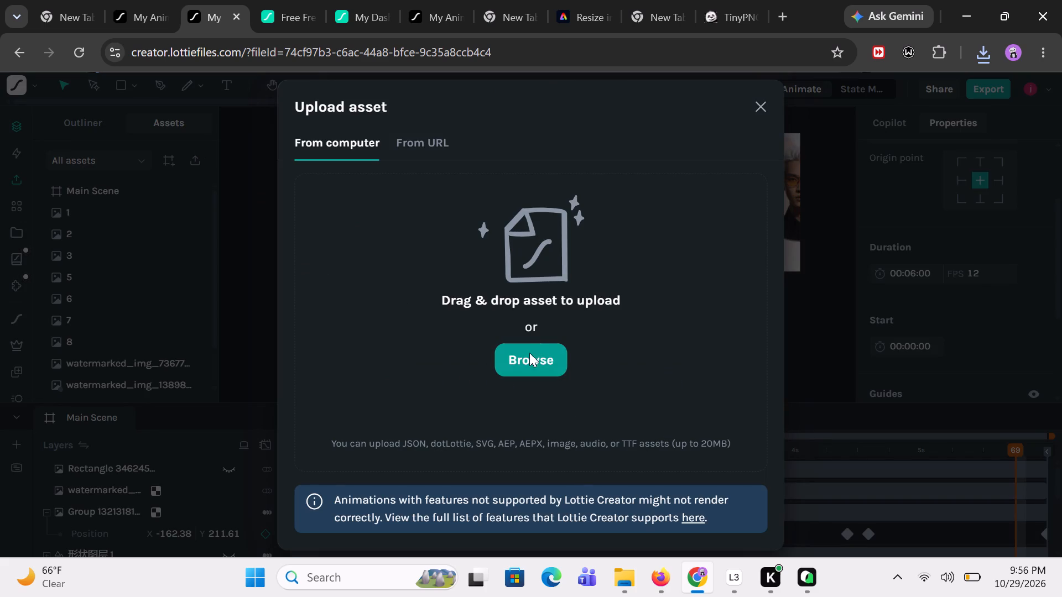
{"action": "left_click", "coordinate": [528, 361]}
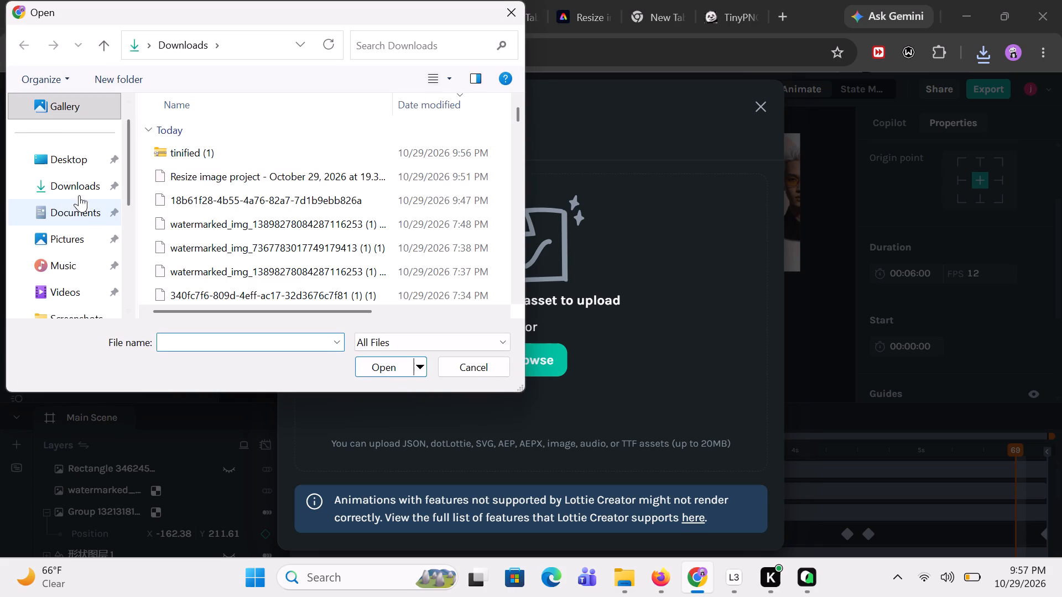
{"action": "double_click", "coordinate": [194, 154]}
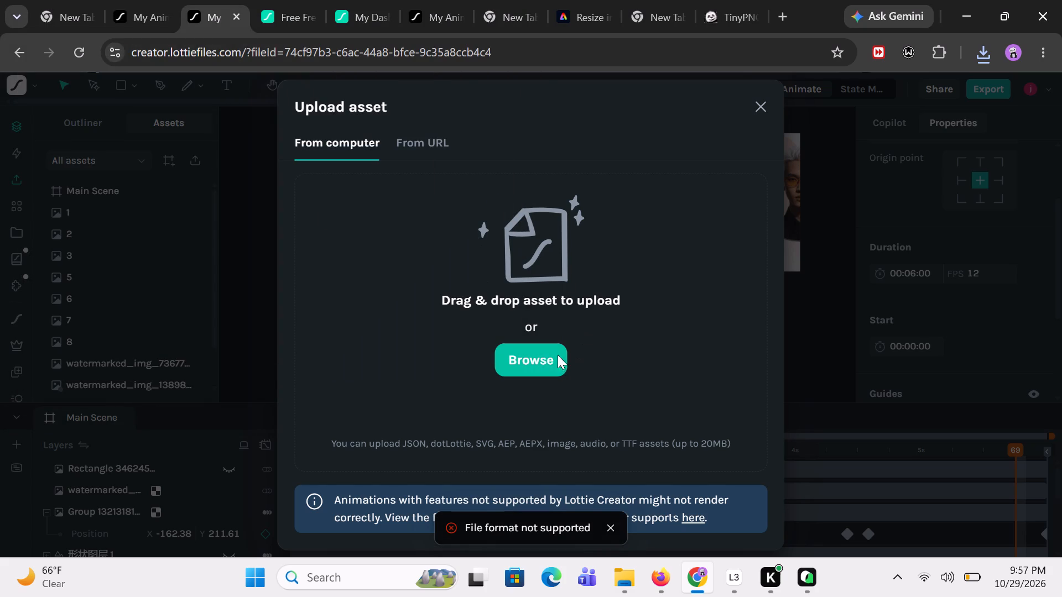
Upload the "Resize image project - October 29, 2026" PNG from the Pictures folder as an asset.
{"action": "left_click", "coordinate": [539, 355]}
{"action": "left_click", "coordinate": [530, 369]}
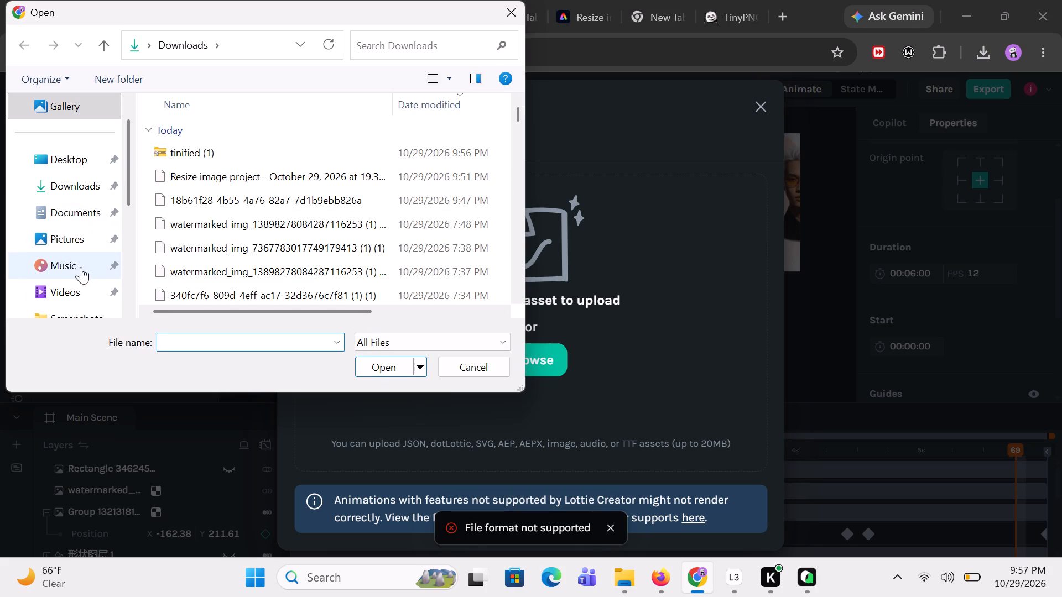
{"action": "double_click", "coordinate": [71, 241]}
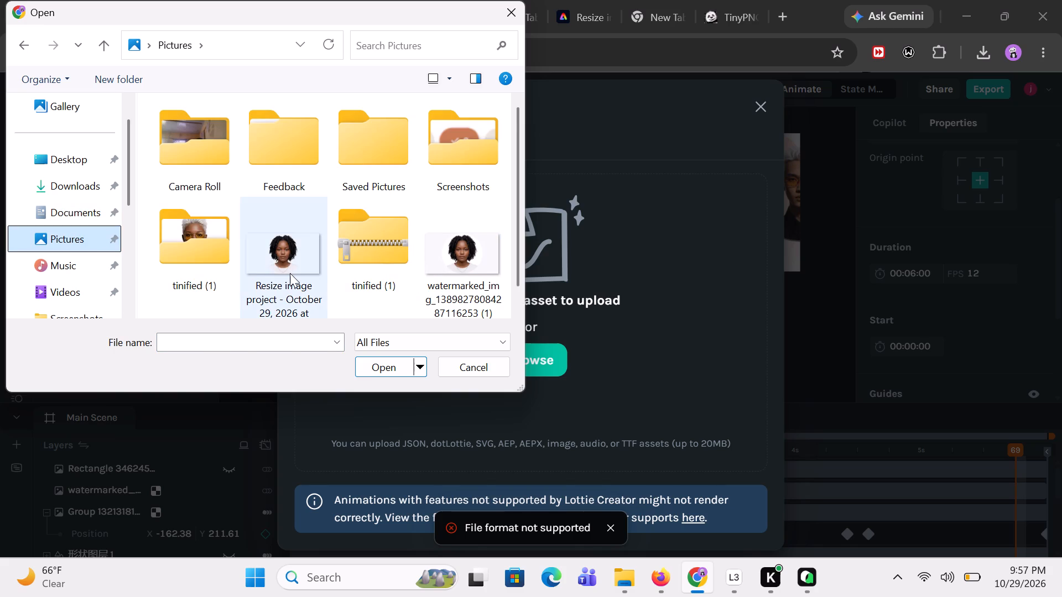
{"action": "left_click", "coordinate": [287, 273]}
{"action": "left_click", "coordinate": [381, 365]}
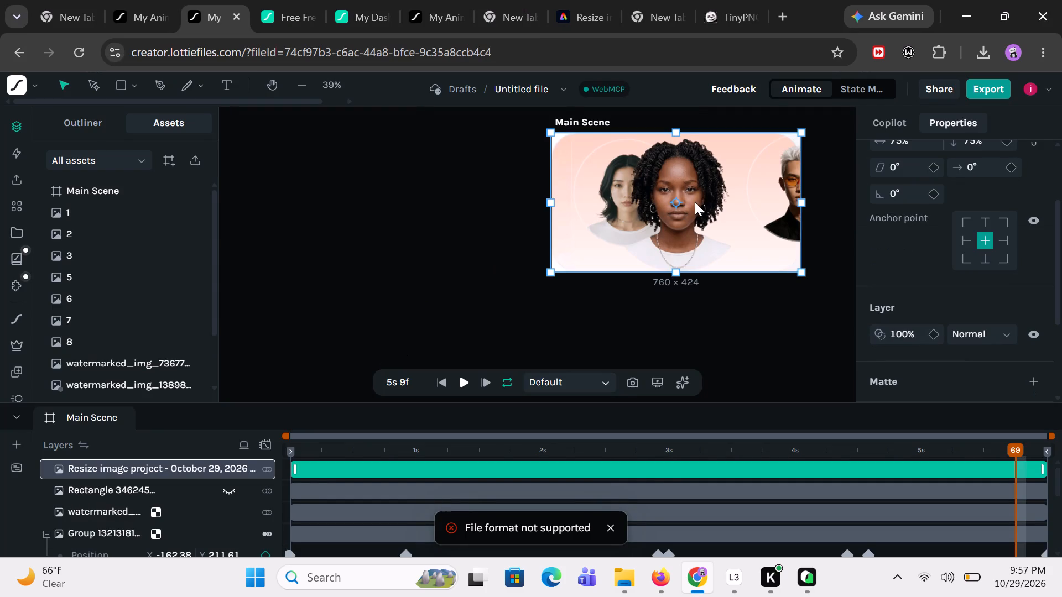
Move the uploaded portrait to the left part of the Main Scene, partly covering the dark-haired woman's portrait.
{"action": "left_click_drag", "start_coordinate": [693, 211], "coordinate": [646, 216]}
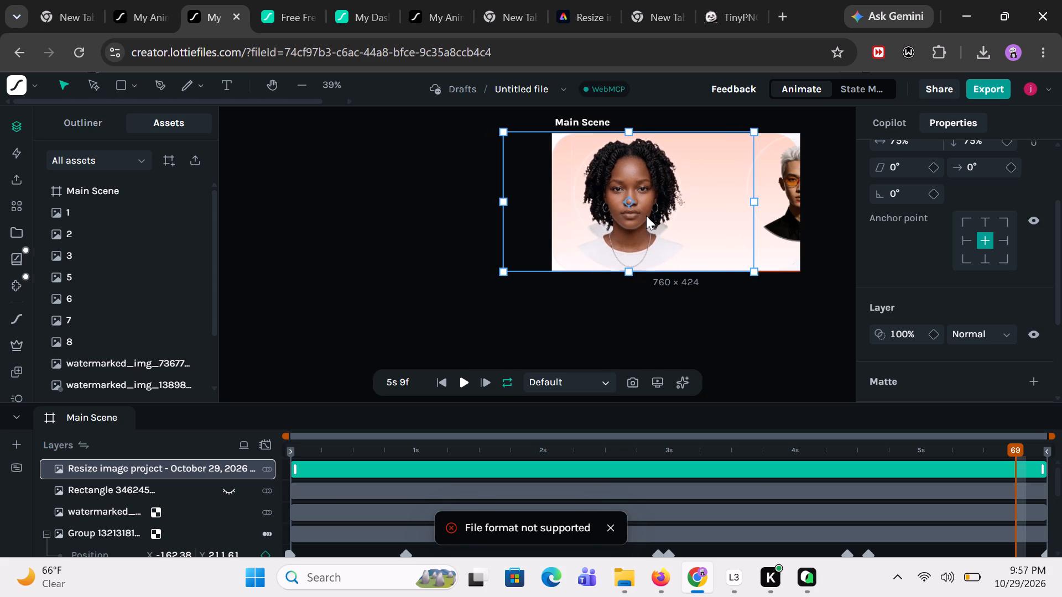
{"action": "left_click_drag", "start_coordinate": [646, 216], "coordinate": [634, 224]}
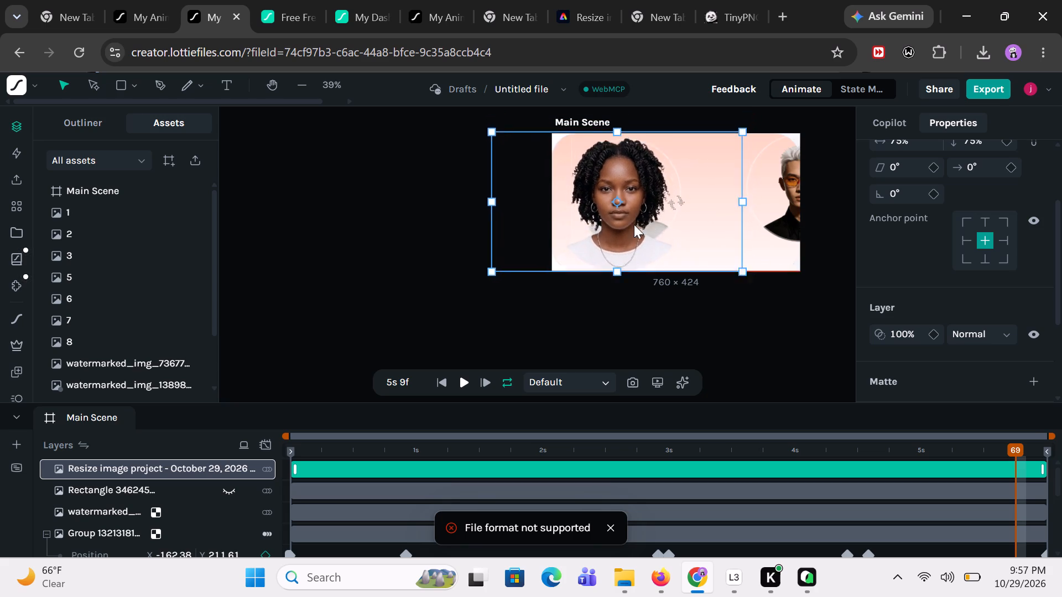
{"action": "left_click_drag", "start_coordinate": [634, 224], "coordinate": [613, 224]}
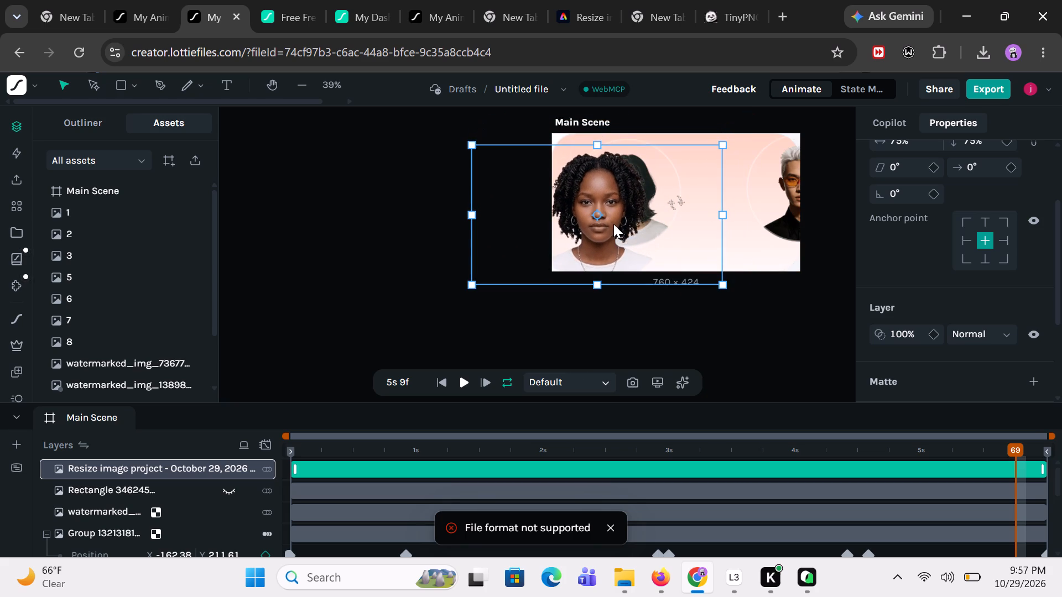
{"action": "left_click_drag", "start_coordinate": [613, 224], "coordinate": [612, 224]}
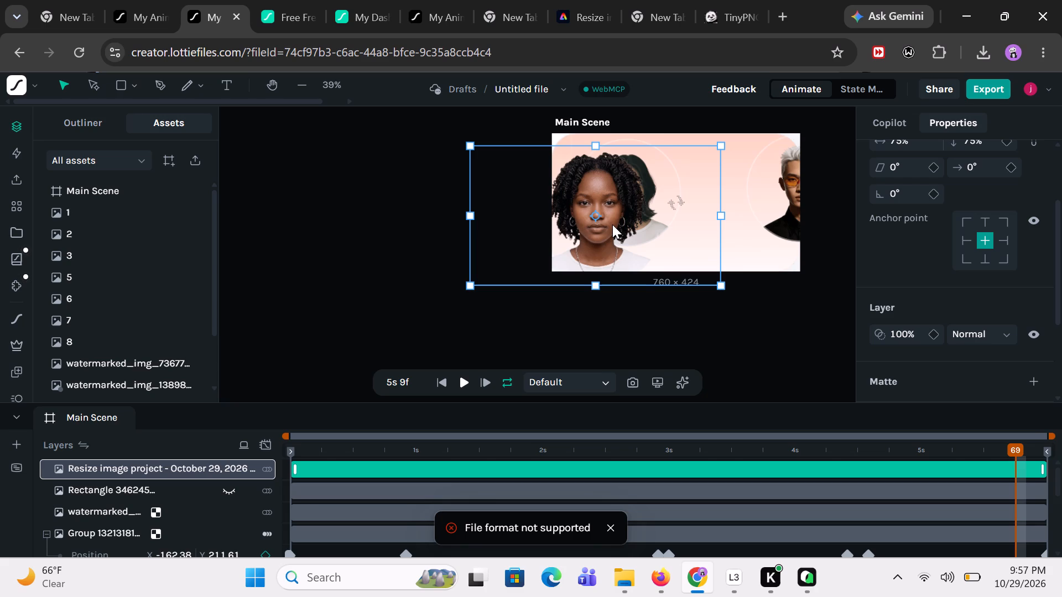
Open the Adobe Express image resize tool in a new browser tab.
{"action": "left_click", "coordinate": [778, 2]}
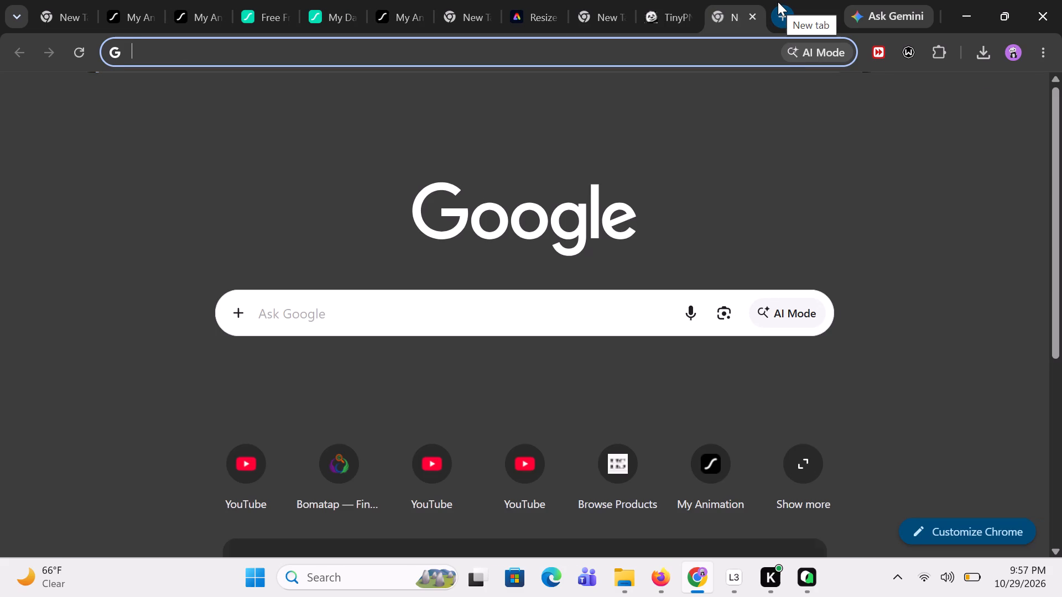
{"action": "key", "text": "r"}
{"action": "key", "text": "BackSpace"}
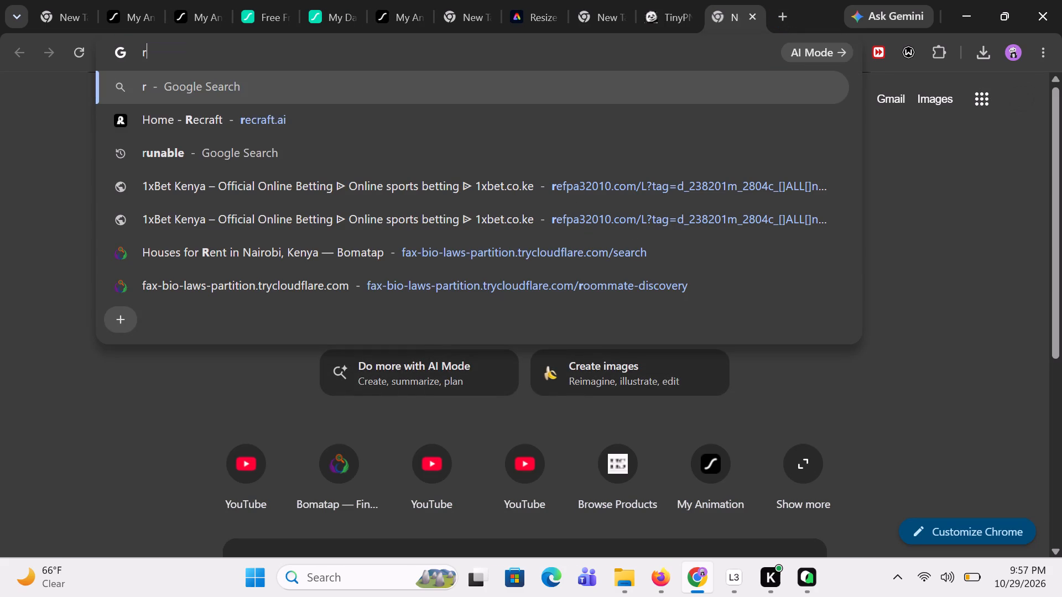
{"action": "key", "text": "BackSpace"}
{"action": "type", "text": "ad"}
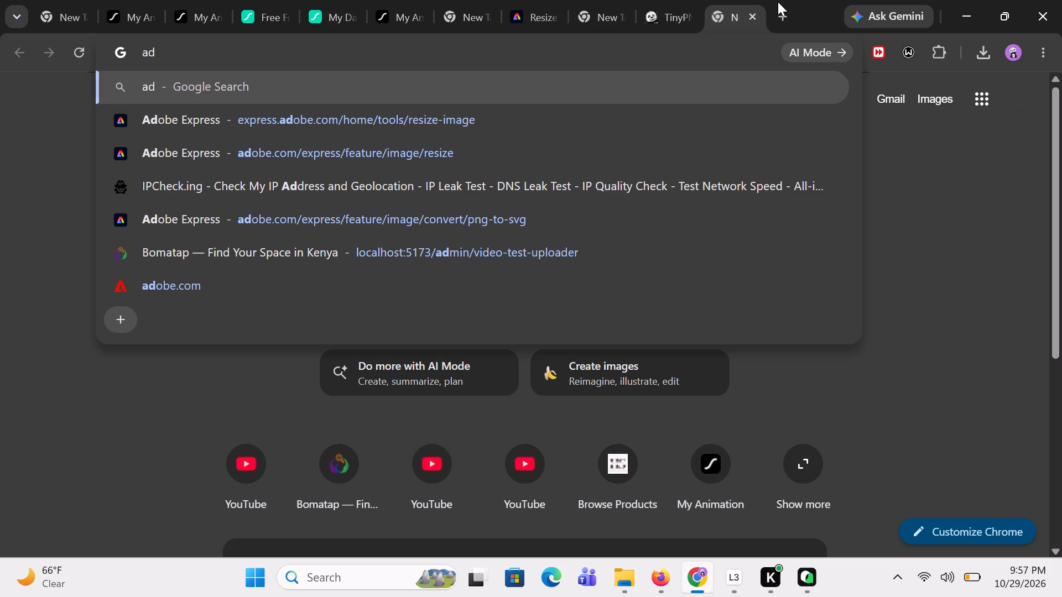
{"action": "left_click", "coordinate": [406, 150]}
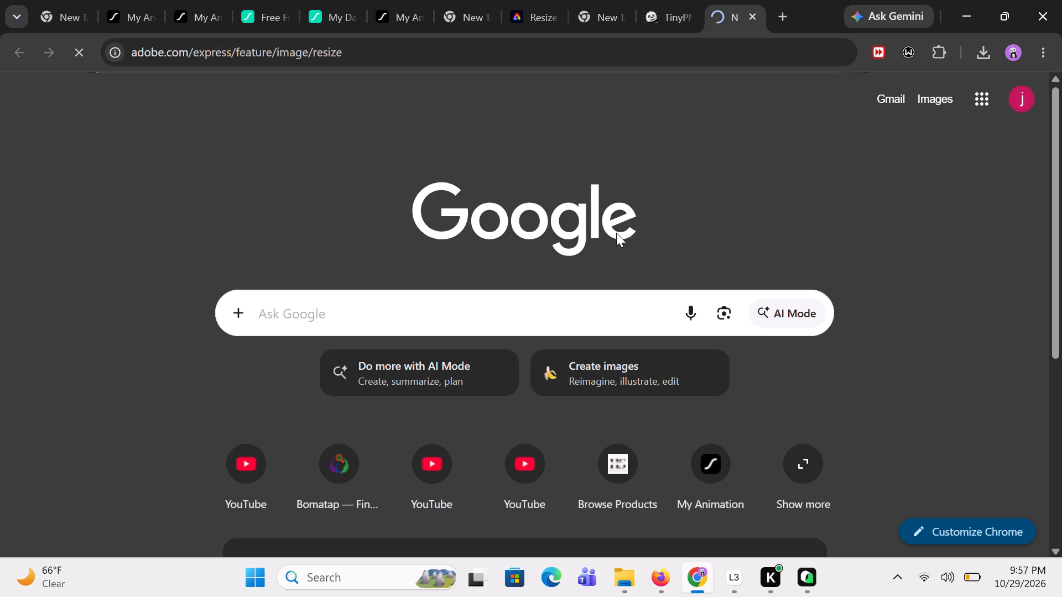
{"action": "scroll", "coordinate": [616, 233], "scroll_direction": "down", "scroll_amount": 1}
{"action": "scroll", "coordinate": [616, 233], "scroll_direction": "up", "scroll_amount": 2}
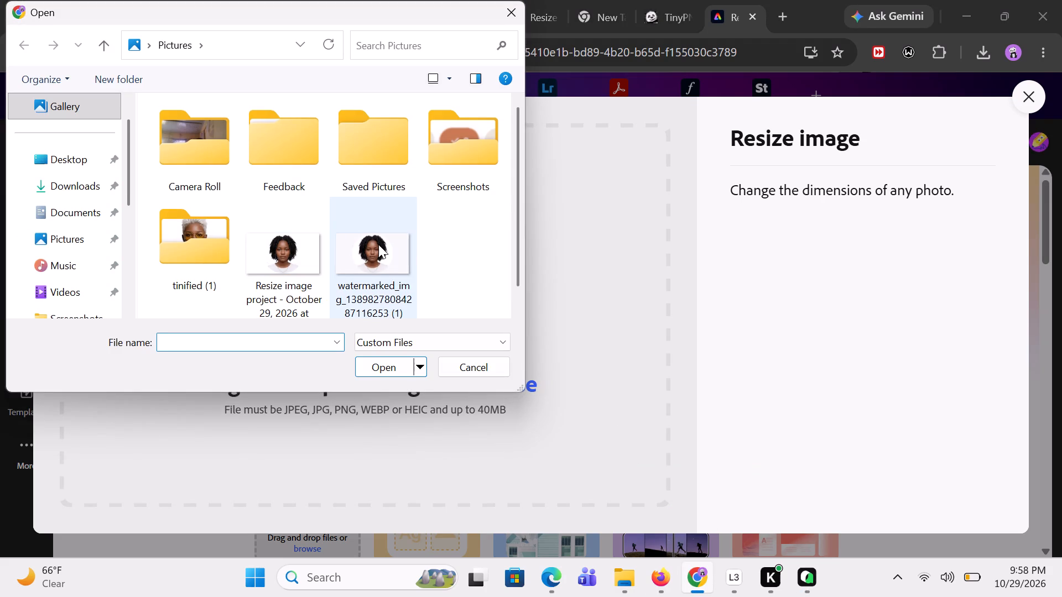
{"action": "left_click", "coordinate": [284, 262]}
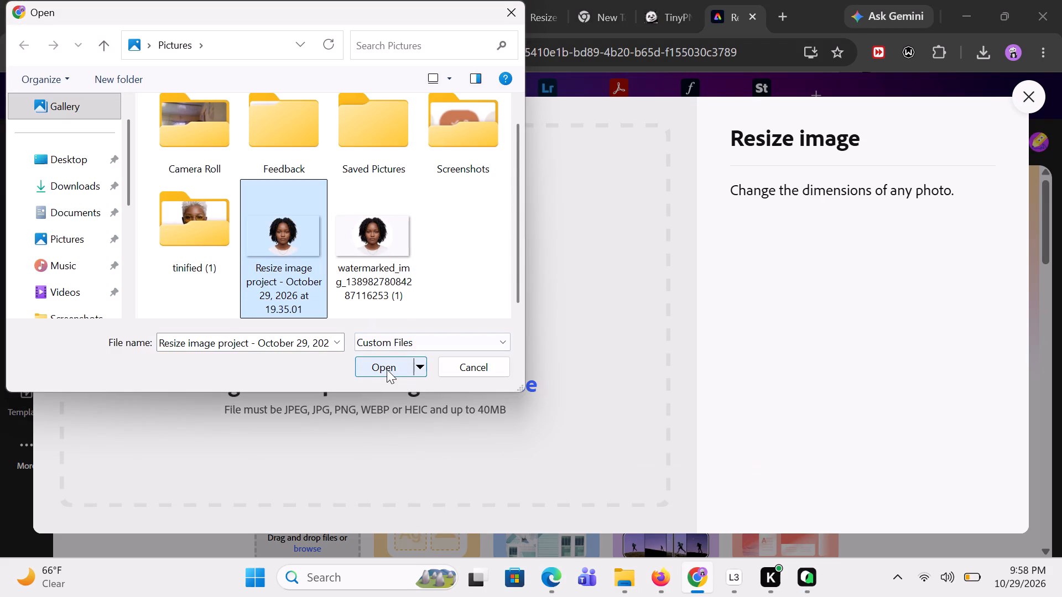
{"action": "left_click", "coordinate": [387, 369]}
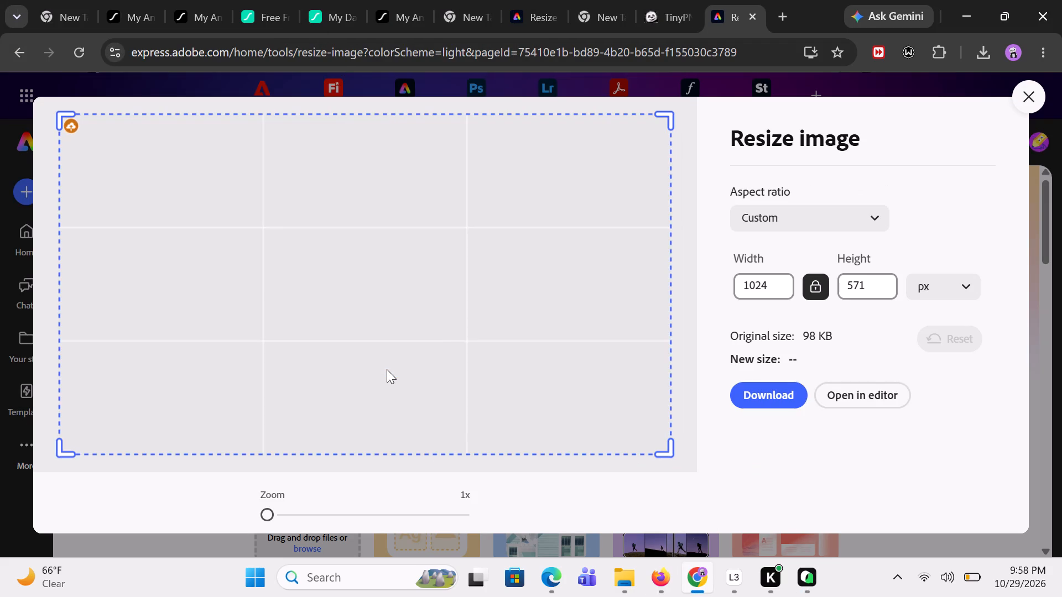
Resize the portrait to a width of 760 px with the aspect ratio locked and download it.
{"action": "left_click", "coordinate": [962, 291]}
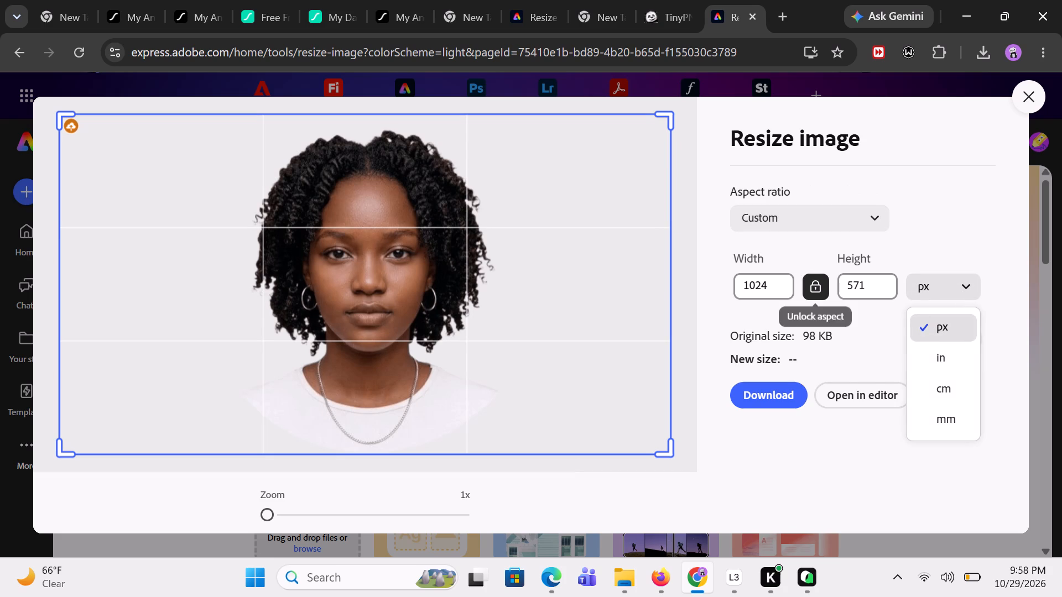
{"action": "left_click", "coordinate": [775, 290]}
{"action": "key", "text": "BackSpace"}
{"action": "key", "text": "BackSpace"}
{"action": "key", "text": "BackSpace"}
{"action": "key", "text": "BackSpace"}
{"action": "key", "text": "BackSpace"}
{"action": "key", "text": "BackSpace"}
{"action": "key", "text": "BackSpace"}
{"action": "key", "text": "BackSpace"}
{"action": "key", "text": "BackSpace"}
{"action": "key", "text": "BackSpace"}
{"action": "key", "text": "BackSpace"}
{"action": "key", "text": "BackSpace"}
{"action": "key", "text": "BackSpace"}
{"action": "key", "text": "BackSpace"}
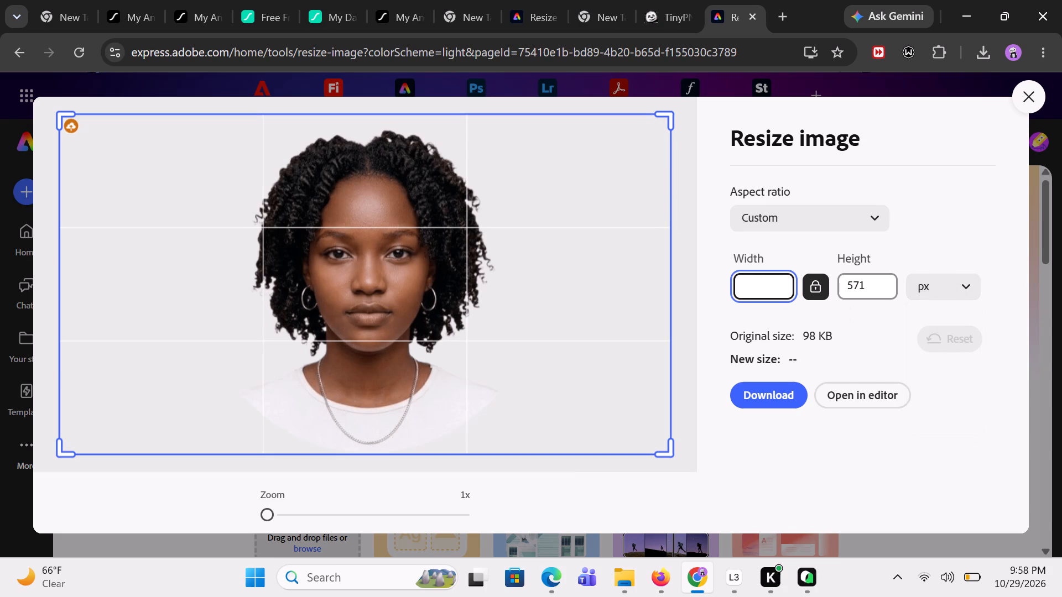
{"action": "type", "text": "760"}
{"action": "key", "text": "Return"}
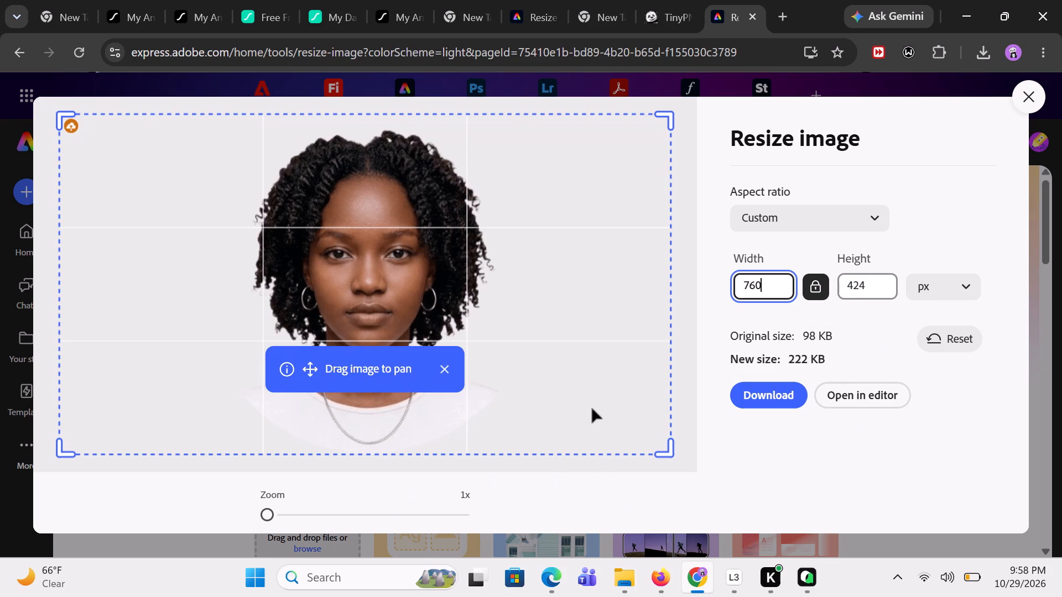
{"action": "scroll", "coordinate": [593, 408], "scroll_direction": "down", "scroll_amount": 2}
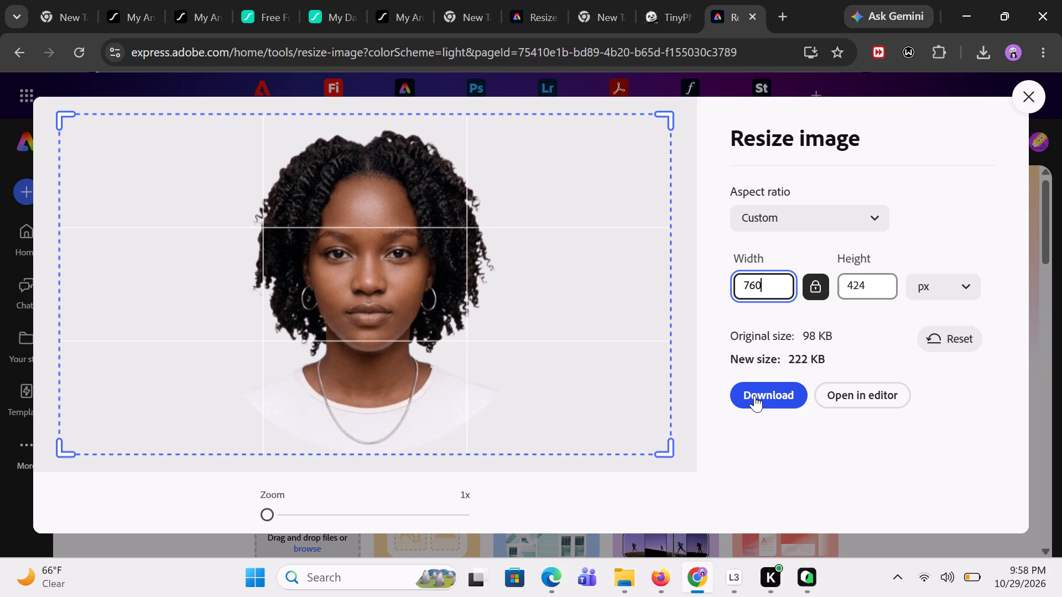
{"action": "left_click", "coordinate": [754, 395]}
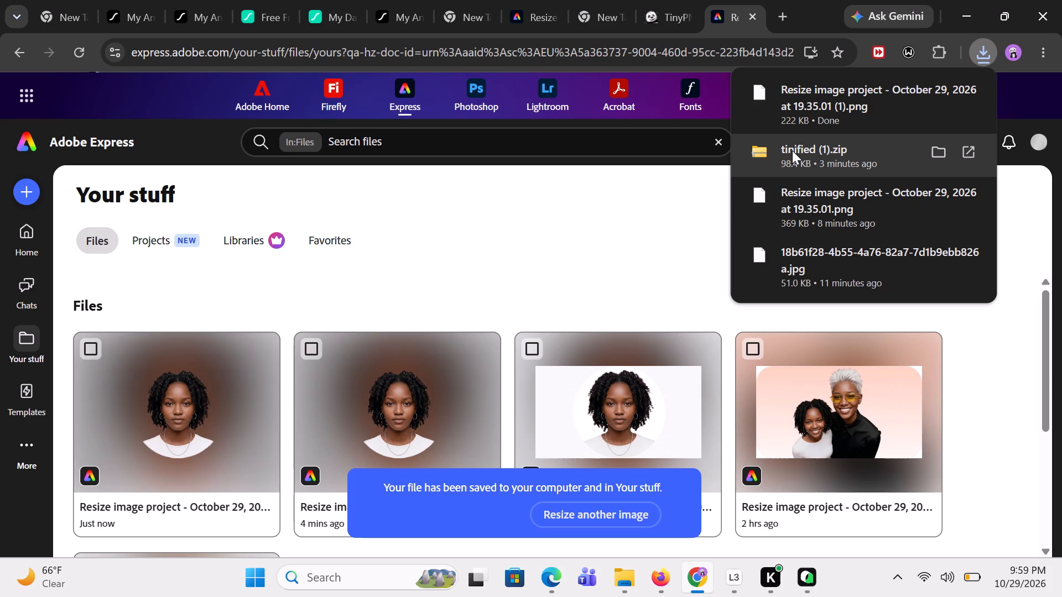
Open the ToolMint Image Compressor in a new browser tab.
{"action": "left_click", "coordinate": [664, 17]}
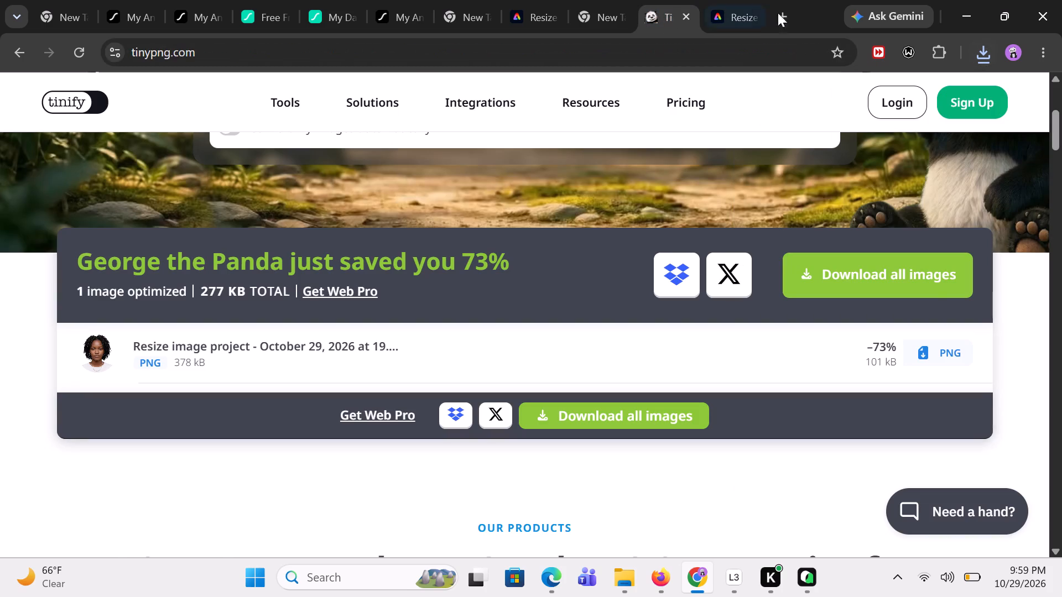
{"action": "left_click", "coordinate": [788, 15]}
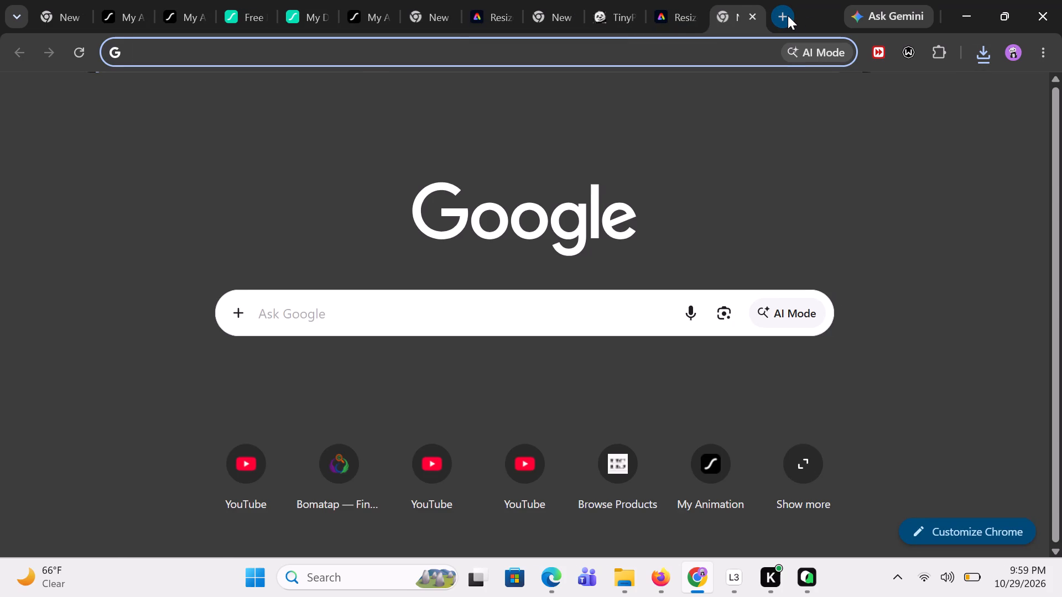
{"action": "type", "text": "co"}
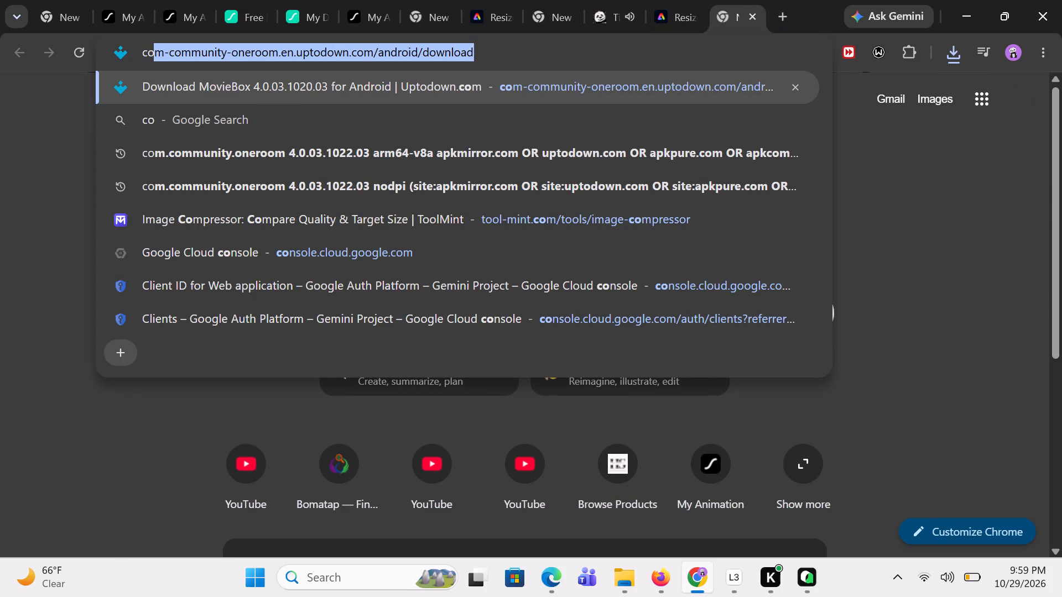
{"action": "key", "text": "m"}
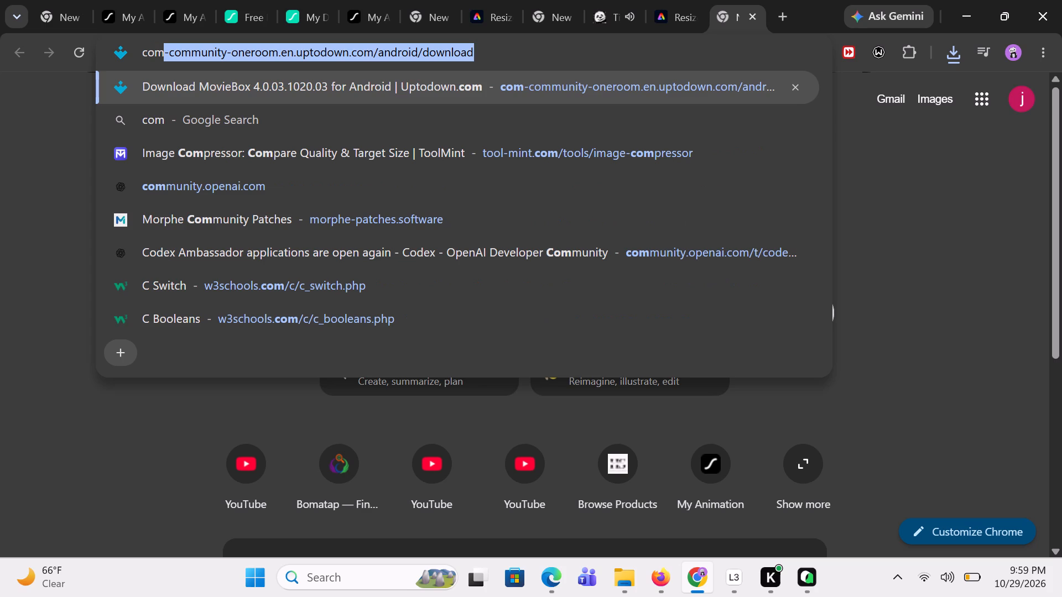
{"action": "key", "text": "p"}
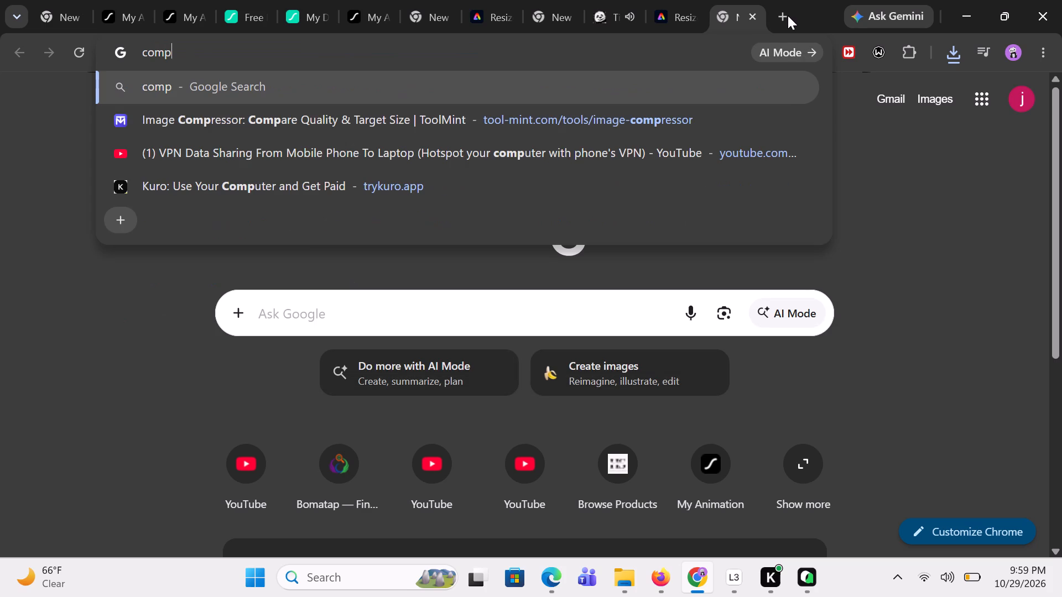
{"action": "left_click", "coordinate": [602, 108]}
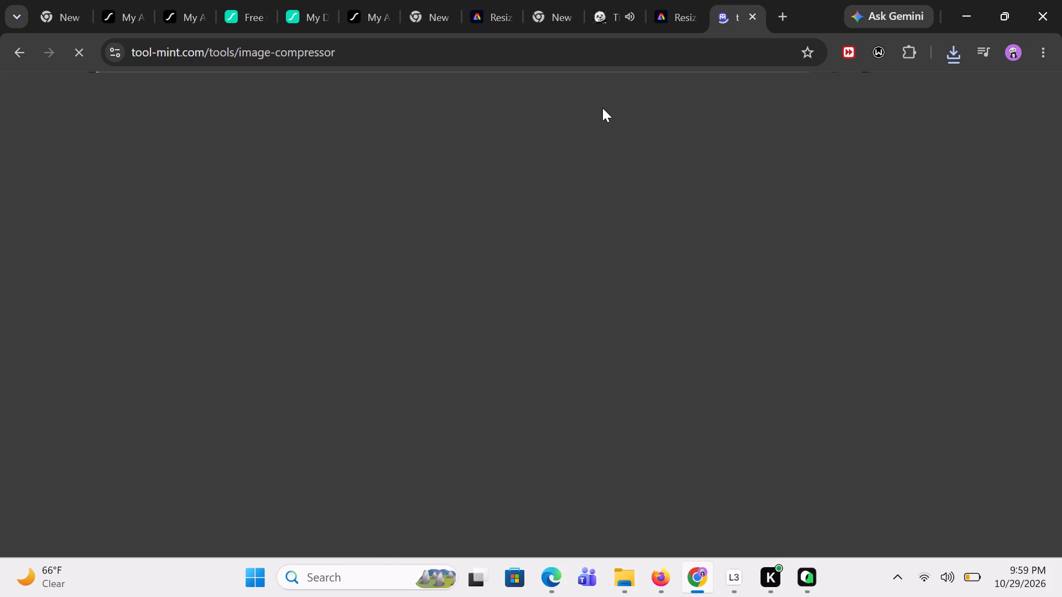
{"action": "scroll", "coordinate": [416, 349], "scroll_direction": "down", "scroll_amount": 3}
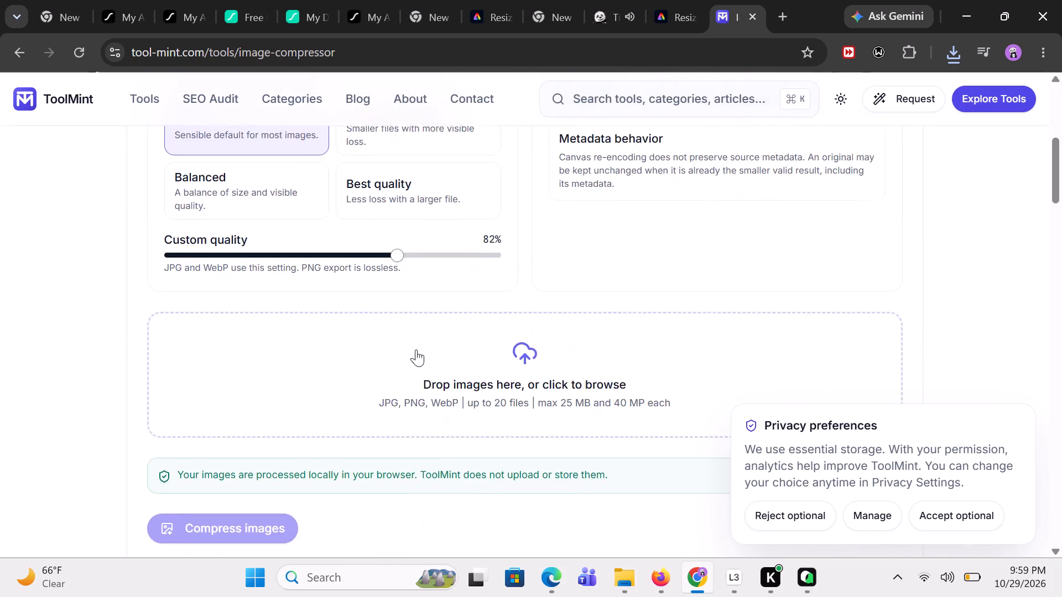
{"action": "scroll", "coordinate": [416, 349], "scroll_direction": "down", "scroll_amount": 1}
{"action": "scroll", "coordinate": [416, 349], "scroll_direction": "up", "scroll_amount": 2}
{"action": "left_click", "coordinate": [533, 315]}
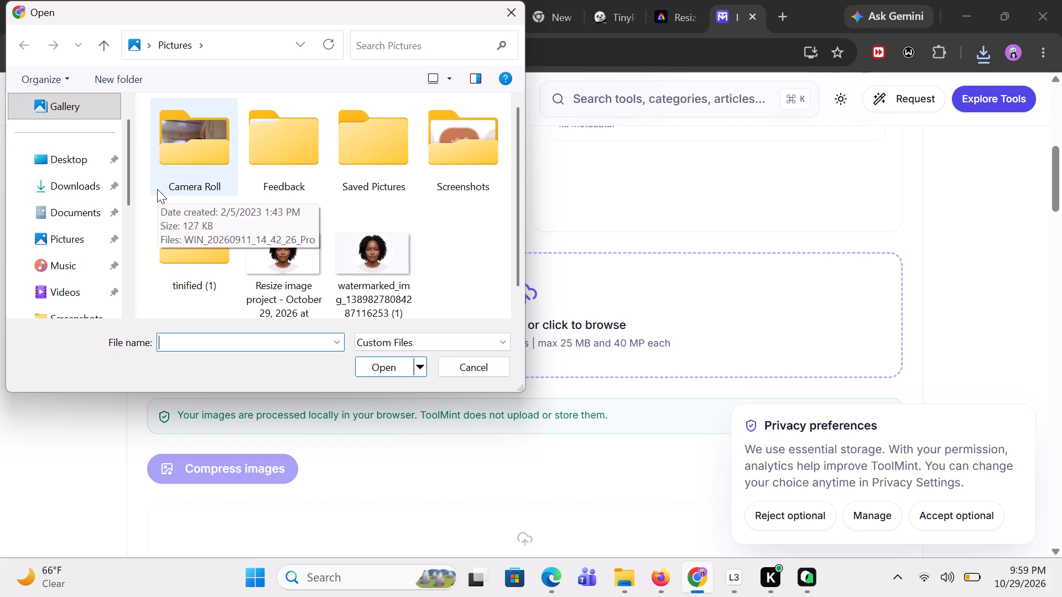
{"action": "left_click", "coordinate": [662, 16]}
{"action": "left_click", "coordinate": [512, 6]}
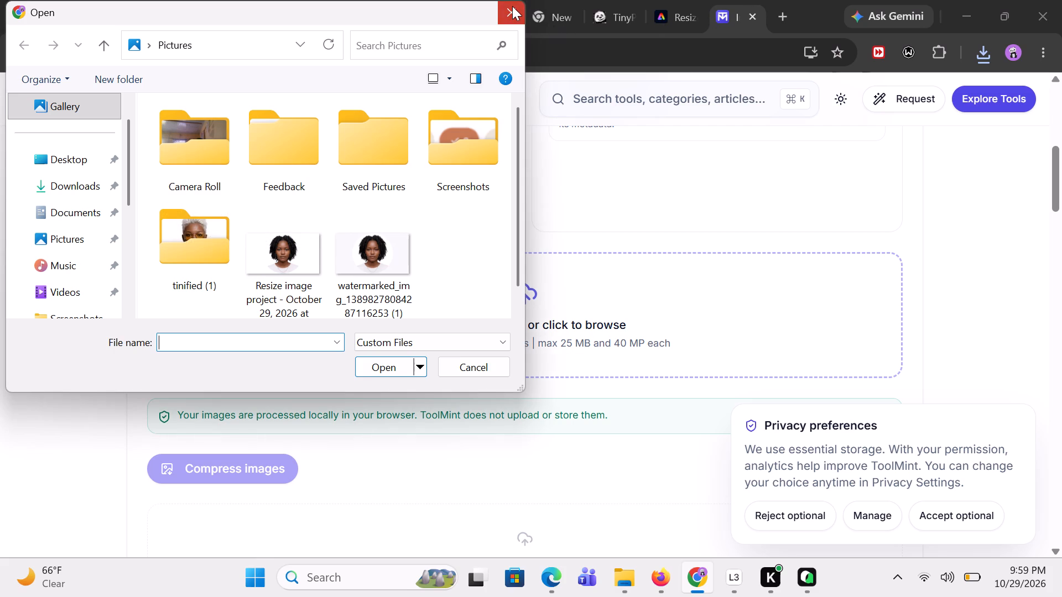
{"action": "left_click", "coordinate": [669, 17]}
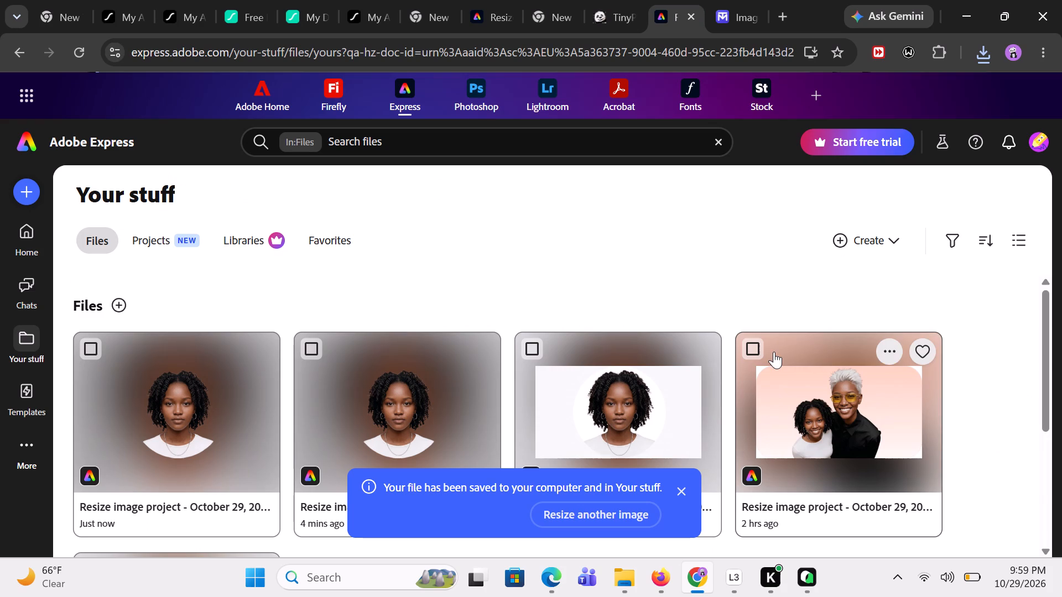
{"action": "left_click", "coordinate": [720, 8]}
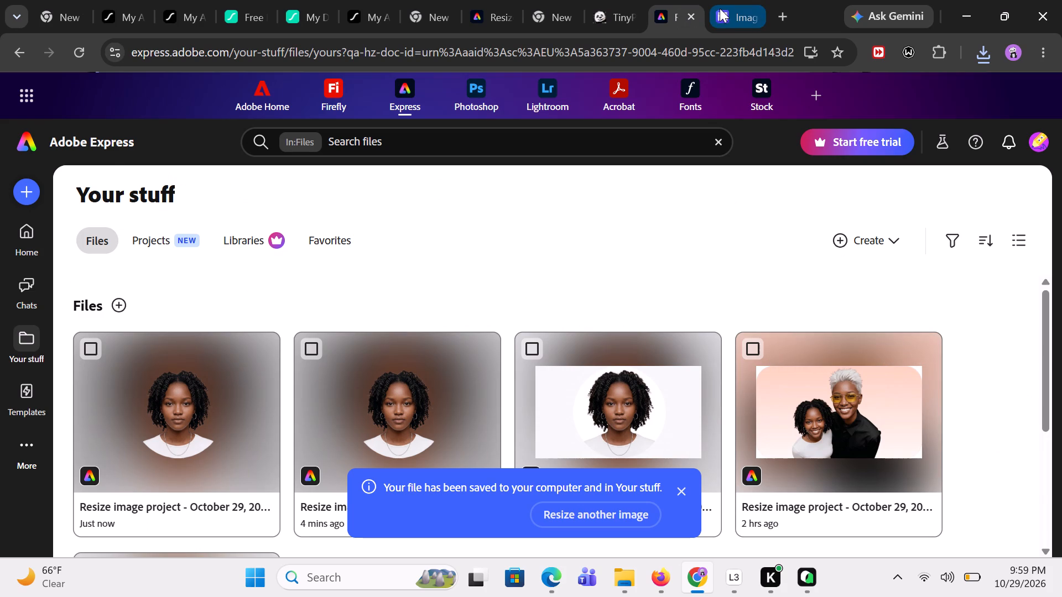
Load "Resize image project - October 29, 2026 at 19.35.01 (1)" from Downloads into the ToolMint image compressor.
{"action": "left_click", "coordinate": [444, 296]}
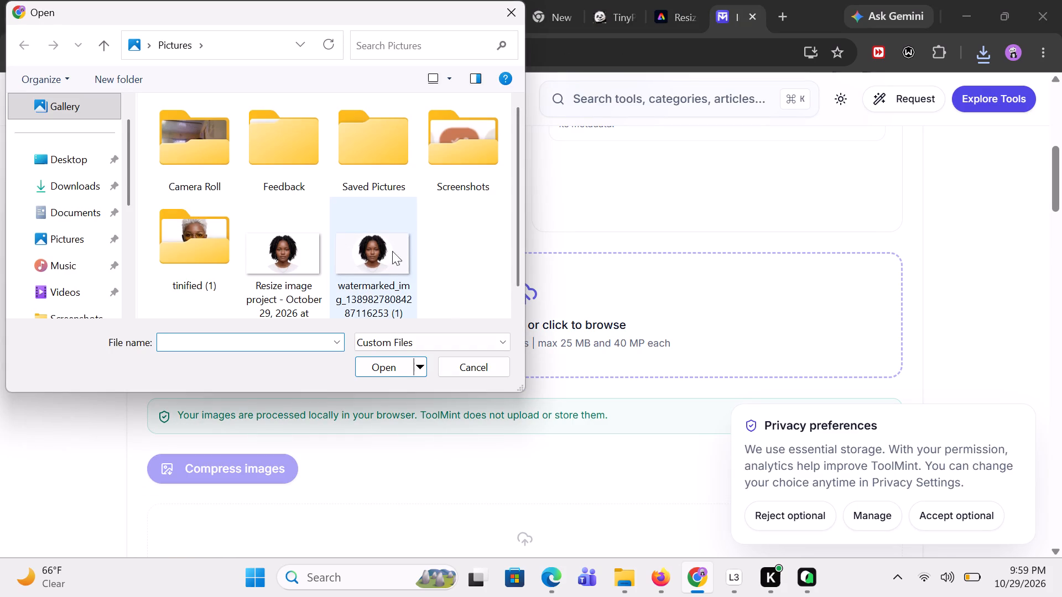
{"action": "double_click", "coordinate": [77, 189]}
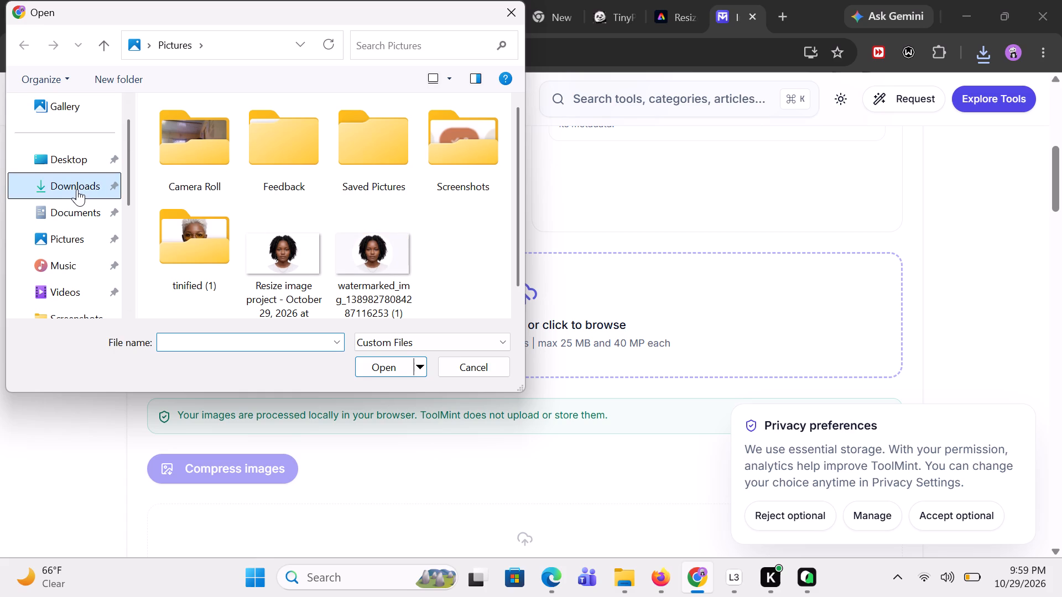
{"action": "left_click", "coordinate": [219, 156]}
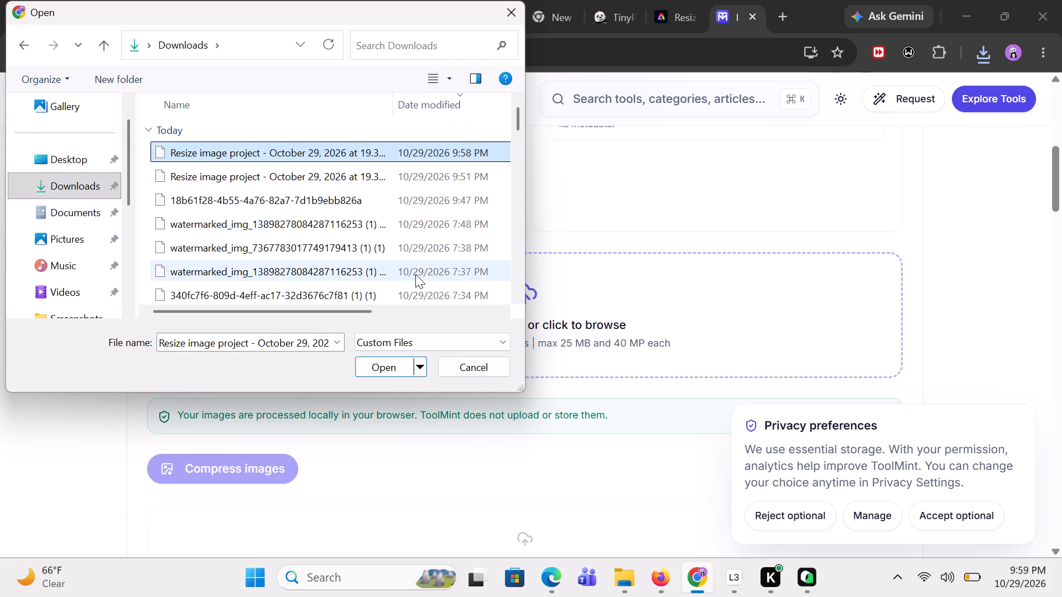
{"action": "left_click", "coordinate": [386, 368]}
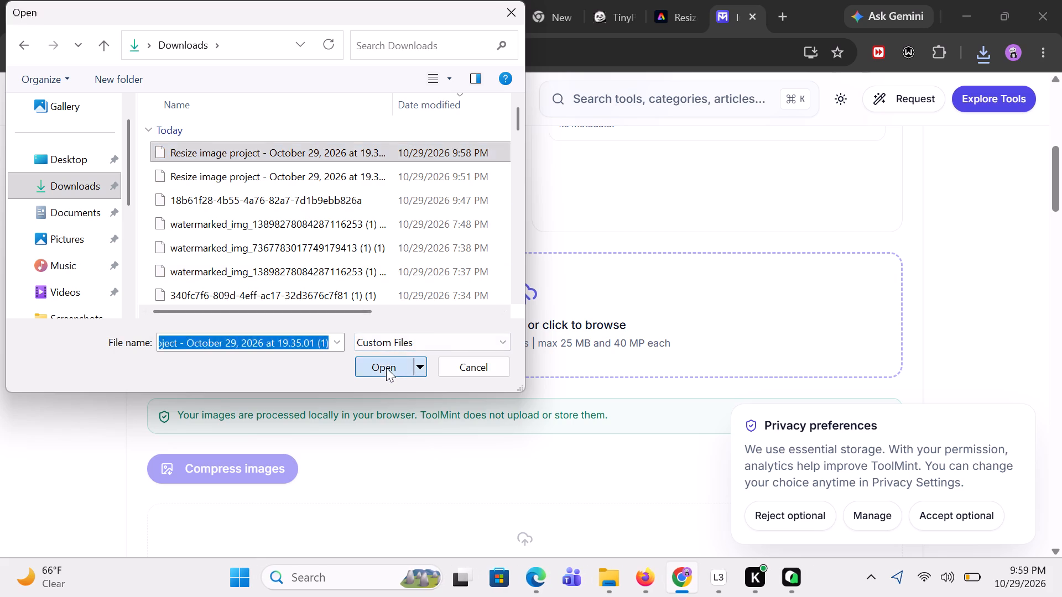
{"action": "scroll", "coordinate": [386, 368], "scroll_direction": "down", "scroll_amount": 2}
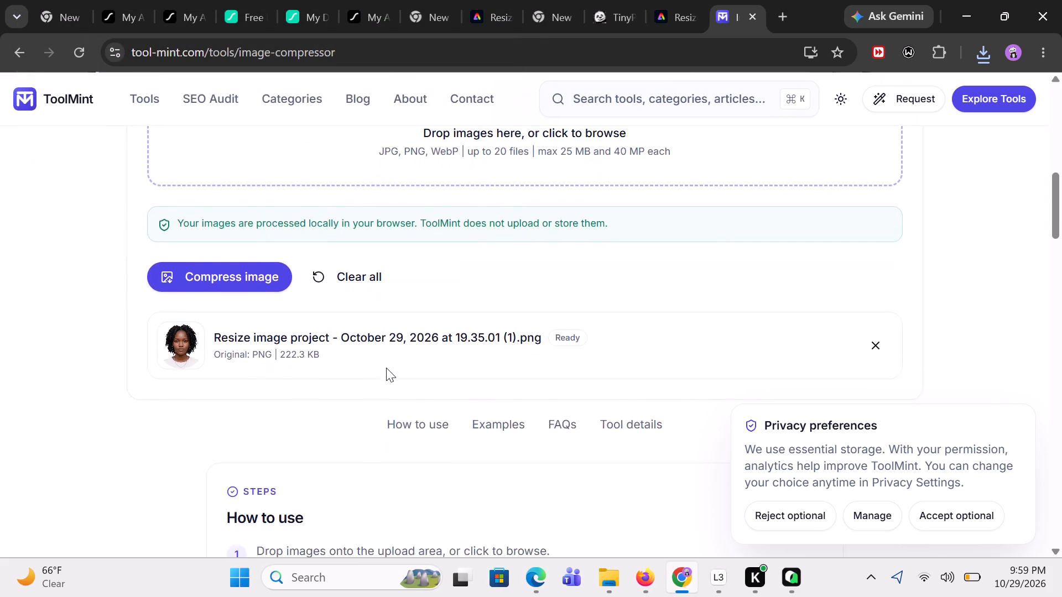
Compress the loaded portrait in ToolMint and download the compressed PNG.
{"action": "scroll", "coordinate": [386, 368], "scroll_direction": "down", "scroll_amount": 1}
{"action": "scroll", "coordinate": [386, 368], "scroll_direction": "up", "scroll_amount": 2}
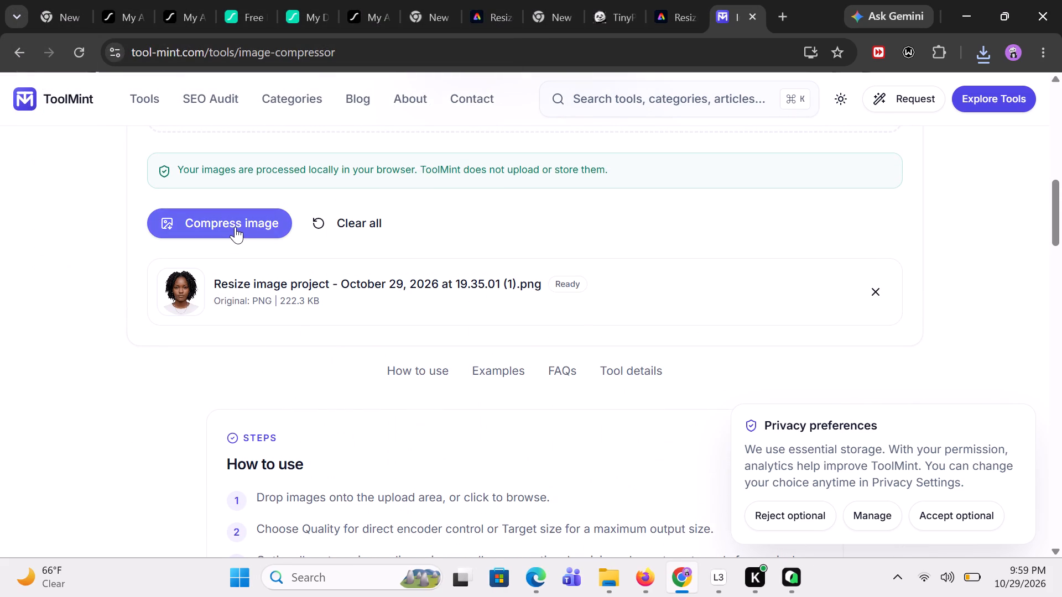
{"action": "left_click", "coordinate": [235, 227]}
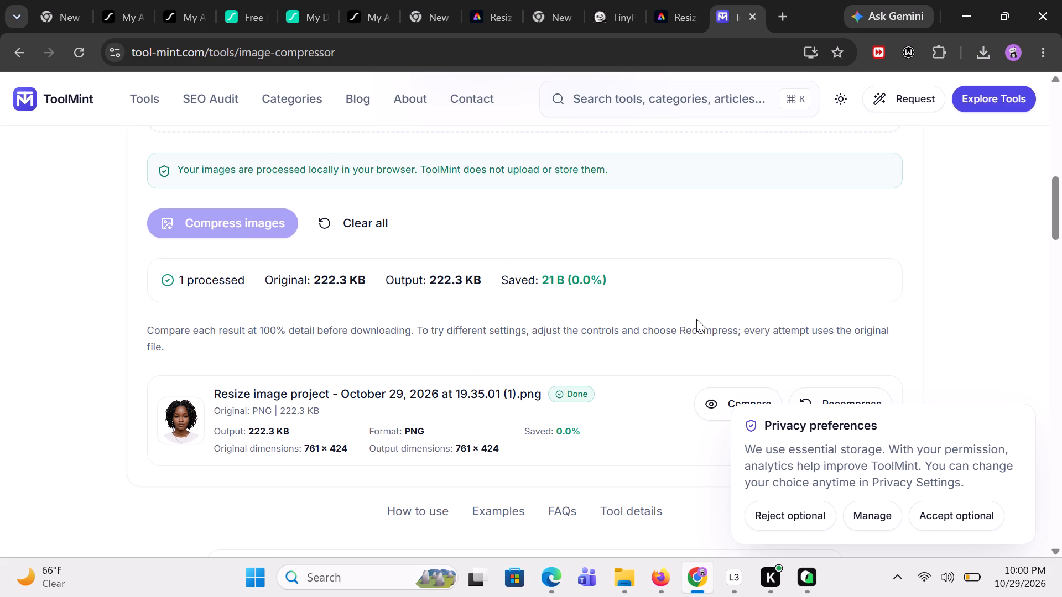
{"action": "scroll", "coordinate": [546, 295], "scroll_direction": "up", "scroll_amount": 1}
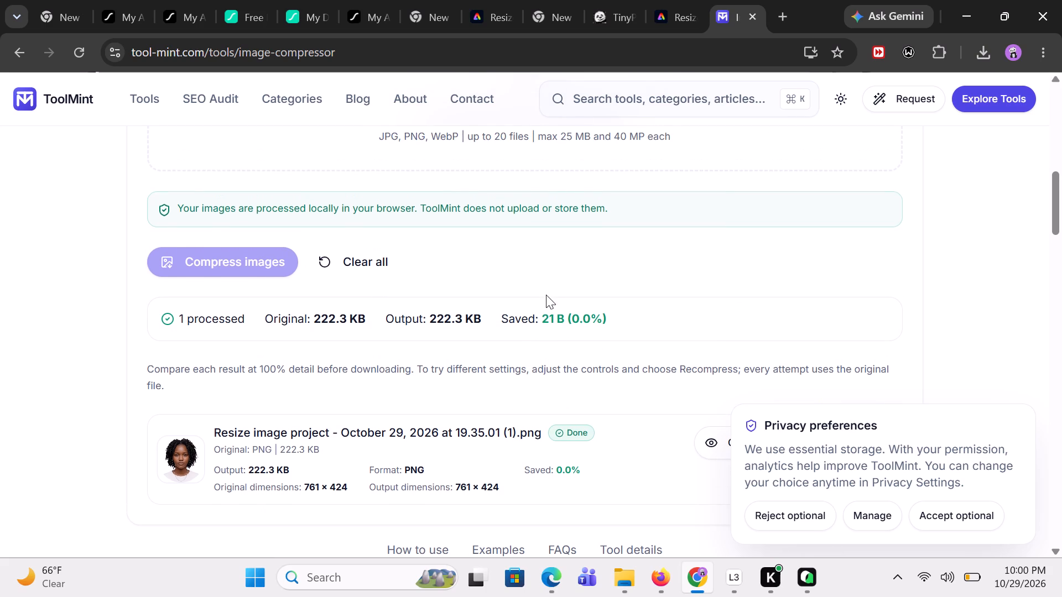
{"action": "scroll", "coordinate": [467, 294], "scroll_direction": "down", "scroll_amount": 1}
{"action": "scroll", "coordinate": [467, 294], "scroll_direction": "up", "scroll_amount": 1}
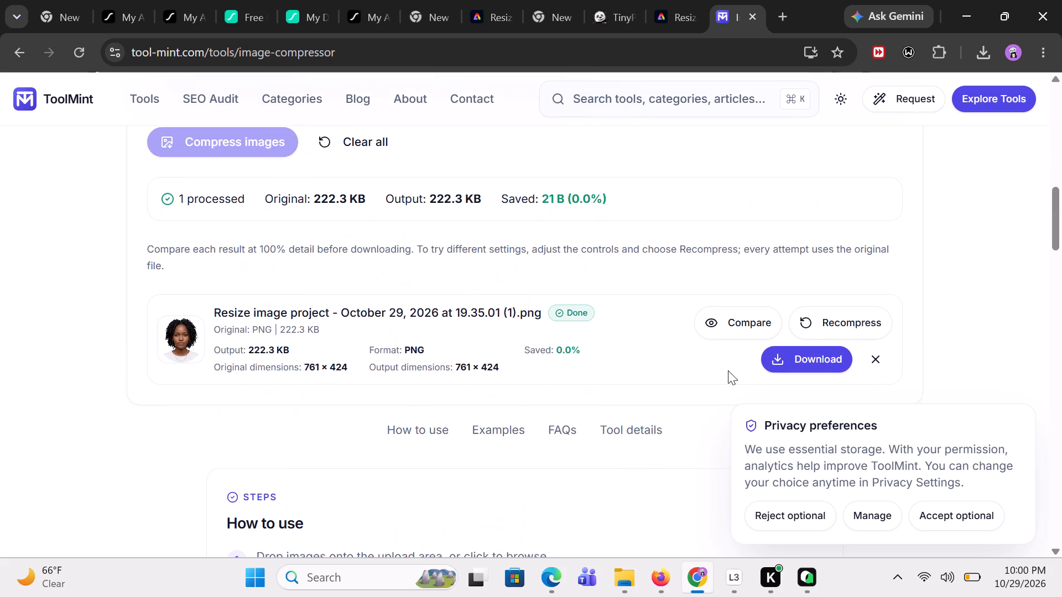
{"action": "left_click", "coordinate": [803, 358]}
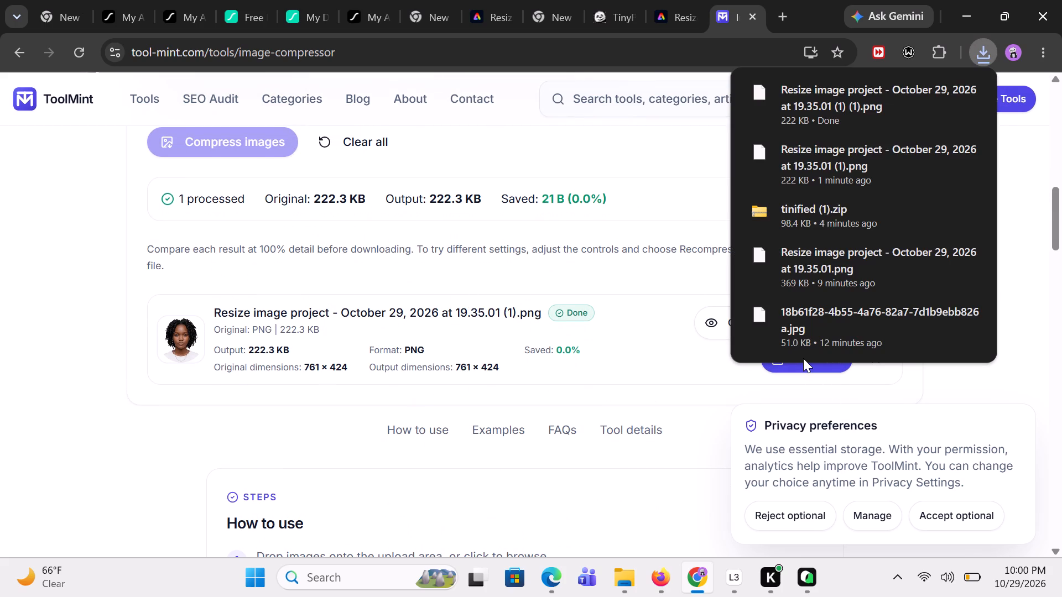
{"action": "left_click", "coordinate": [676, 176]}
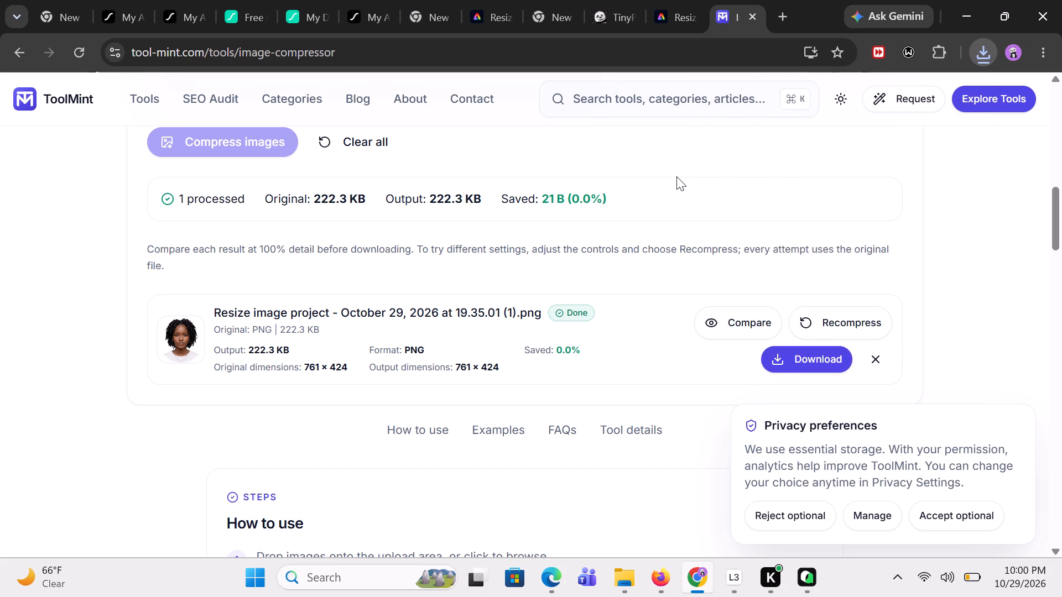
Switch to TinyPNG and compress "Resize image project - October 29, 2026 at 19.35.01 (1) (1)" from Downloads.
{"action": "left_click", "coordinate": [611, 1]}
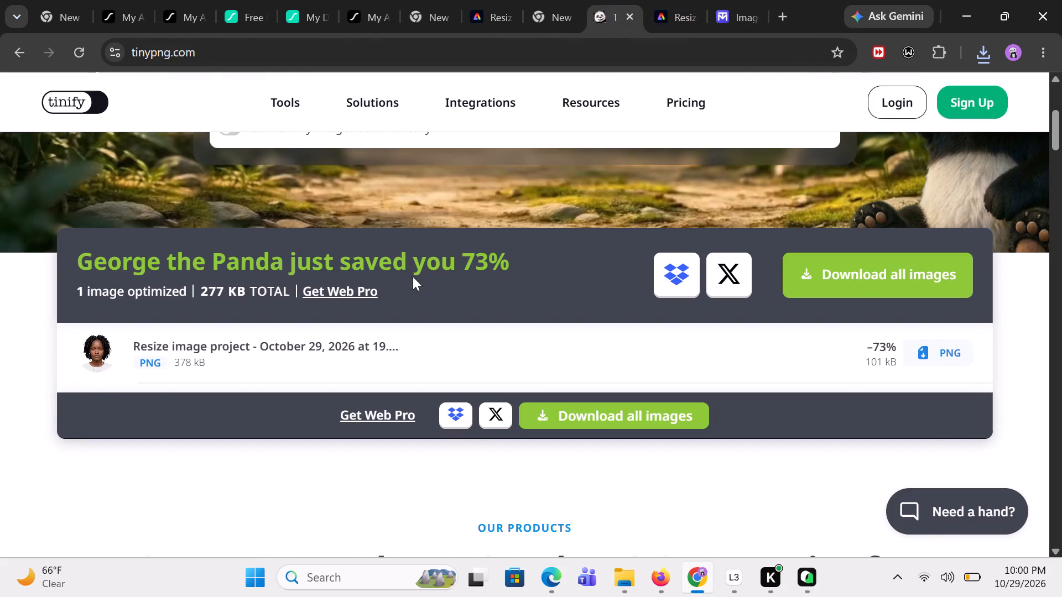
{"action": "scroll", "coordinate": [400, 276], "scroll_direction": "up", "scroll_amount": 3}
{"action": "left_click", "coordinate": [400, 276]}
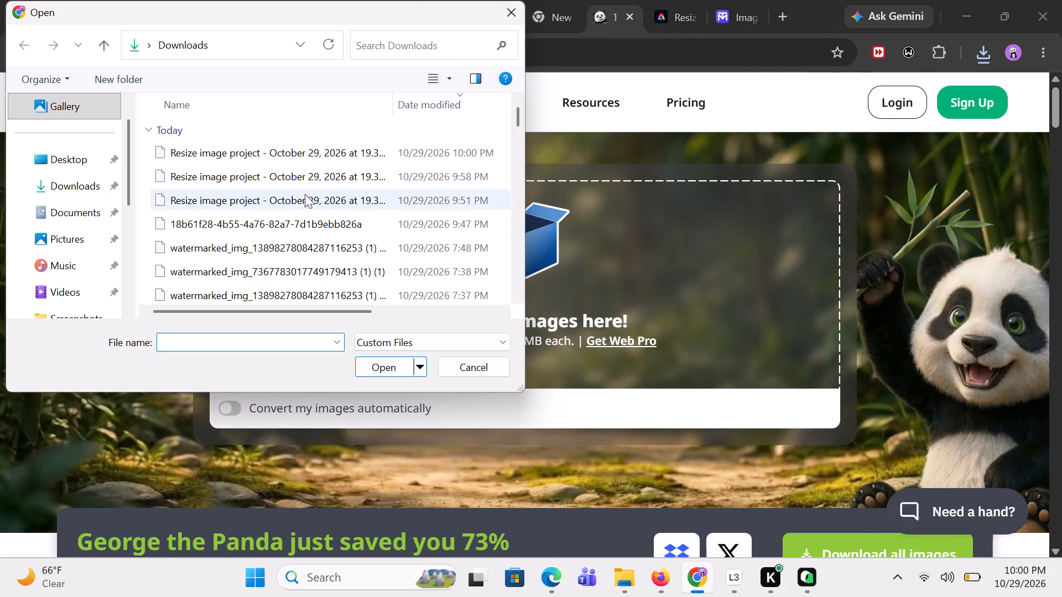
{"action": "left_click", "coordinate": [270, 151]}
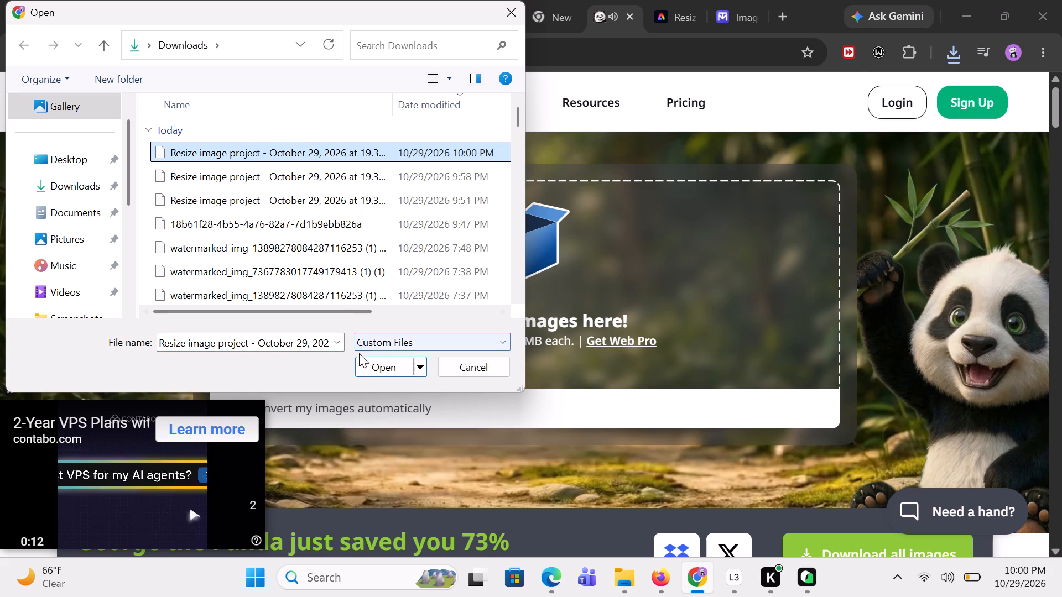
{"action": "left_click", "coordinate": [366, 367]}
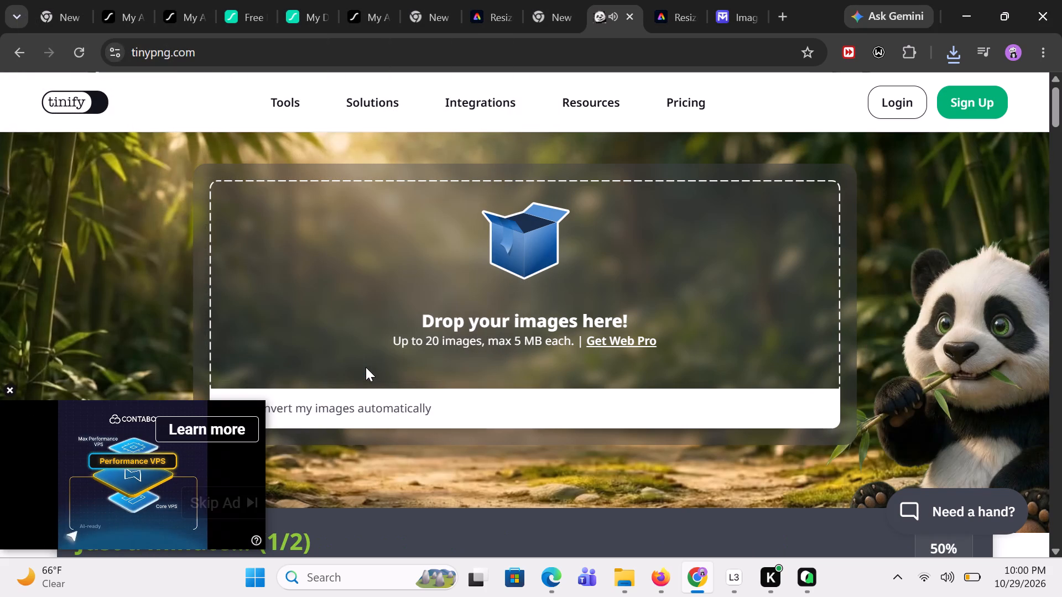
{"action": "scroll", "coordinate": [366, 367], "scroll_direction": "down", "scroll_amount": 2}
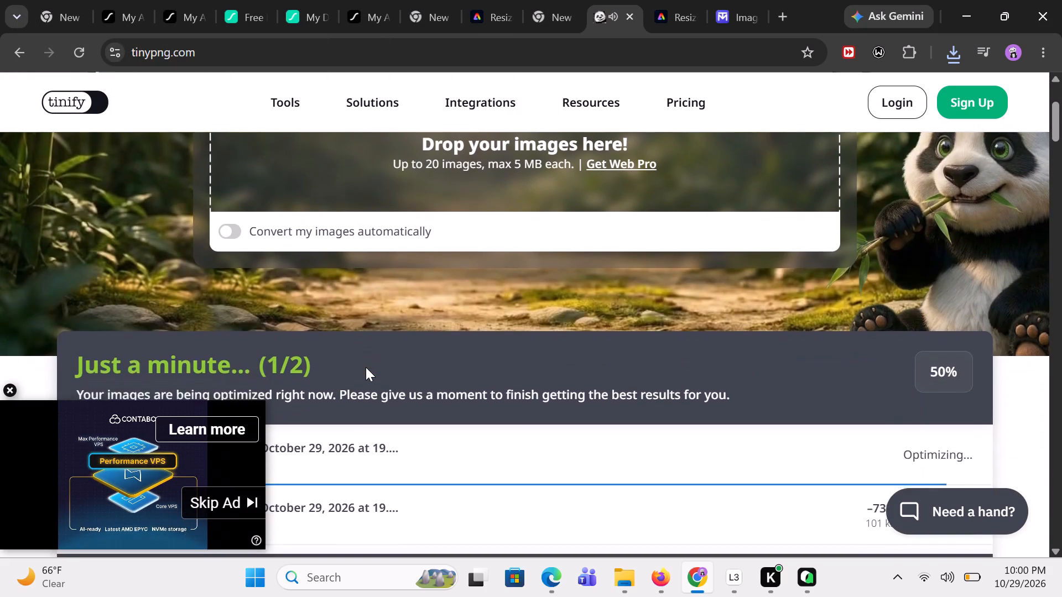
{"action": "scroll", "coordinate": [366, 367], "scroll_direction": "down", "scroll_amount": 2}
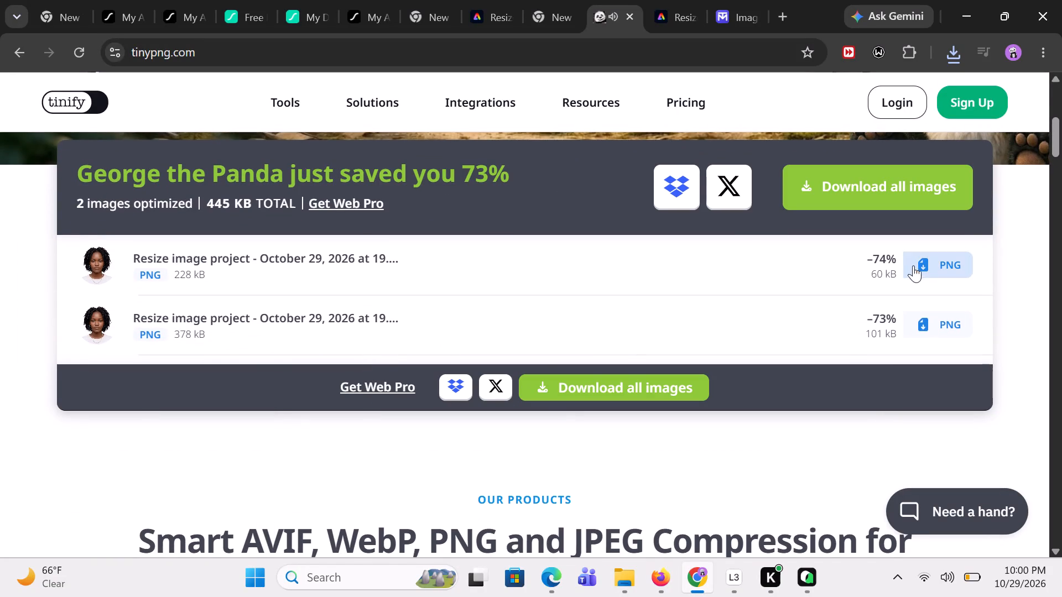
Examine the TinyPNG compression results and download options for the listed portraits.
{"action": "scroll", "coordinate": [742, 283], "scroll_direction": "up", "scroll_amount": 4}
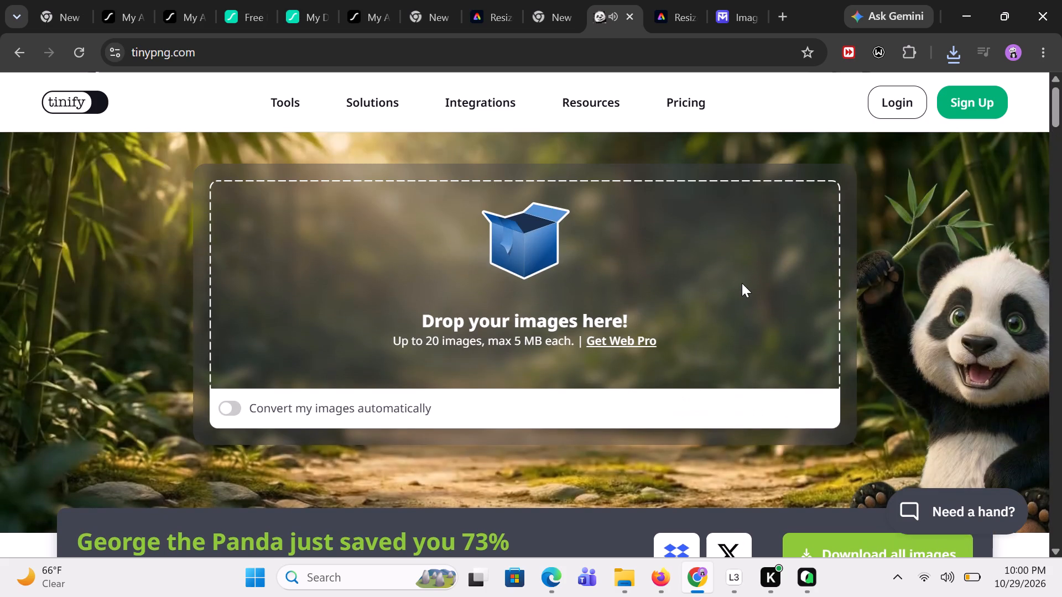
{"action": "scroll", "coordinate": [742, 283], "scroll_direction": "down", "scroll_amount": 2}
{"action": "scroll", "coordinate": [637, 155], "scroll_direction": "down", "scroll_amount": 1}
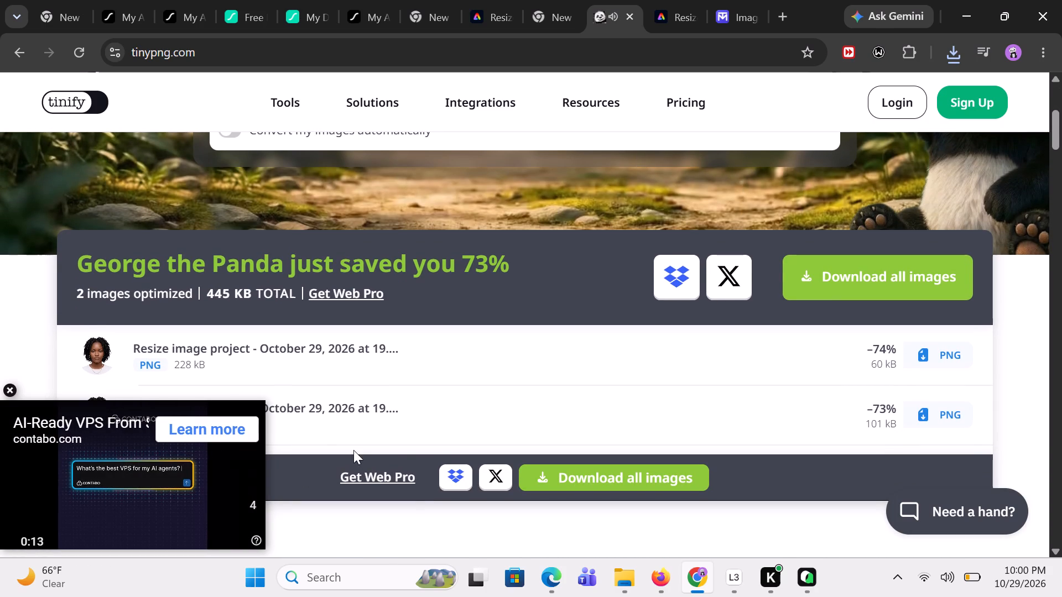
{"action": "scroll", "coordinate": [404, 376], "scroll_direction": "down", "scroll_amount": 2}
{"action": "scroll", "coordinate": [404, 376], "scroll_direction": "up", "scroll_amount": 2}
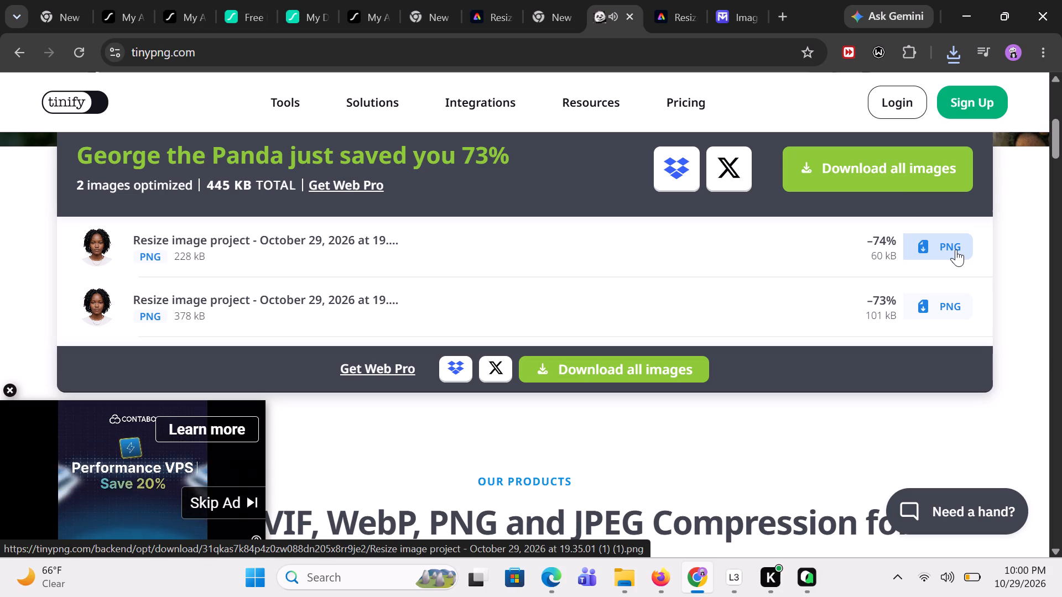
{"action": "scroll", "coordinate": [783, 228], "scroll_direction": "up", "scroll_amount": 1}
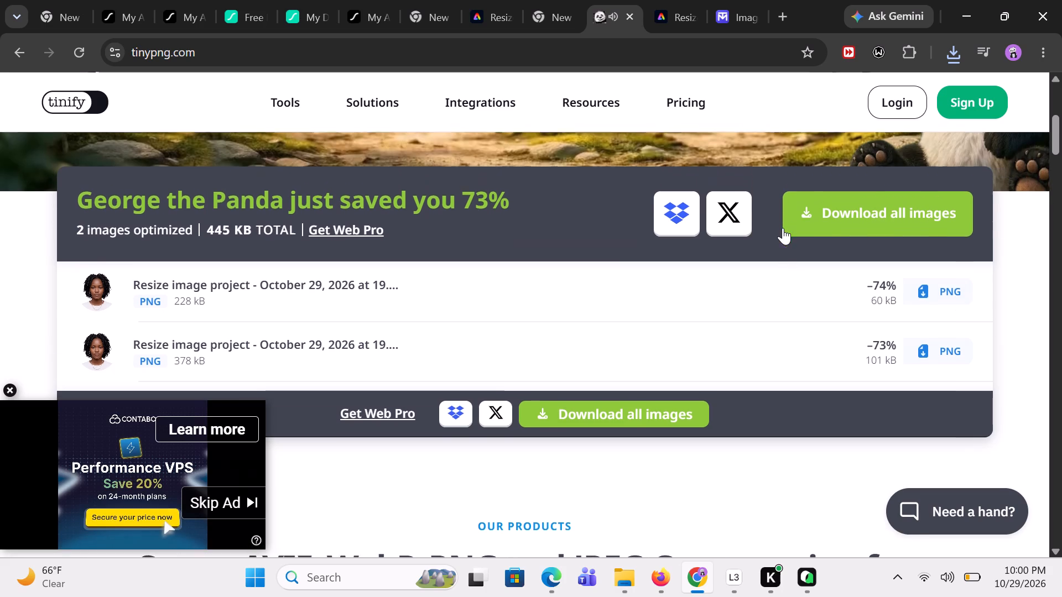
{"action": "scroll", "coordinate": [783, 228], "scroll_direction": "up", "scroll_amount": 1}
{"action": "scroll", "coordinate": [596, 302], "scroll_direction": "up", "scroll_amount": 1}
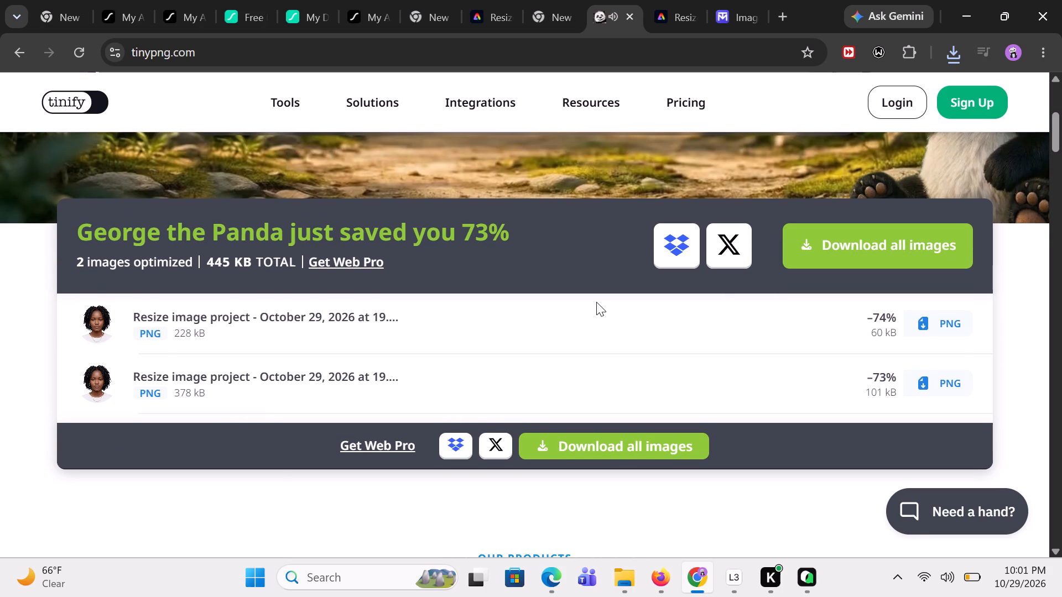
{"action": "scroll", "coordinate": [757, 340], "scroll_direction": "up", "scroll_amount": 1}
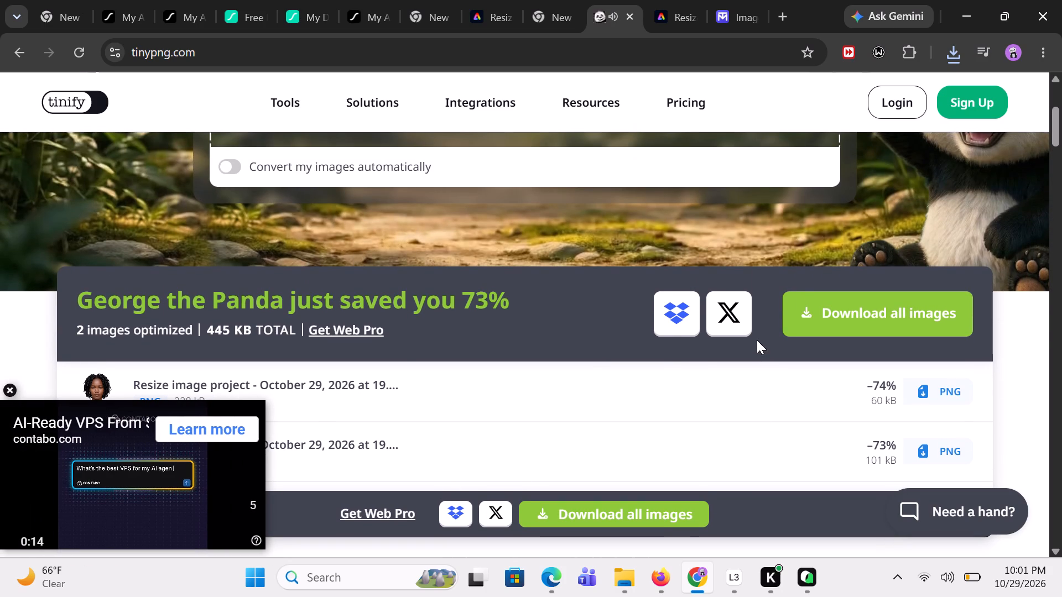
{"action": "scroll", "coordinate": [298, 185], "scroll_direction": "up", "scroll_amount": 1}
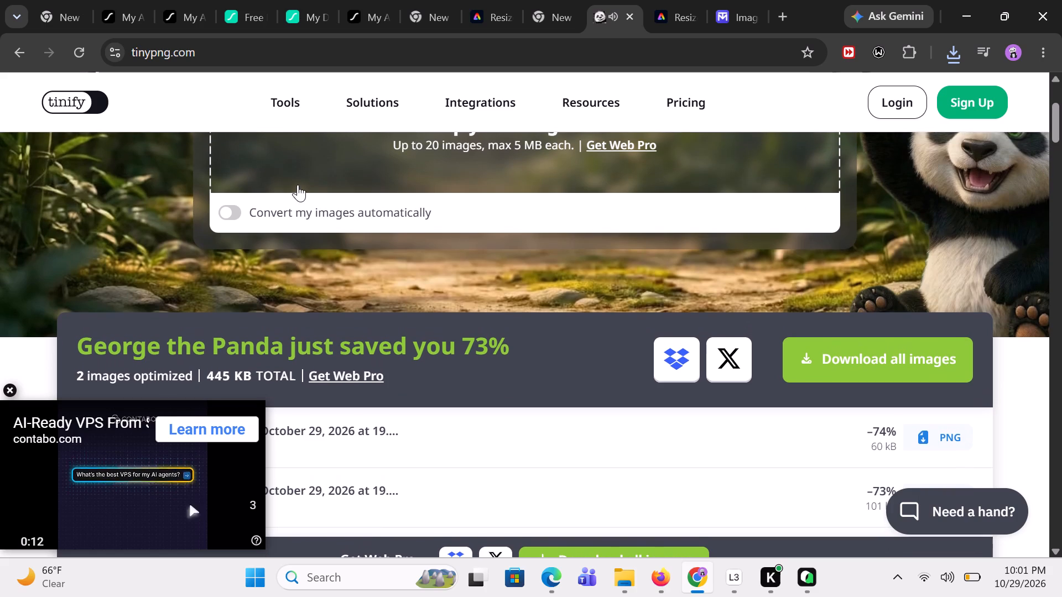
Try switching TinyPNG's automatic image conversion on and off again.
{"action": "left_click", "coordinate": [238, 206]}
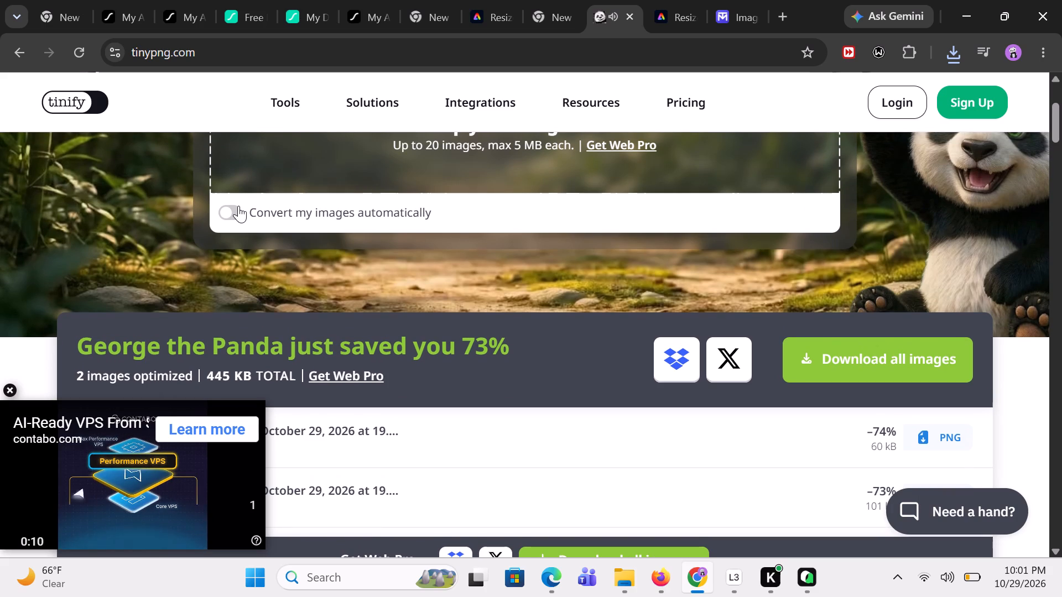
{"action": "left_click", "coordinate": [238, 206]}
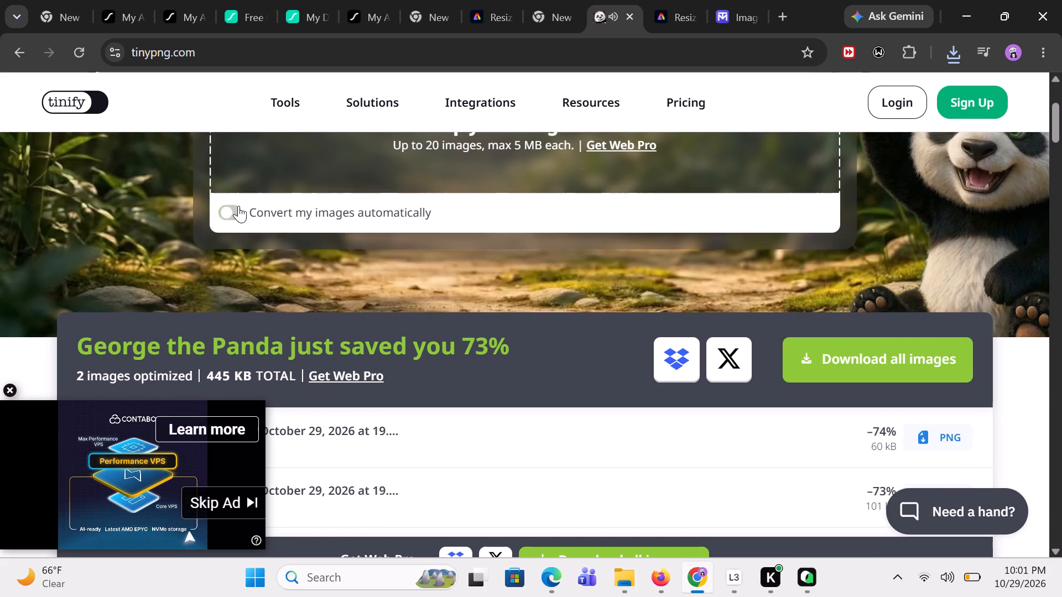
Load "Resize image project - October 29, 2026 at 19.35.01 (1) (1)" from Downloads into TinyPNG once more for compression.
{"action": "scroll", "coordinate": [372, 281], "scroll_direction": "up", "scroll_amount": 1}
{"action": "scroll", "coordinate": [372, 281], "scroll_direction": "down", "scroll_amount": 1}
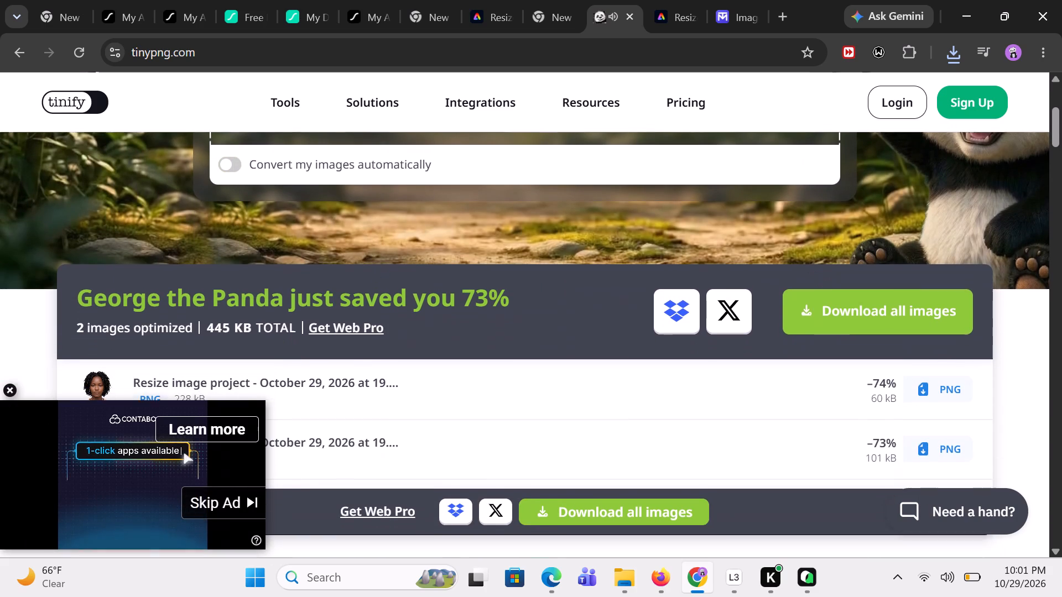
{"action": "scroll", "coordinate": [372, 281], "scroll_direction": "up", "scroll_amount": 1}
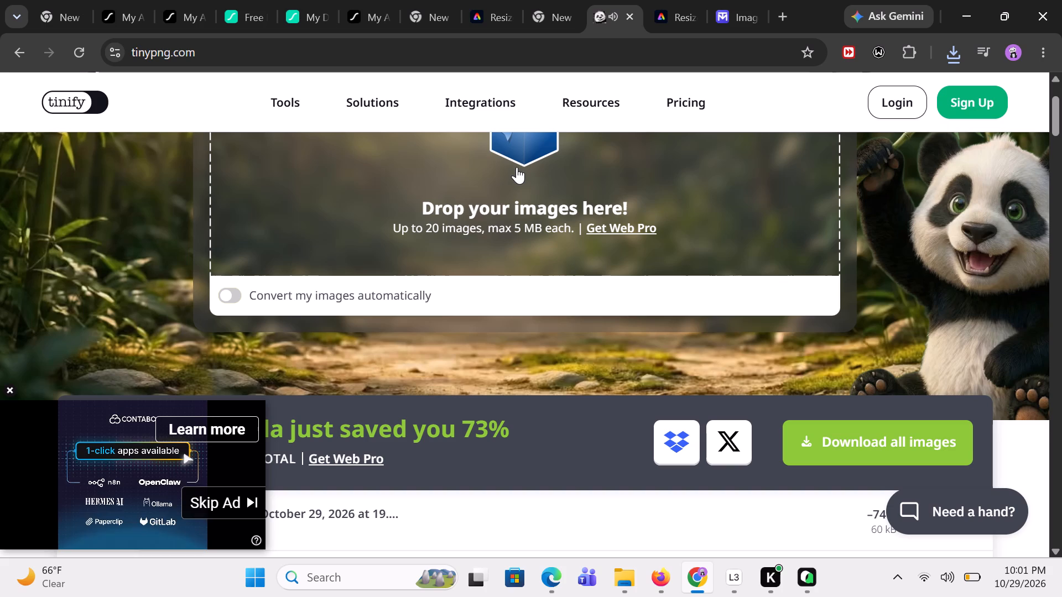
{"action": "left_click", "coordinate": [517, 167]}
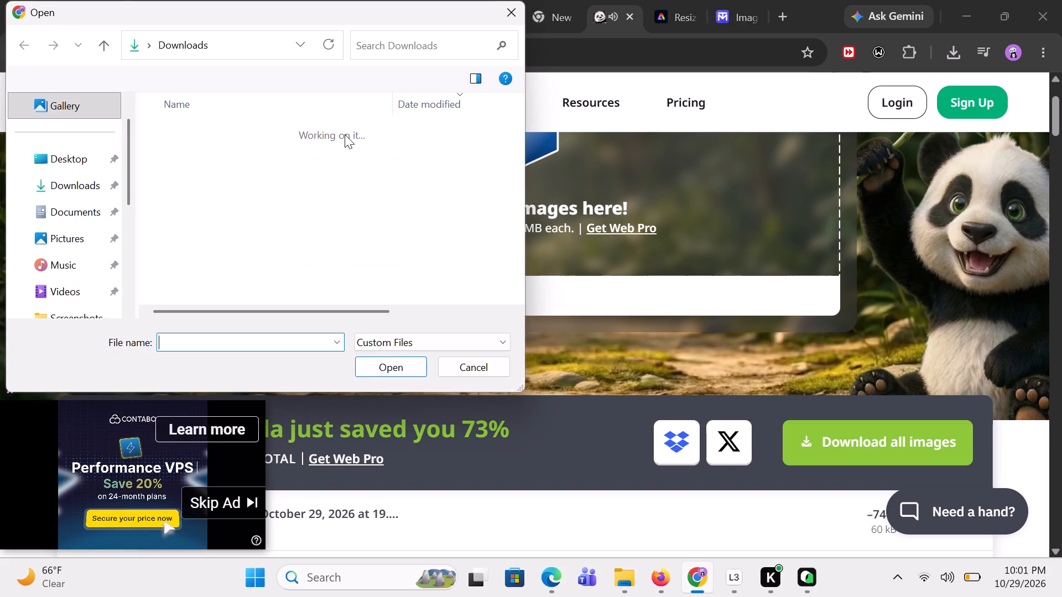
{"action": "left_click", "coordinate": [249, 143]}
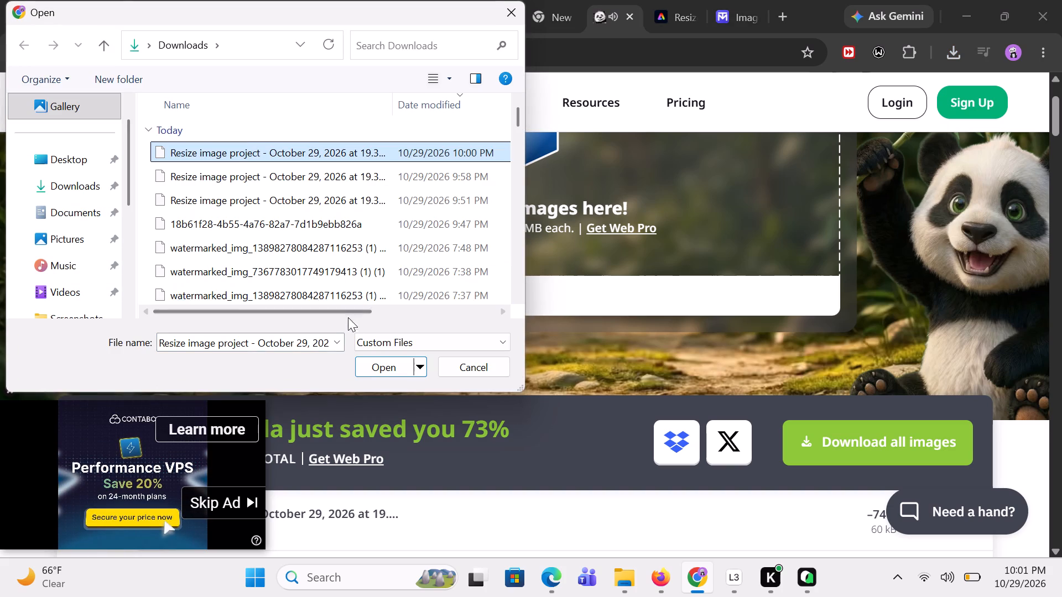
{"action": "left_click", "coordinate": [370, 362]}
{"action": "scroll", "coordinate": [370, 362], "scroll_direction": "down", "scroll_amount": 2}
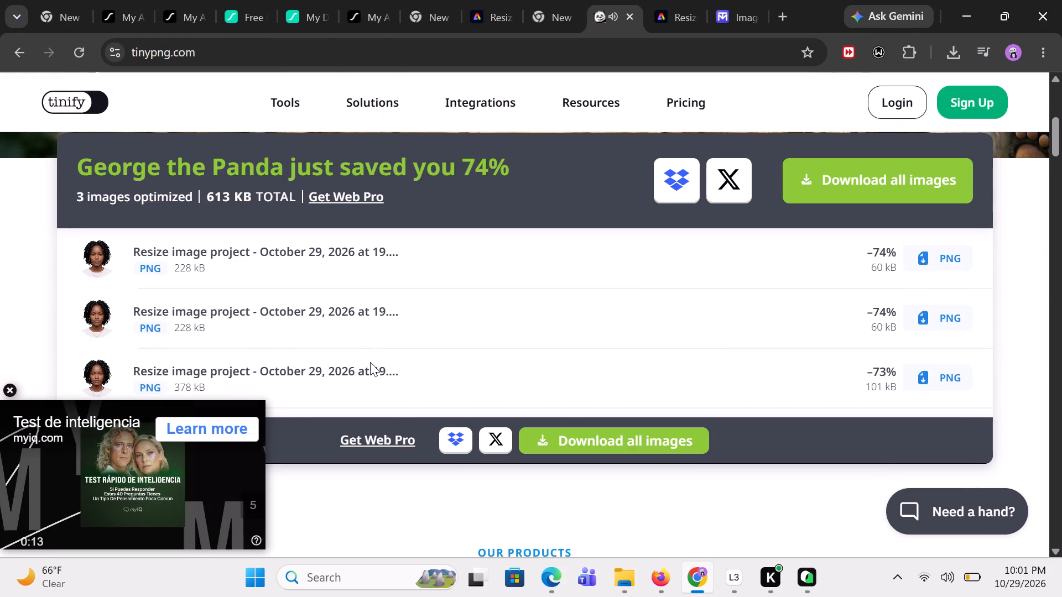
Download all the optimized portraits from TinyPNG together.
{"action": "left_click", "coordinate": [862, 262]}
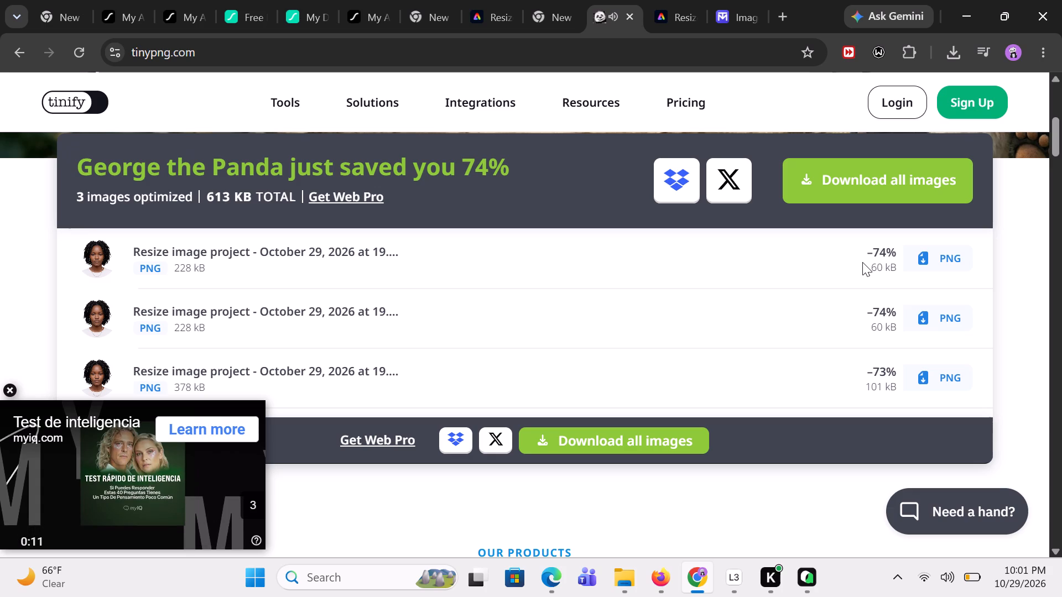
{"action": "left_click", "coordinate": [606, 443]}
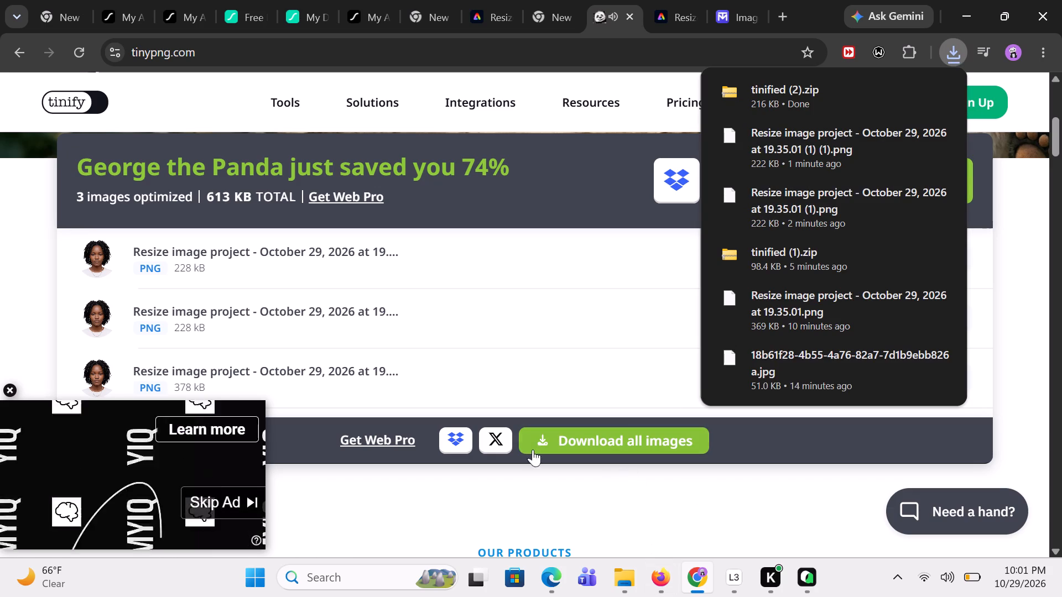
In File Explorer, open the "tinified (2)" archive in Downloads and copy its last compressed portrait into Pictures.
{"action": "left_click", "coordinate": [622, 577]}
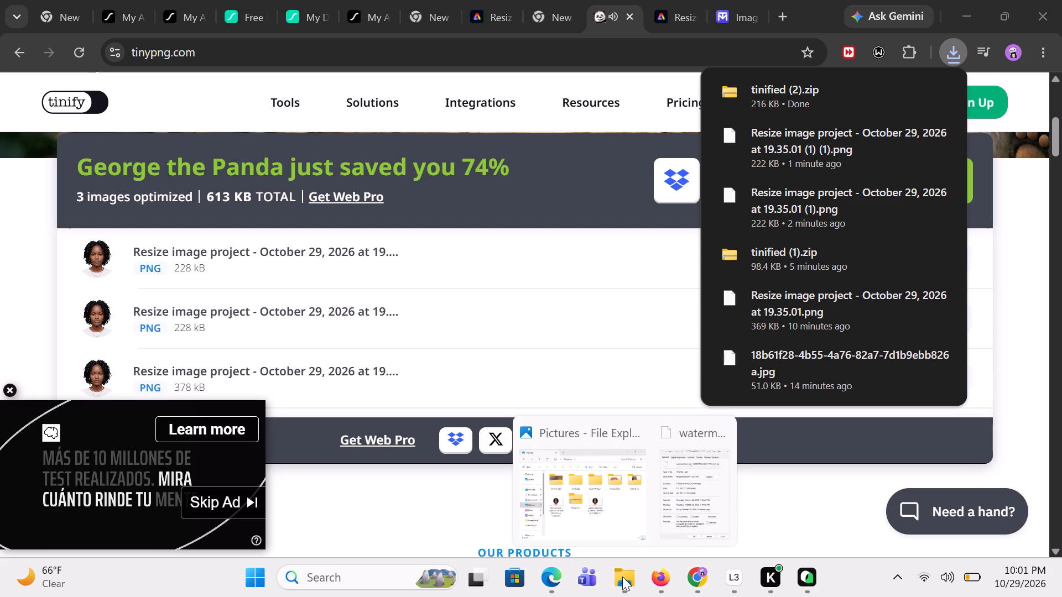
{"action": "left_click", "coordinate": [607, 507]}
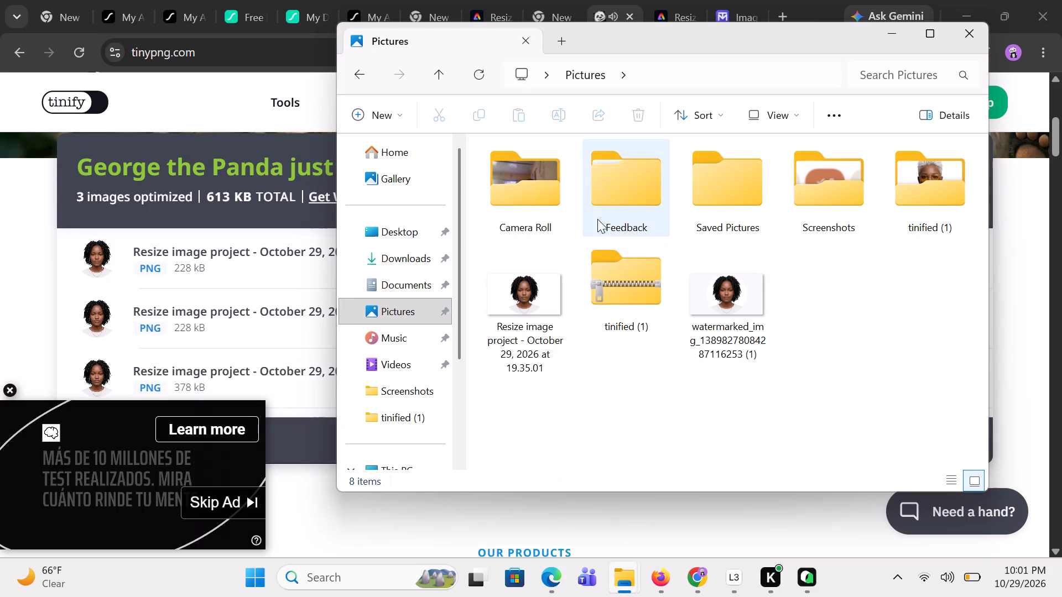
{"action": "double_click", "coordinate": [401, 254]}
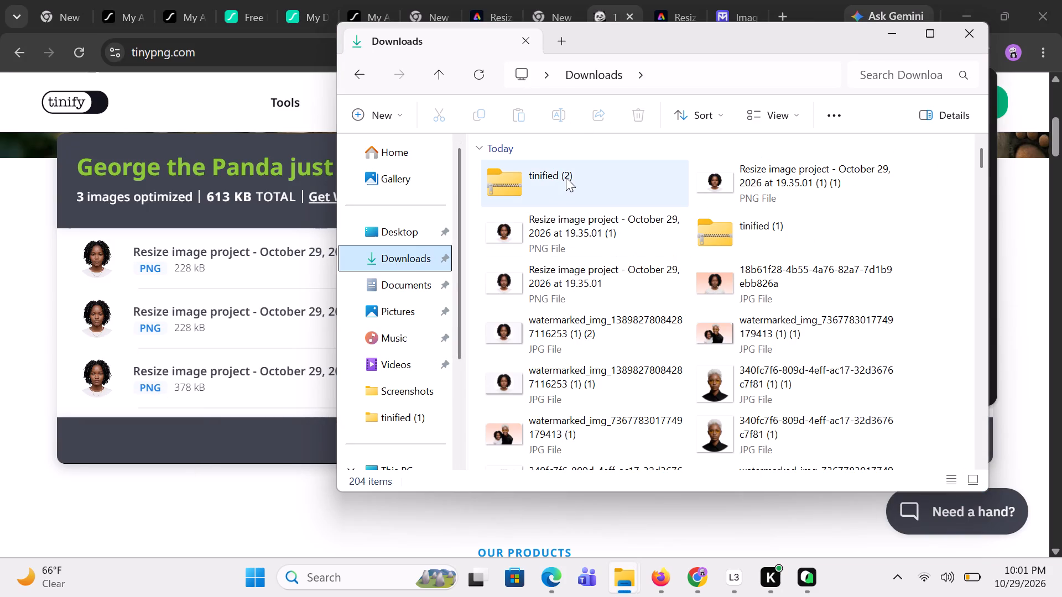
{"action": "triple_click", "coordinate": [566, 177]}
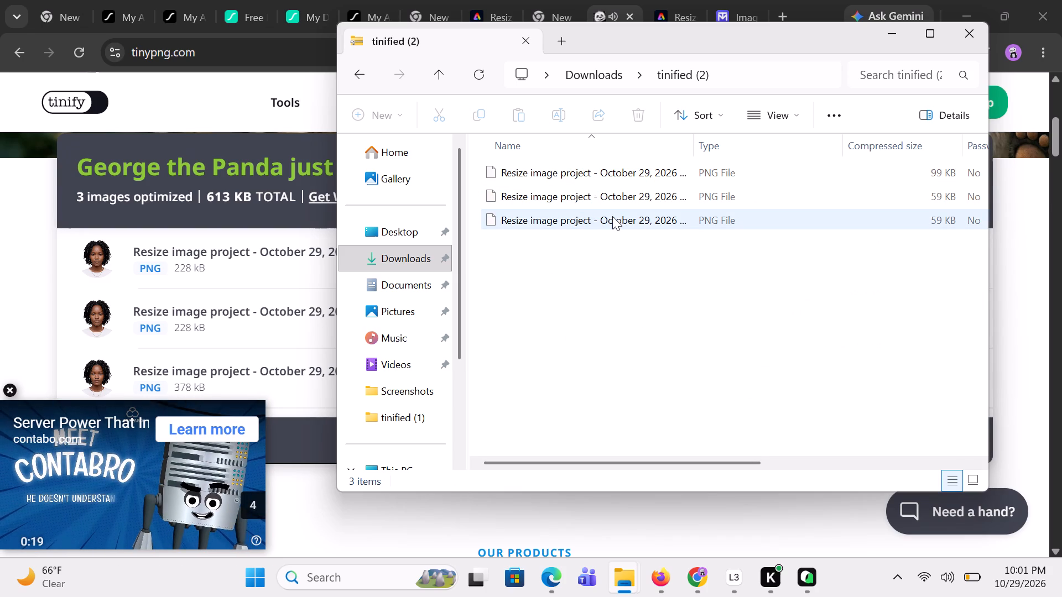
{"action": "left_click_drag", "start_coordinate": [612, 216], "coordinate": [395, 306]}
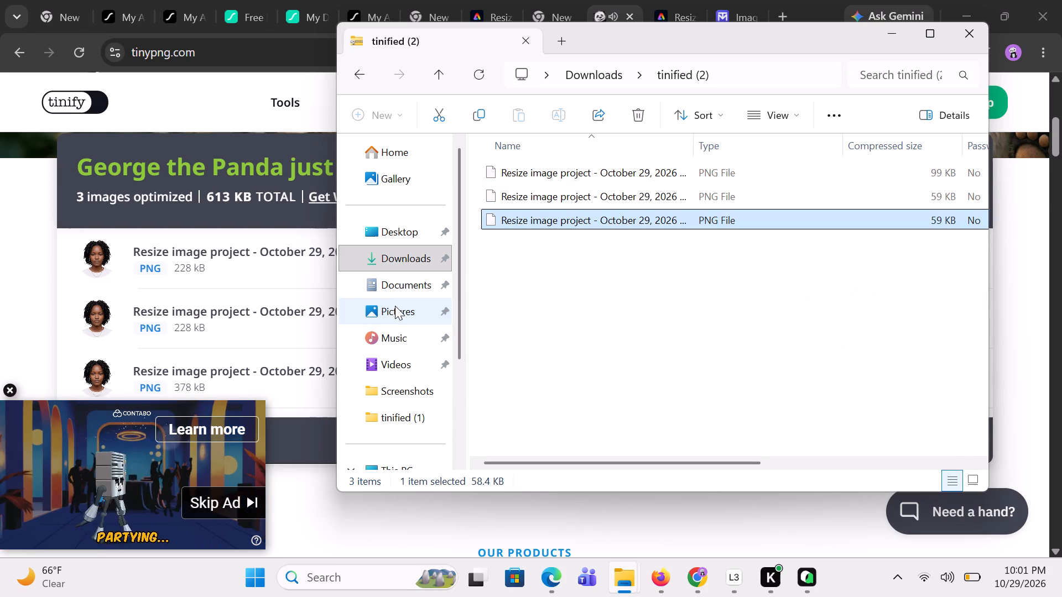
{"action": "left_click", "coordinate": [395, 306]}
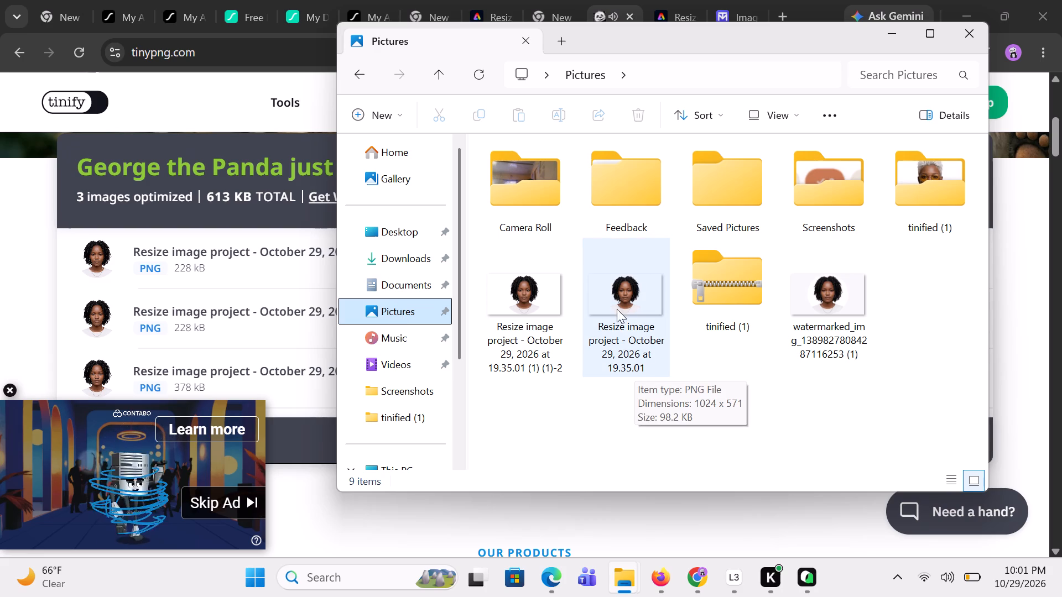
Delete the older portrait "Resize image project - October 29, 2026 at 19.35.01" from the Pictures folder.
{"action": "left_click", "coordinate": [631, 311]}
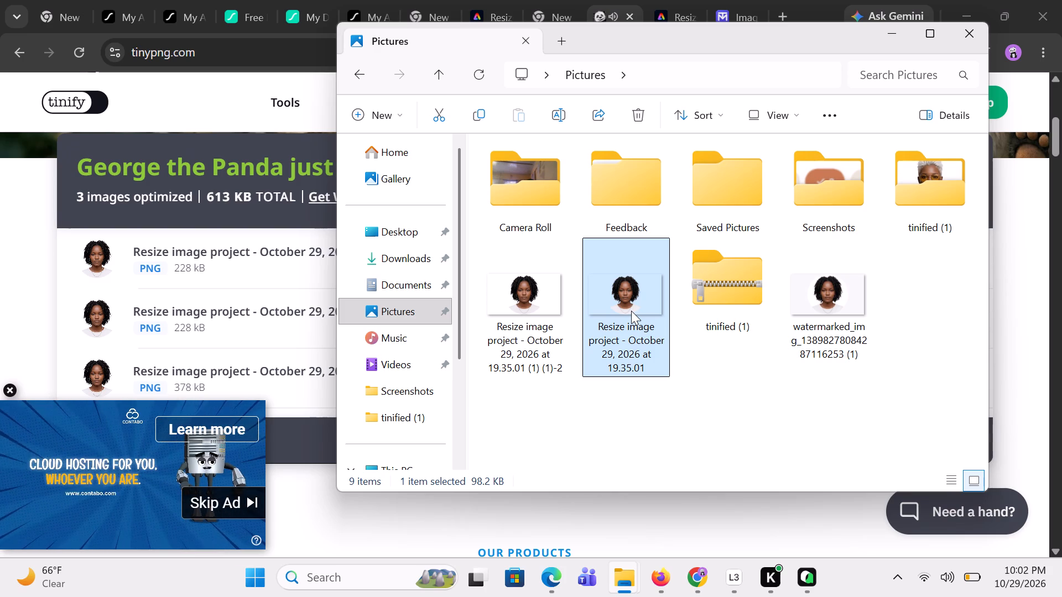
{"action": "key", "text": "Delete"}
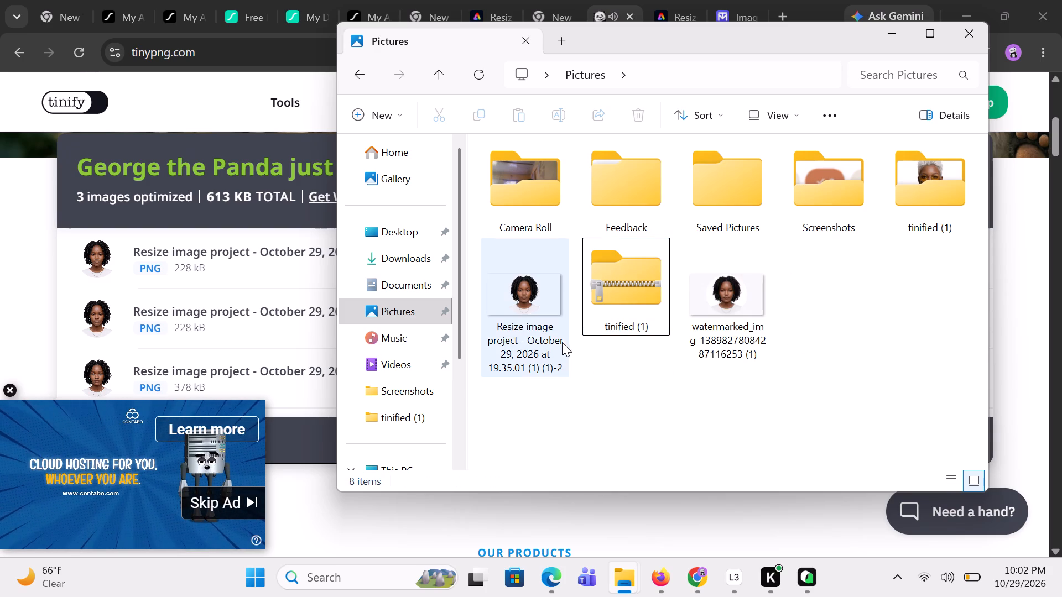
Check the file properties of the compressed portrait ending in "(1) (1)-2" in Pictures.
{"action": "right_click", "coordinate": [561, 342]}
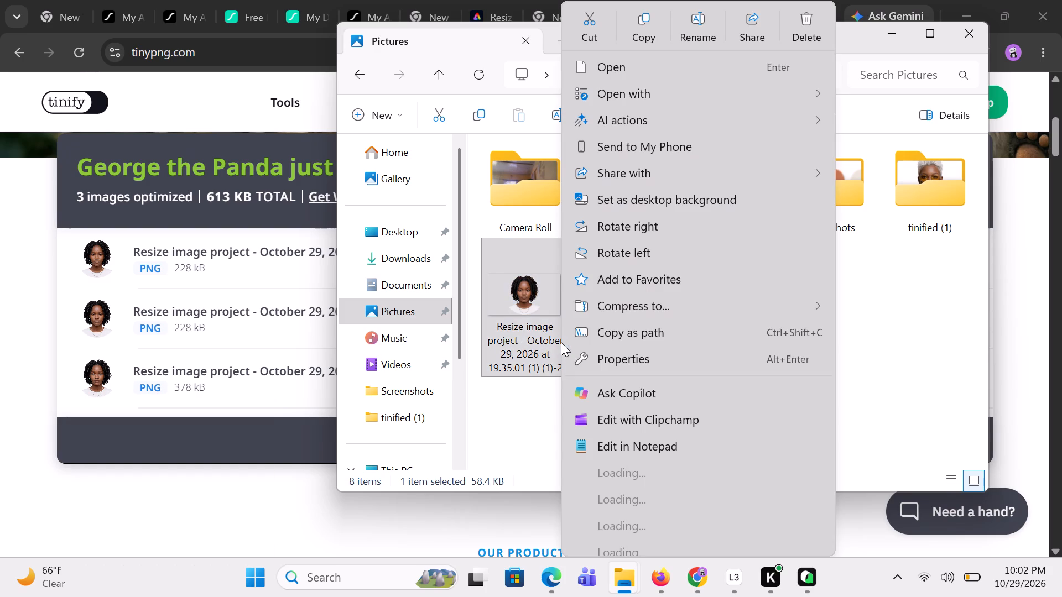
{"action": "left_click", "coordinate": [641, 364]}
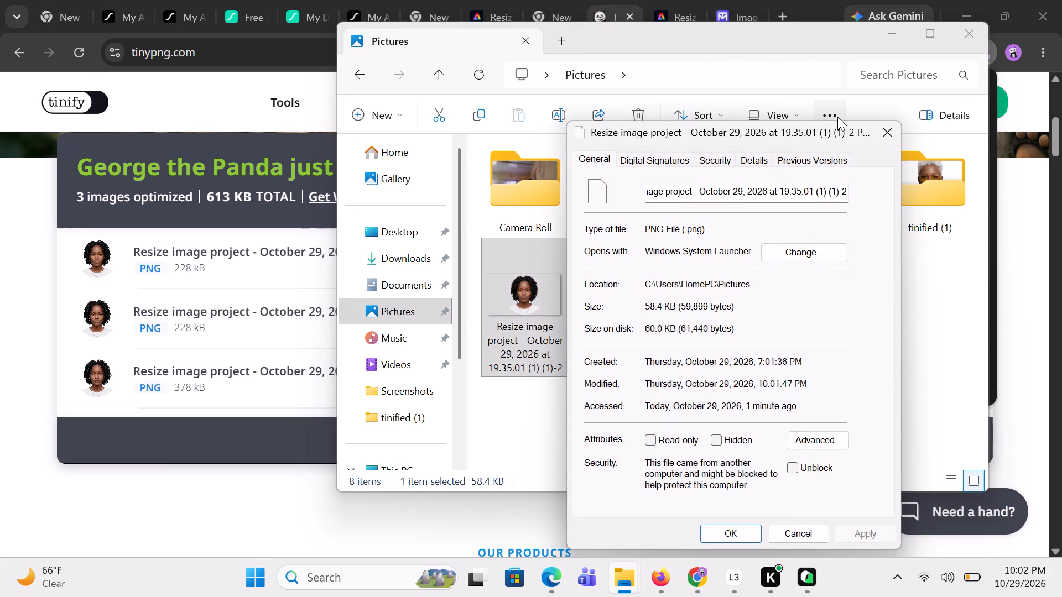
{"action": "left_click", "coordinate": [884, 134]}
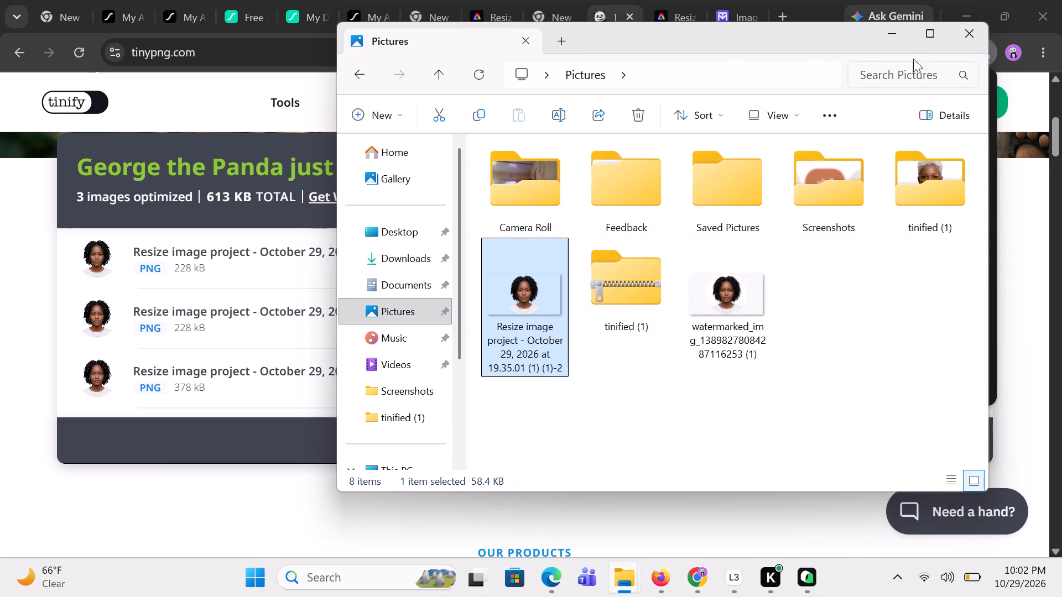
{"action": "left_click", "coordinate": [900, 41]}
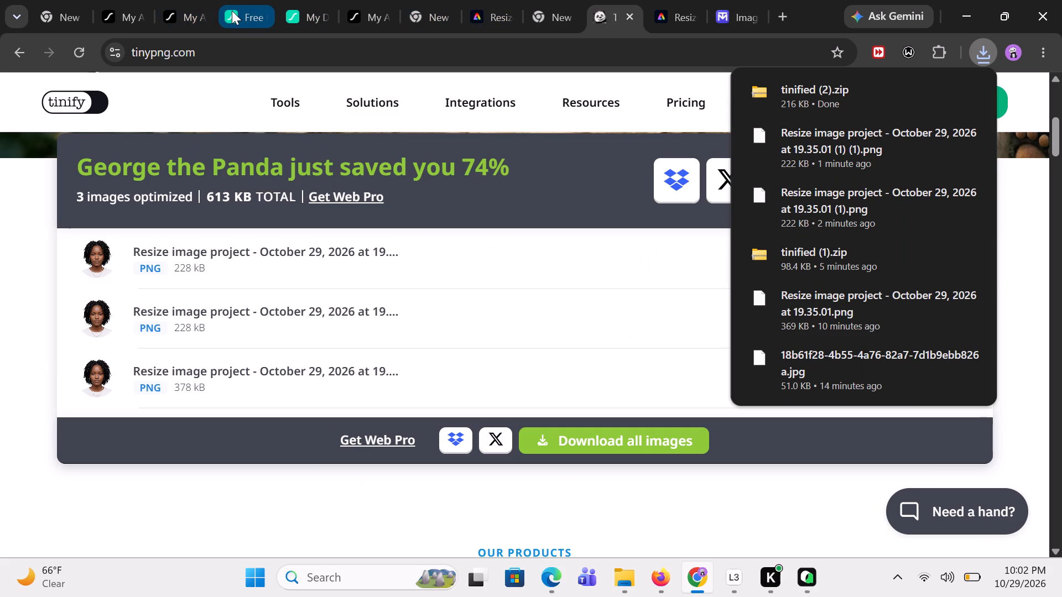
Switch to the open Lottie Creator file and delete the "Resize image project - October 29, 2026" portrait layer from Main Scene.
{"action": "left_click", "coordinate": [176, 9]}
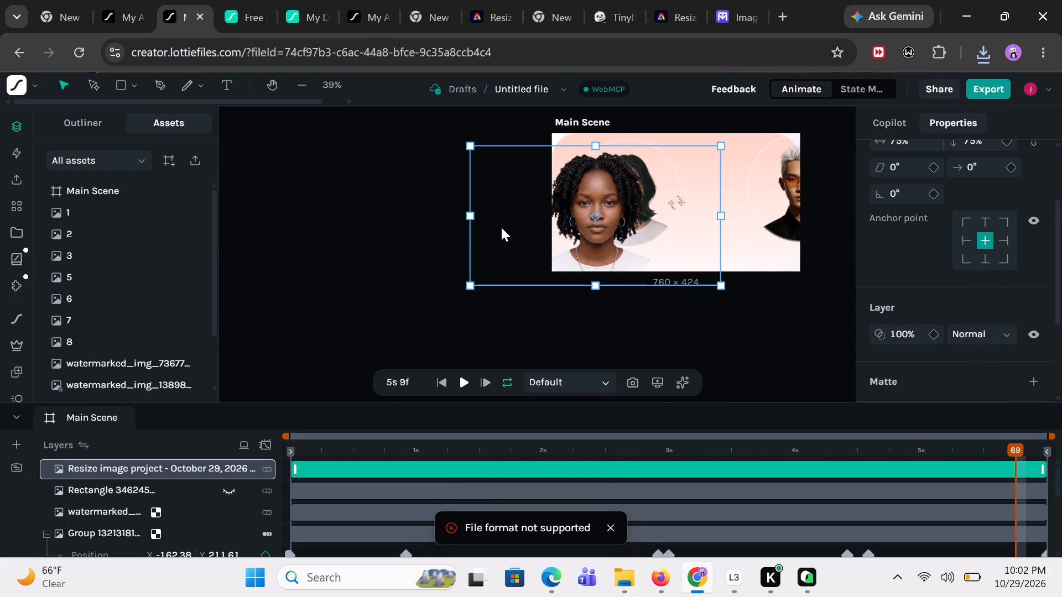
{"action": "left_click_drag", "start_coordinate": [501, 227], "coordinate": [537, 203]}
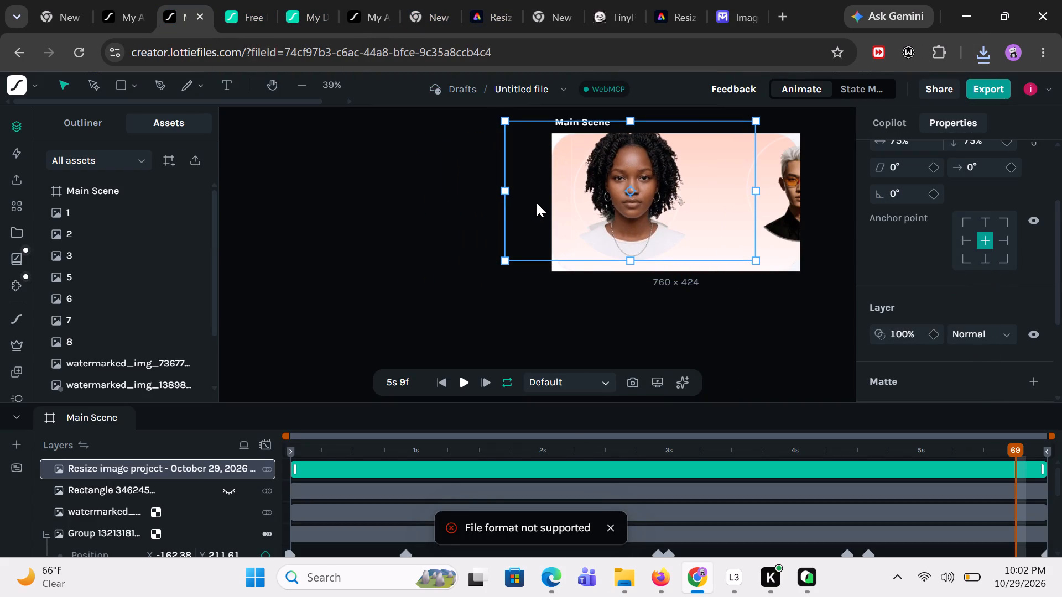
{"action": "left_click_drag", "start_coordinate": [537, 203], "coordinate": [383, 244]}
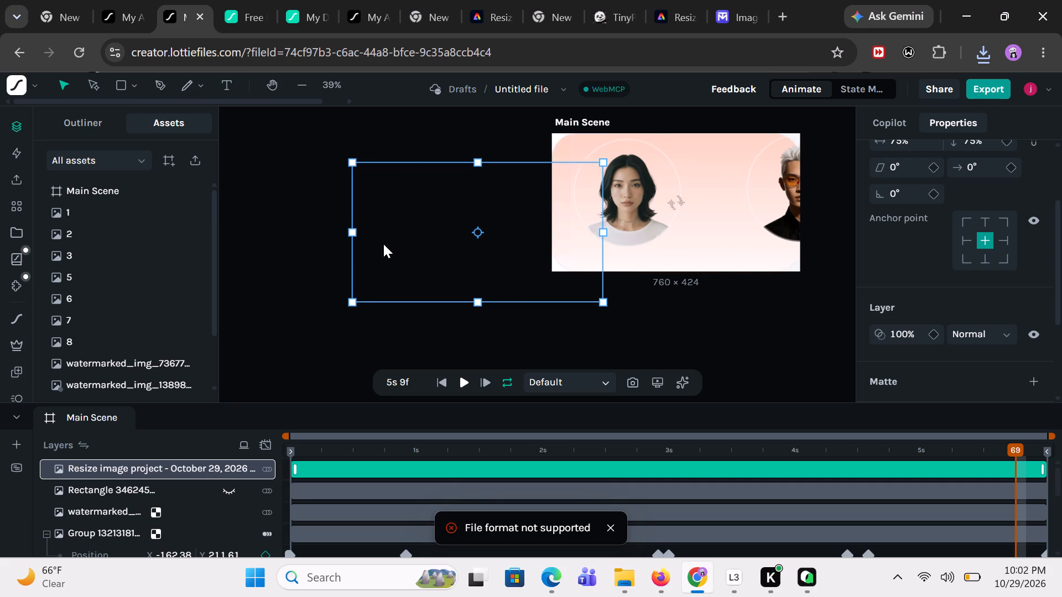
{"action": "key", "text": "Delete"}
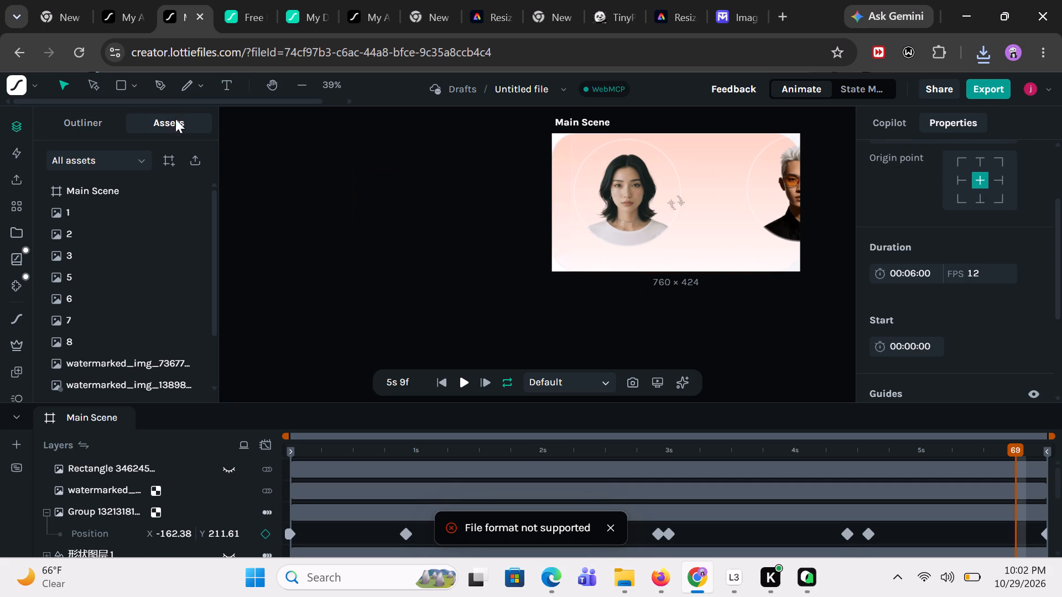
Begin uploading a new asset from the computer to the Lottie Creator file.
{"action": "left_click", "coordinate": [196, 160]}
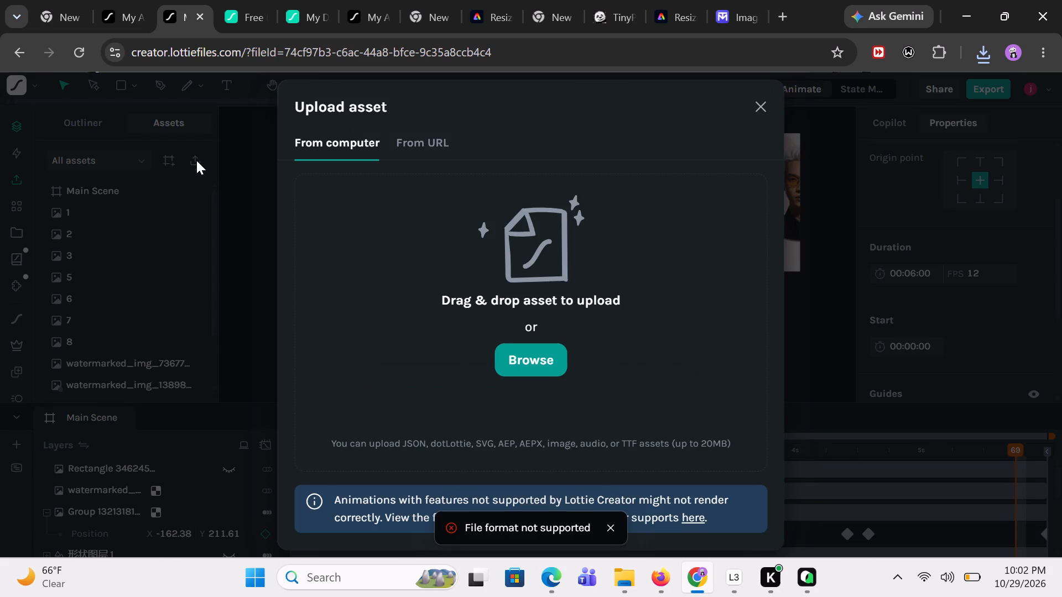
{"action": "left_click", "coordinate": [542, 365]}
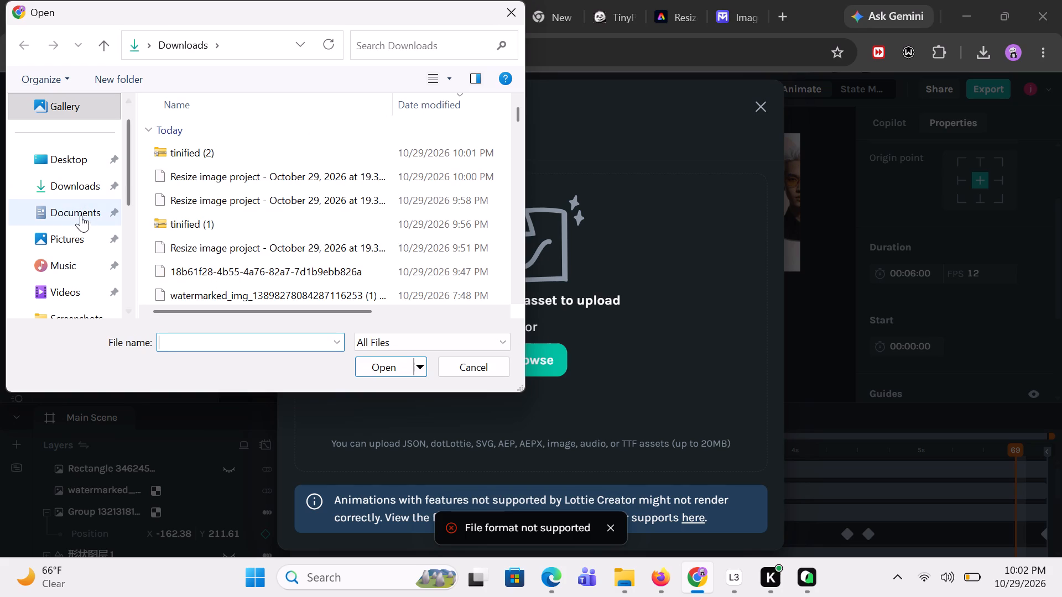
Import the compressed "Resize image project - October 29, 2026 at 19.35.01 (1) (1)-2" portrait from Pictures into the scene.
{"action": "double_click", "coordinate": [69, 239]}
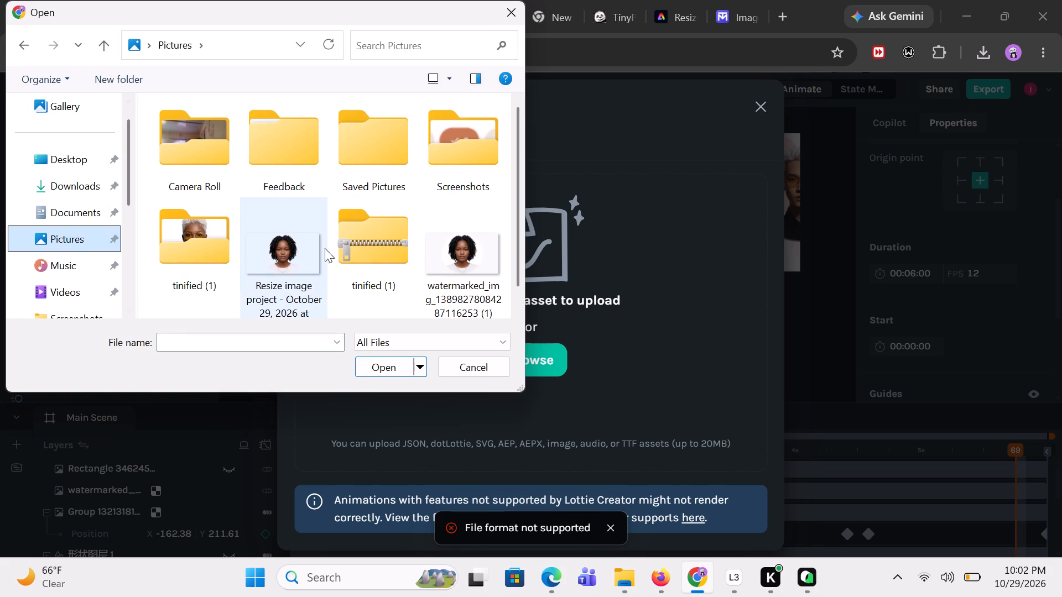
{"action": "left_click", "coordinate": [286, 264]}
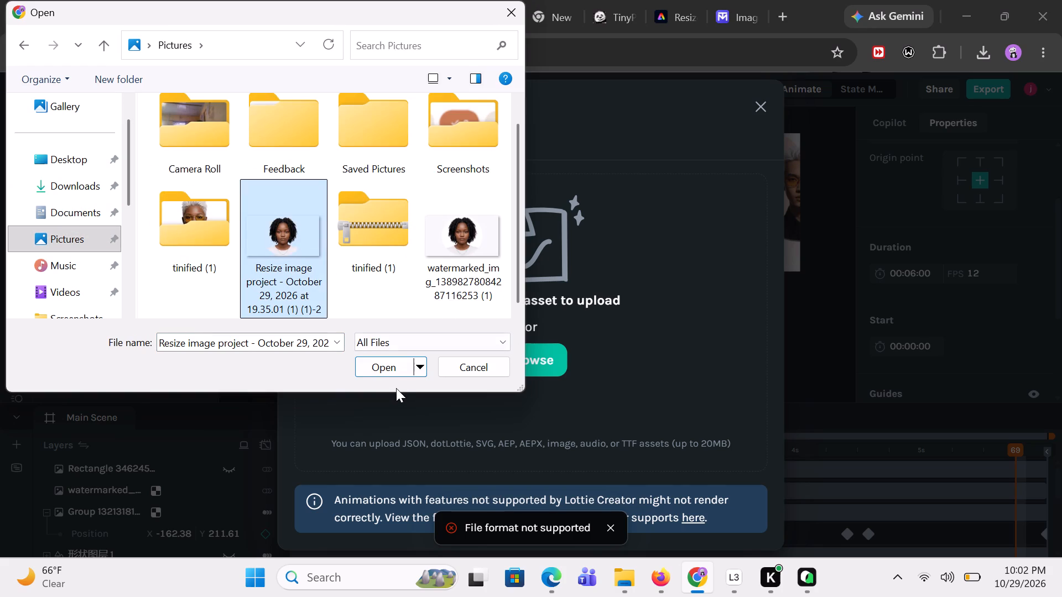
{"action": "left_click", "coordinate": [384, 372]}
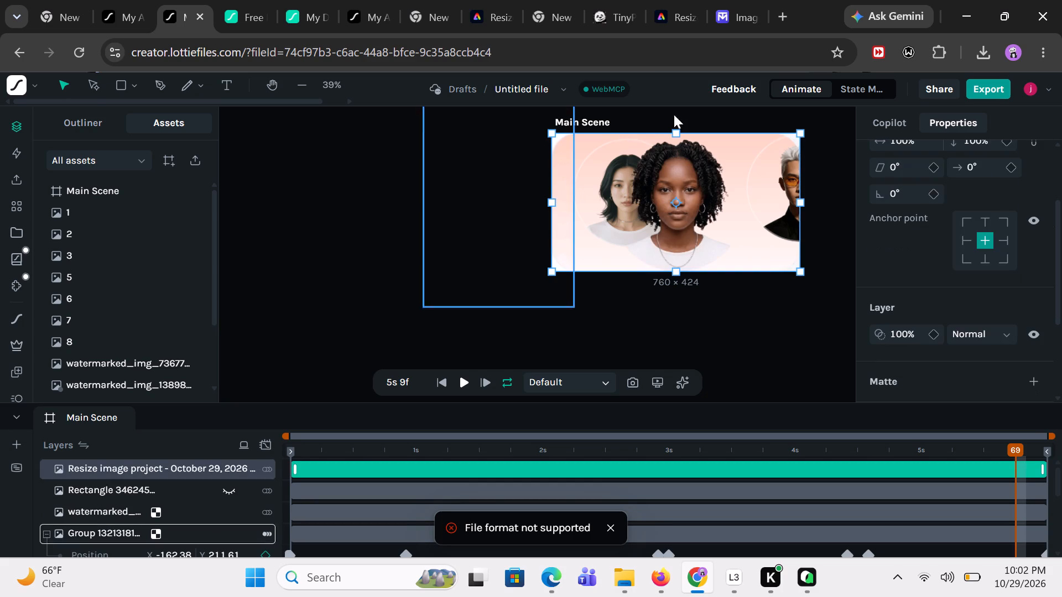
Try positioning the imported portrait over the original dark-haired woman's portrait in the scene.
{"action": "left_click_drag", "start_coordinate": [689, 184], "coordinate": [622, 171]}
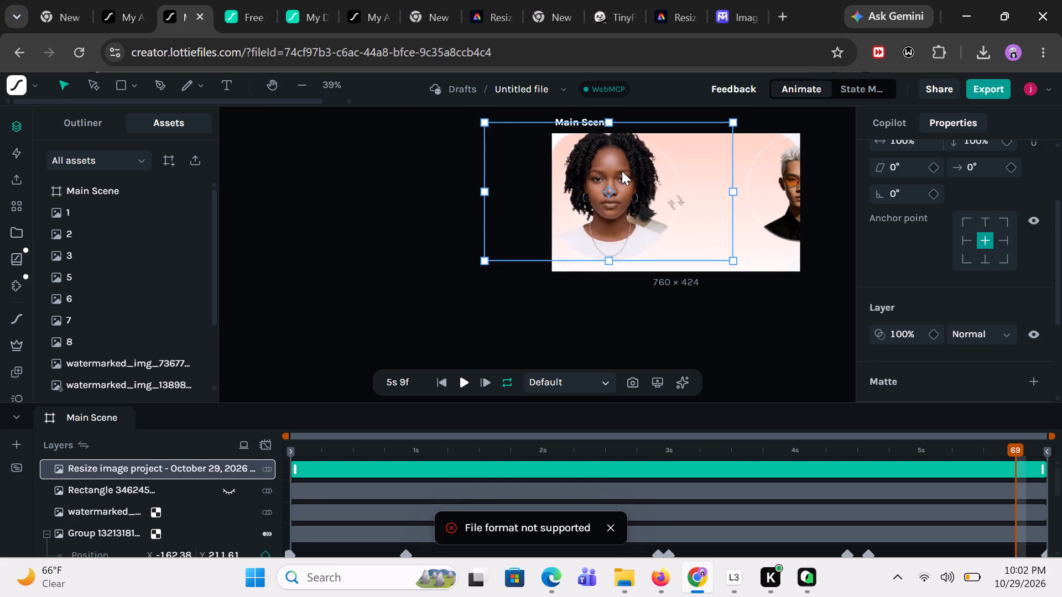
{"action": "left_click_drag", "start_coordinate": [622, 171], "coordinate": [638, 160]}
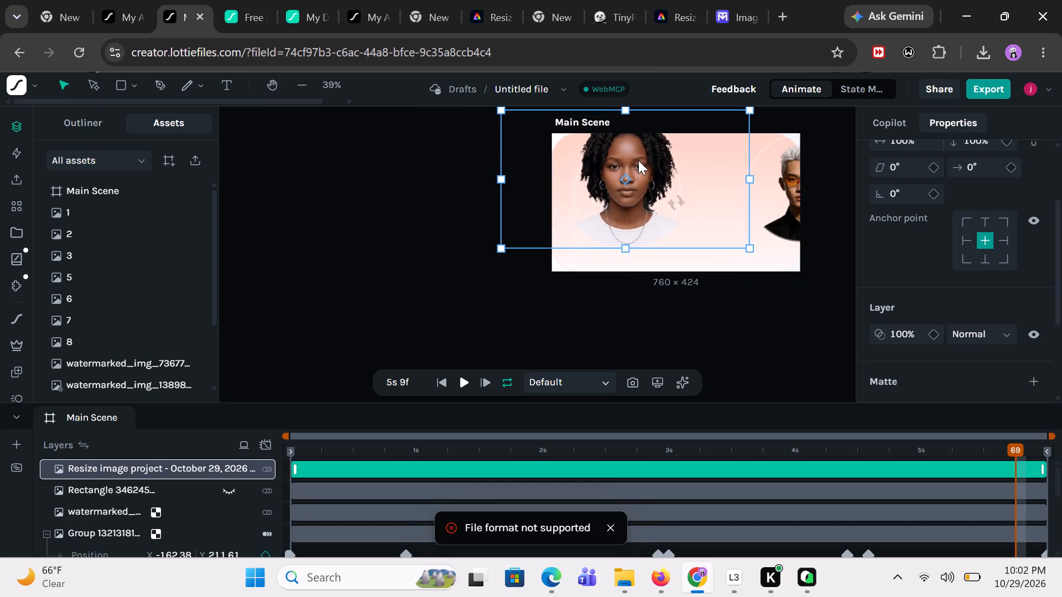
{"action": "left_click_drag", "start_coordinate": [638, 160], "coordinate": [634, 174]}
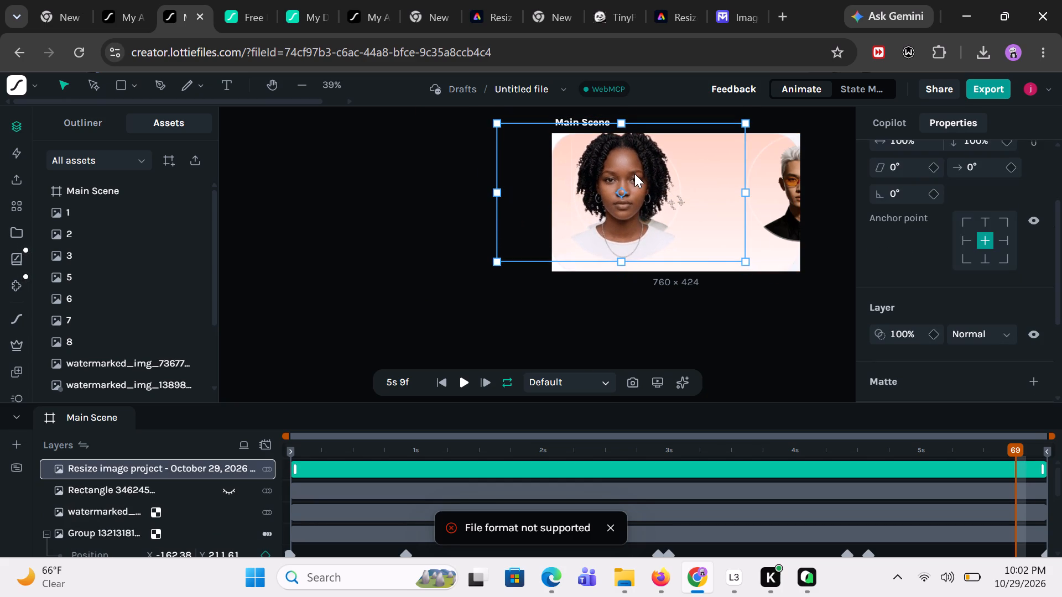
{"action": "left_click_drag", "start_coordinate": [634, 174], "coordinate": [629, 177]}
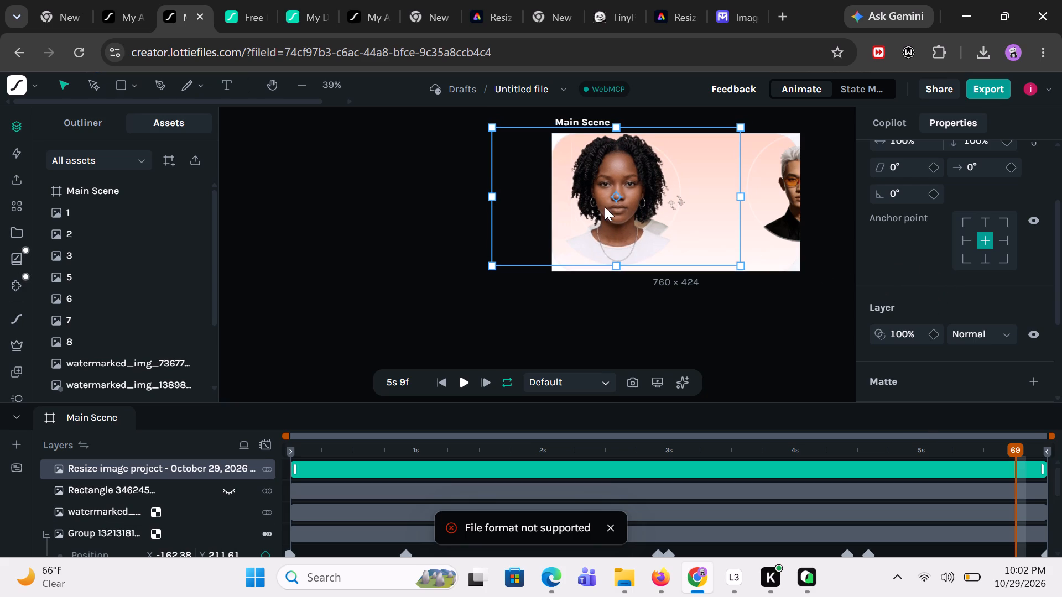
Move the imported portrait aside, find the original woman's portrait layer "Mask group.png" and delete it from the scene.
{"action": "left_click_drag", "start_coordinate": [600, 208], "coordinate": [518, 193]}
{"action": "scroll", "coordinate": [108, 356], "scroll_direction": "down", "scroll_amount": 3}
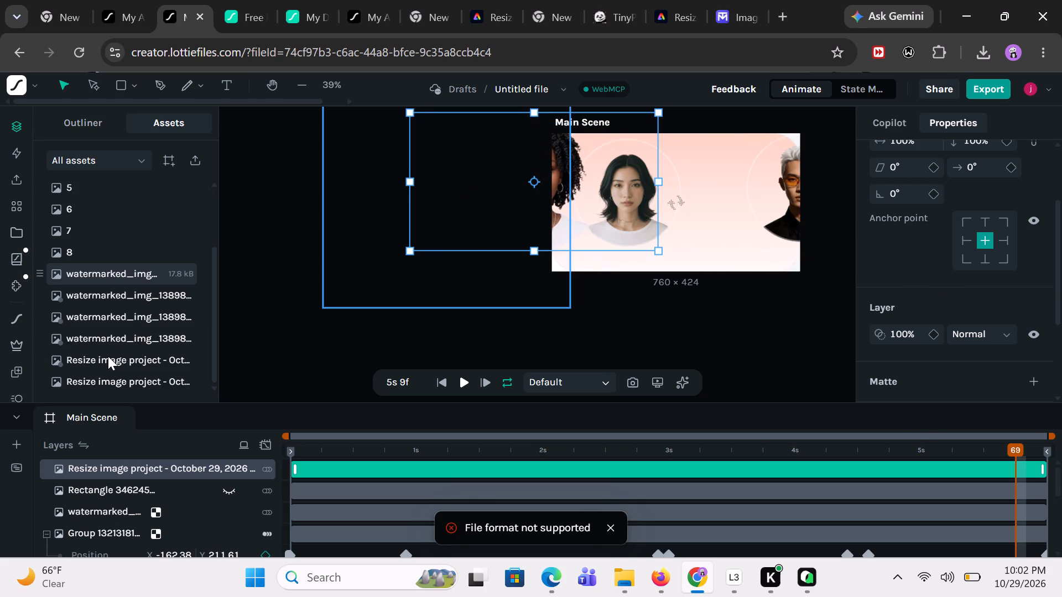
{"action": "scroll", "coordinate": [108, 356], "scroll_direction": "down", "scroll_amount": 1}
{"action": "left_click", "coordinate": [96, 331]}
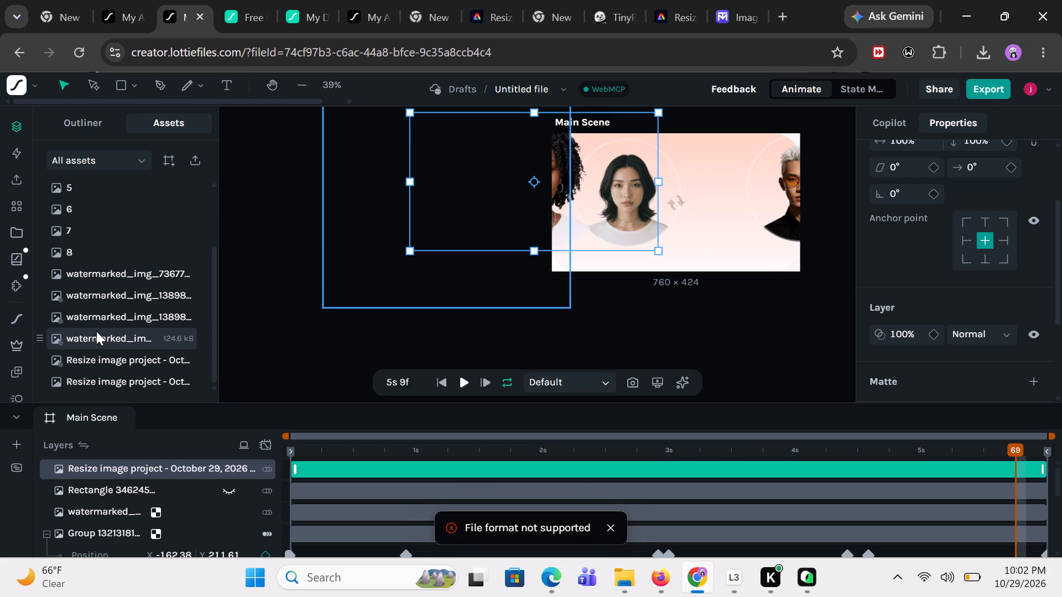
{"action": "scroll", "coordinate": [96, 331], "scroll_direction": "down", "scroll_amount": 2}
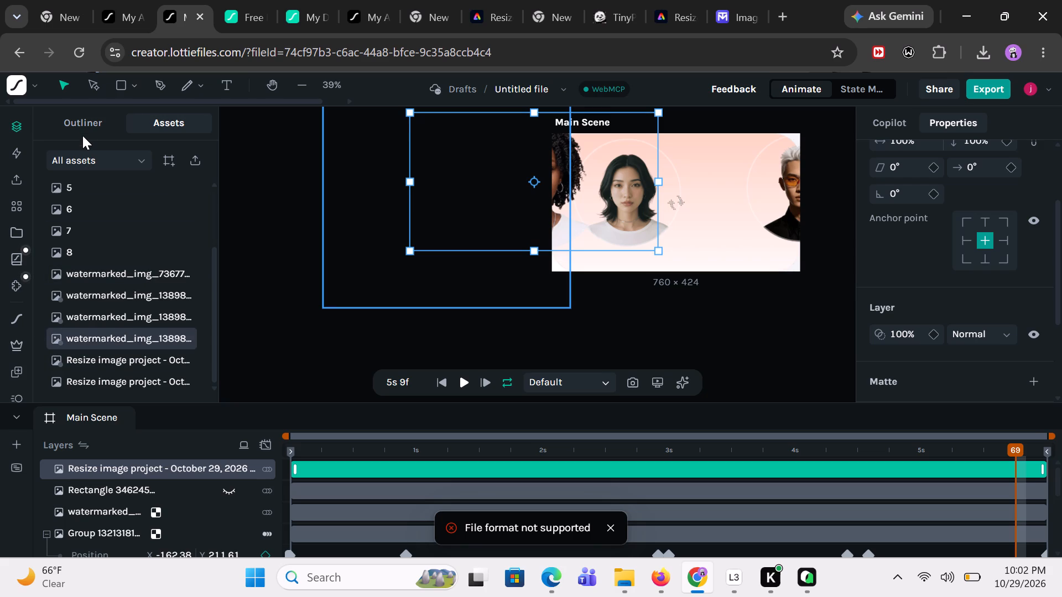
{"action": "left_click", "coordinate": [82, 130]}
{"action": "scroll", "coordinate": [80, 360], "scroll_direction": "down", "scroll_amount": 3}
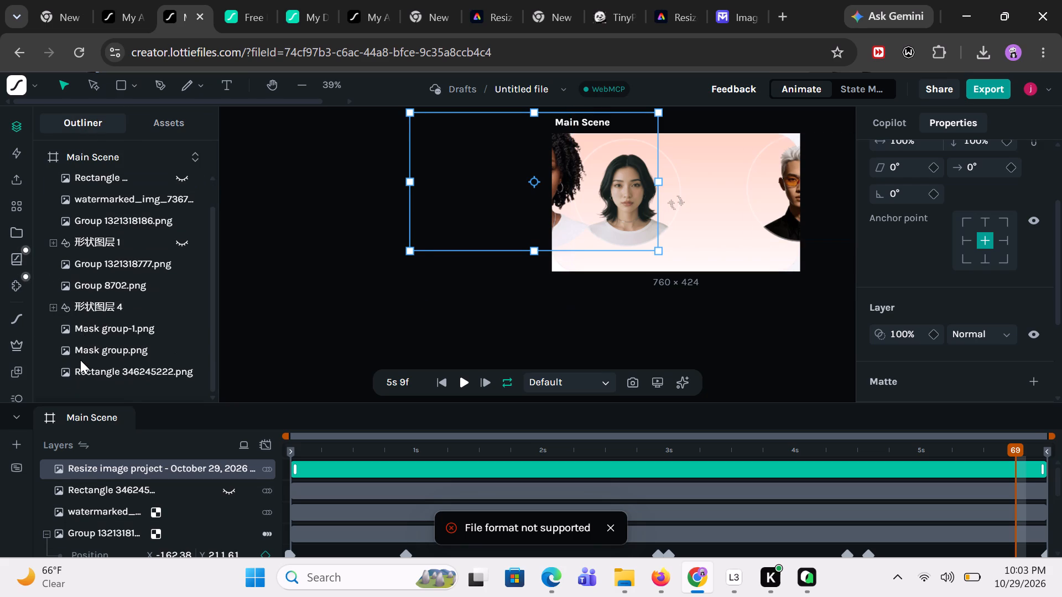
{"action": "left_click", "coordinate": [106, 353]}
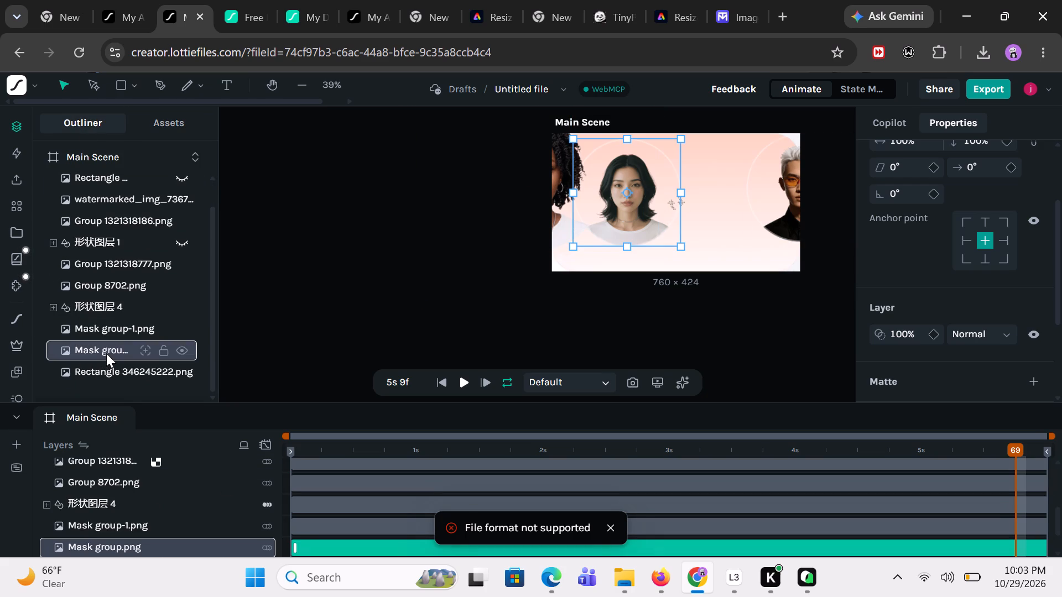
{"action": "key", "text": "Delete"}
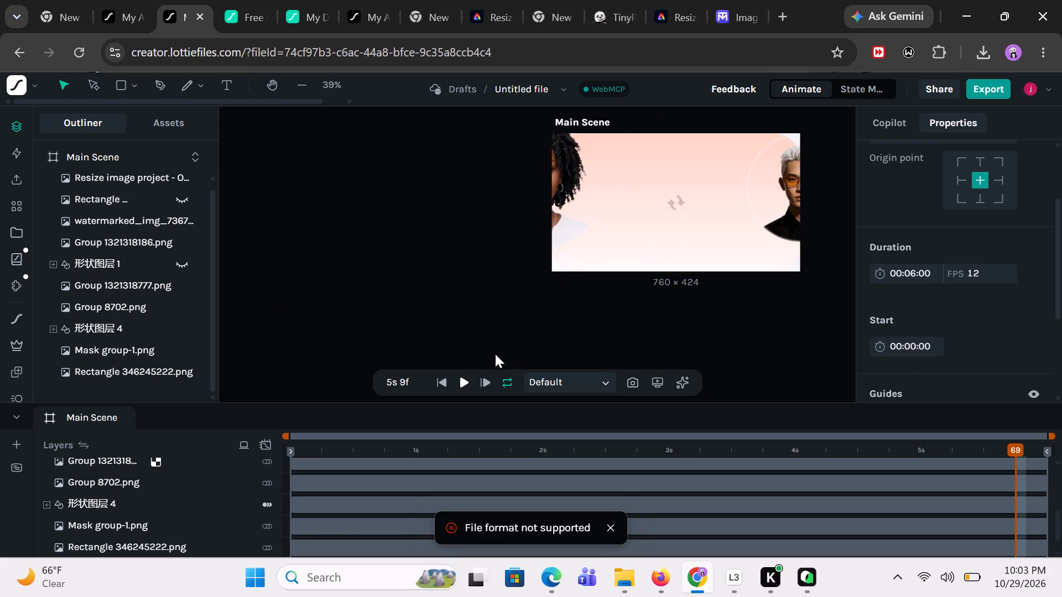
Play the animation to check the scene without the old portrait, and stop it.
{"action": "left_click", "coordinate": [467, 385]}
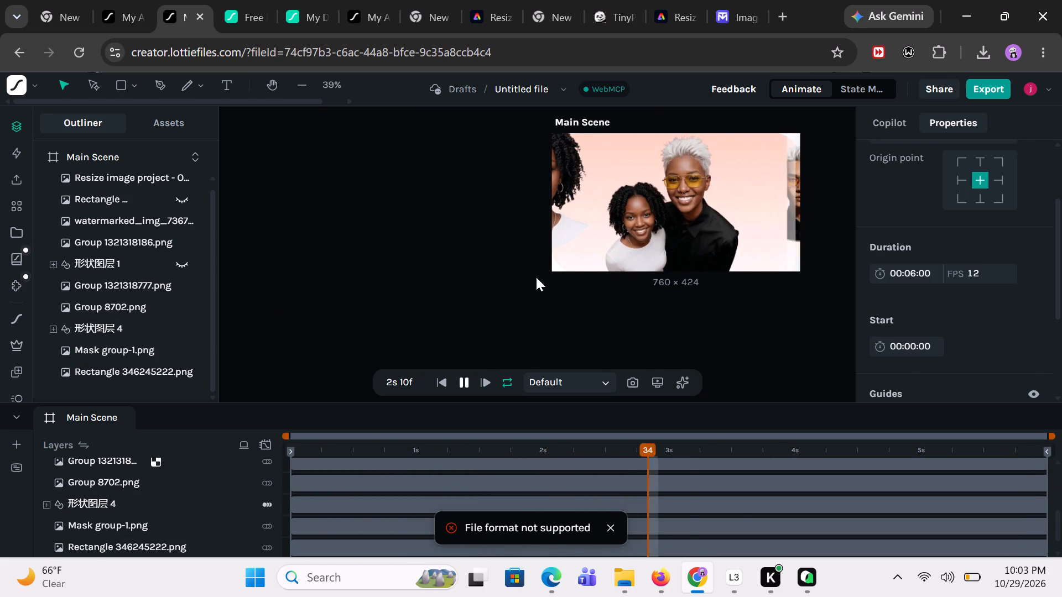
{"action": "left_click", "coordinate": [569, 184]}
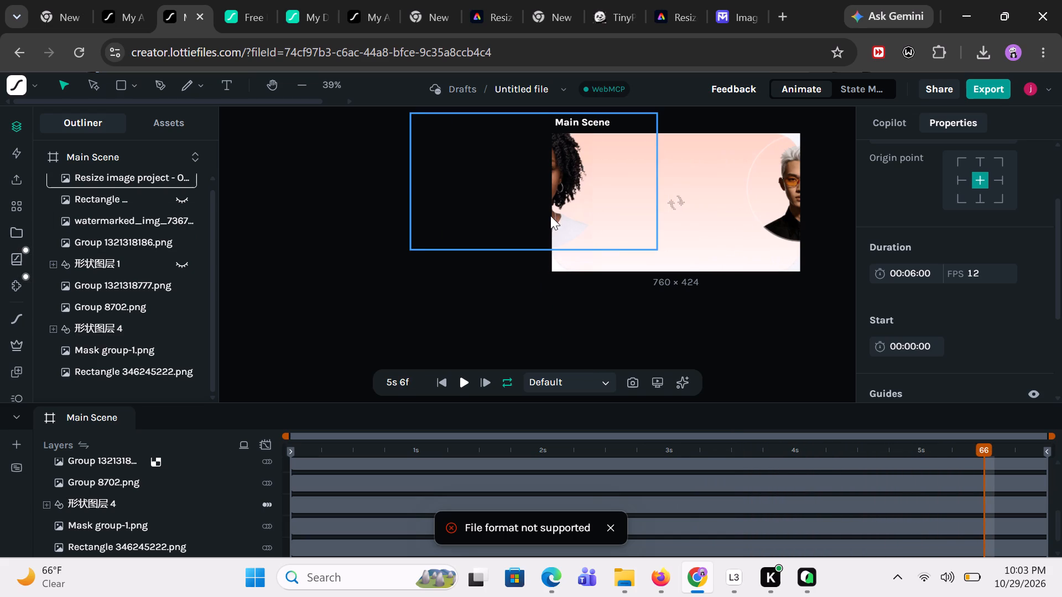
Place the imported portrait within the circular outline where the deleted portrait stood, fine-tuning its alignment.
{"action": "left_click_drag", "start_coordinate": [550, 213], "coordinate": [629, 228]}
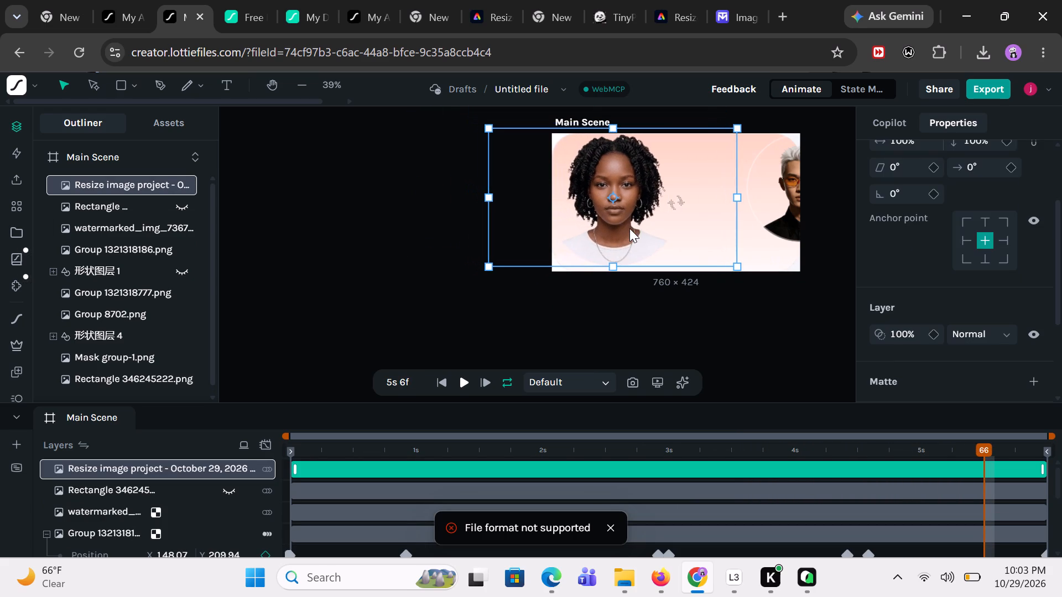
{"action": "left_click_drag", "start_coordinate": [629, 228], "coordinate": [642, 212]}
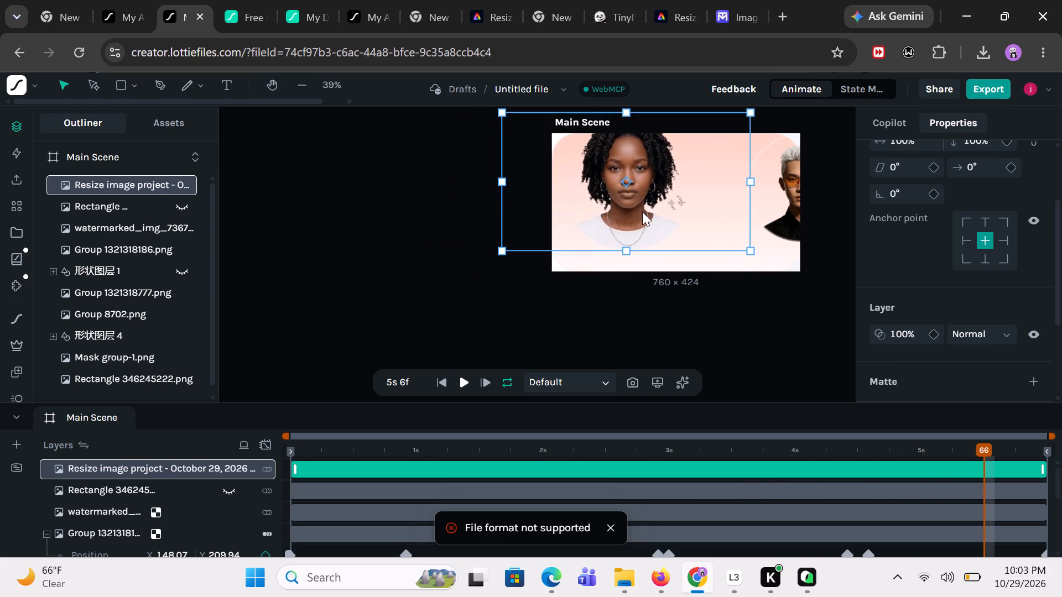
{"action": "left_click_drag", "start_coordinate": [642, 212], "coordinate": [635, 229]}
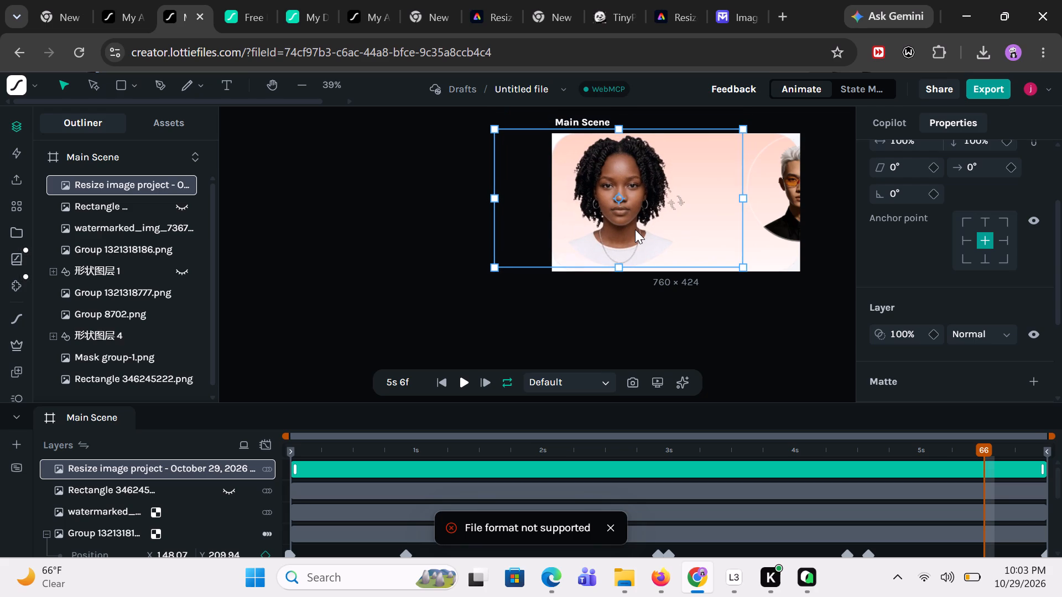
{"action": "left_click_drag", "start_coordinate": [635, 229], "coordinate": [633, 224]}
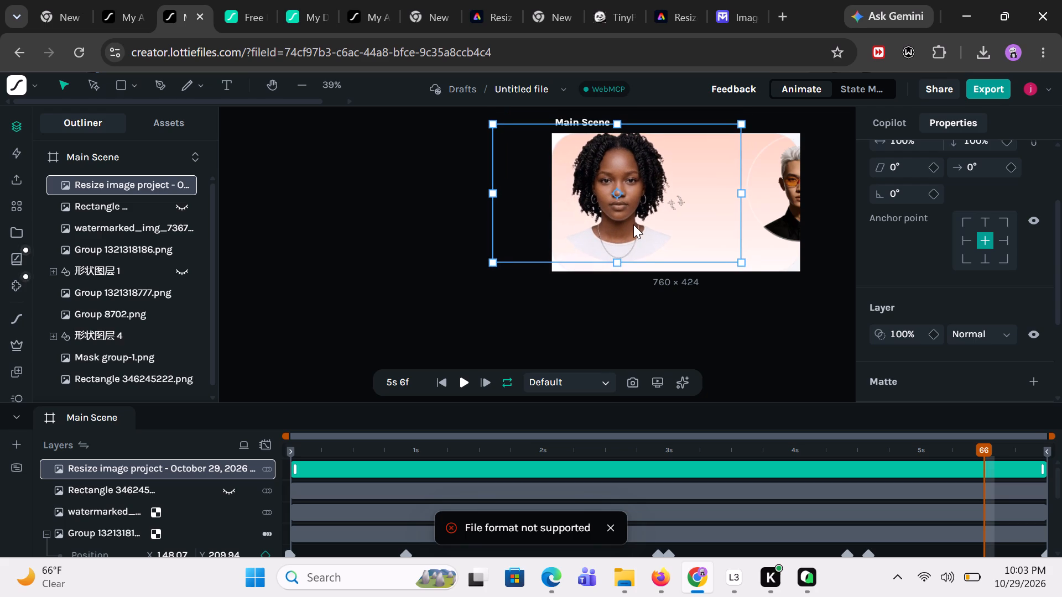
{"action": "left_click_drag", "start_coordinate": [633, 224], "coordinate": [628, 227]}
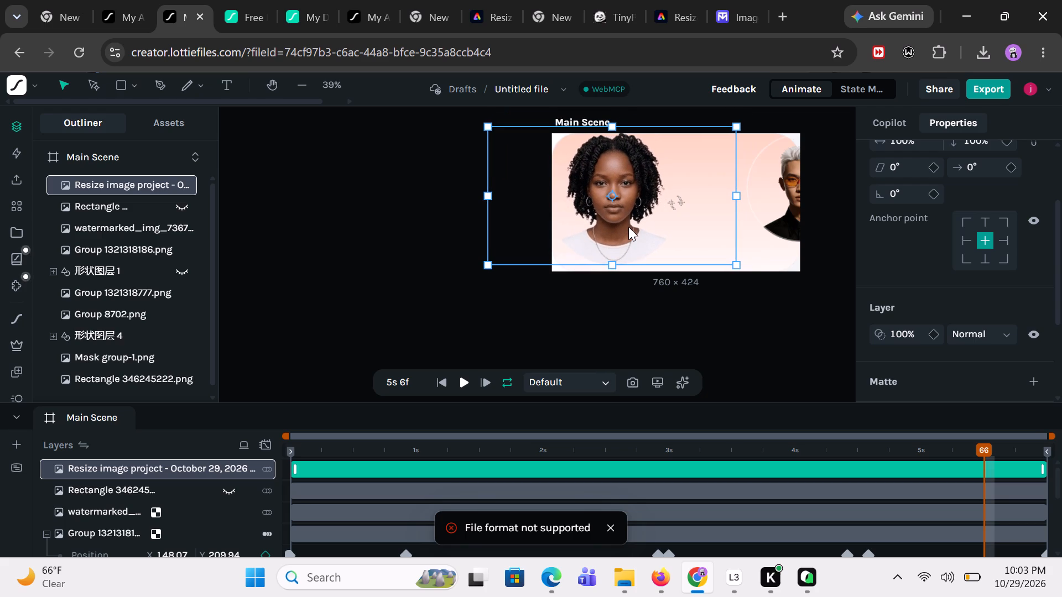
{"action": "left_click", "coordinate": [525, 311]}
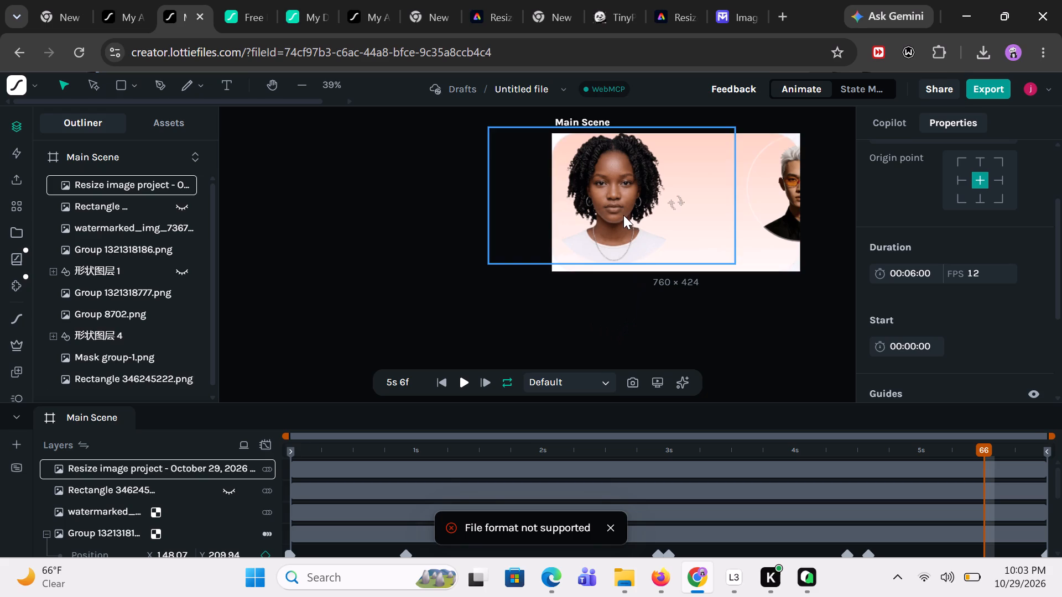
Add a matte to the imported portrait using layer 形状图层 4, with the matte type Alpha Inverted.
{"action": "left_click", "coordinate": [623, 215]}
{"action": "scroll", "coordinate": [969, 338], "scroll_direction": "down", "scroll_amount": 2}
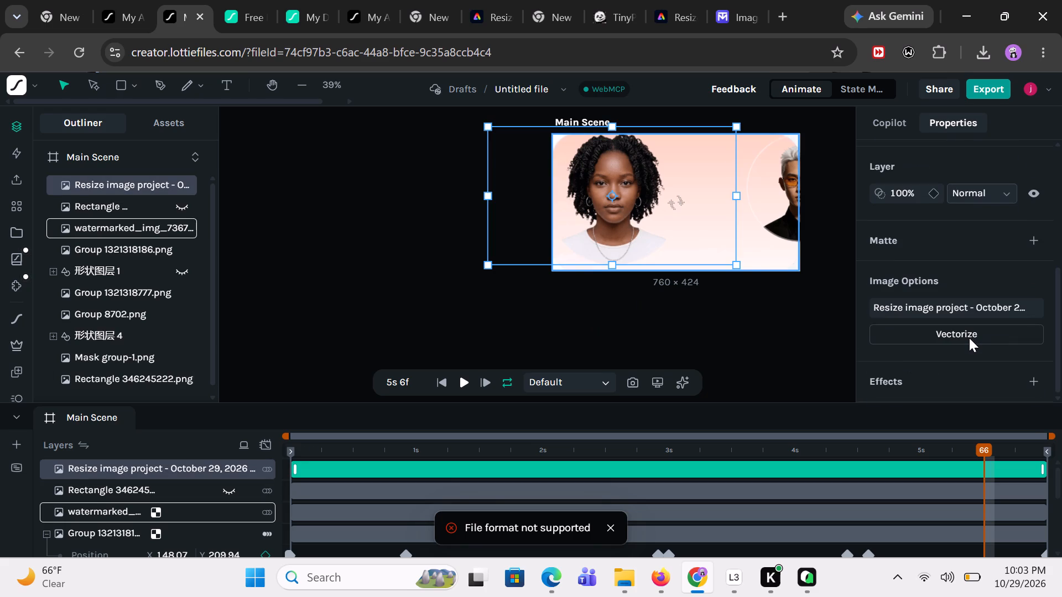
{"action": "left_click", "coordinate": [1034, 234]}
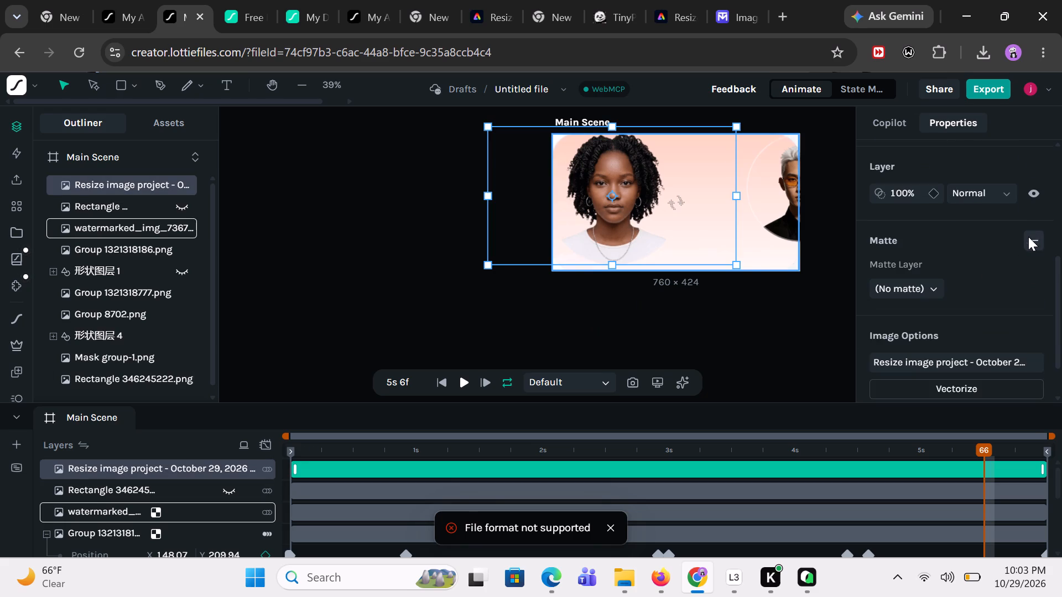
{"action": "left_click", "coordinate": [913, 289]}
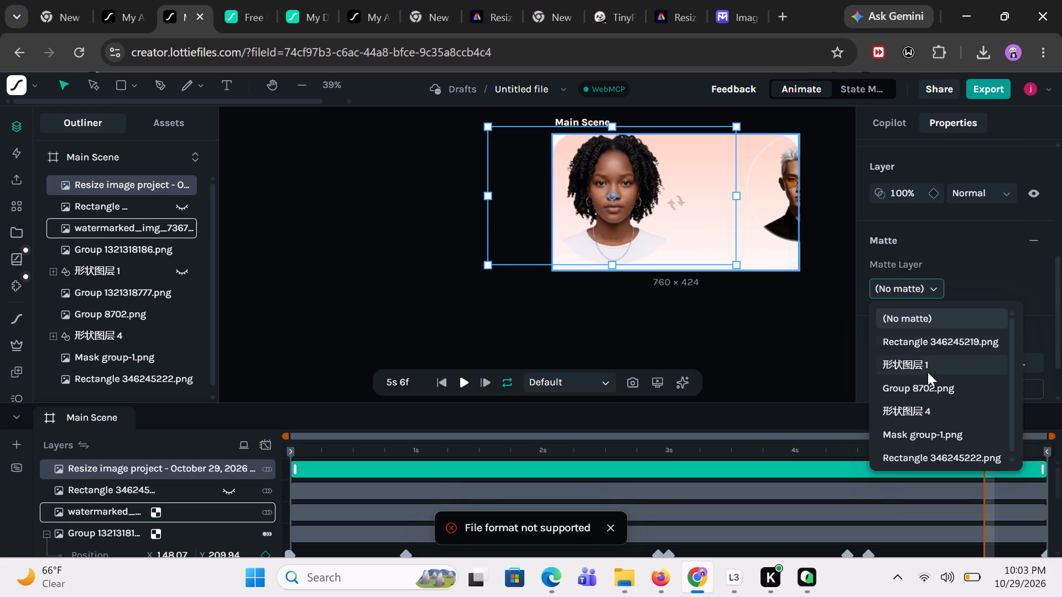
{"action": "left_click", "coordinate": [917, 415]}
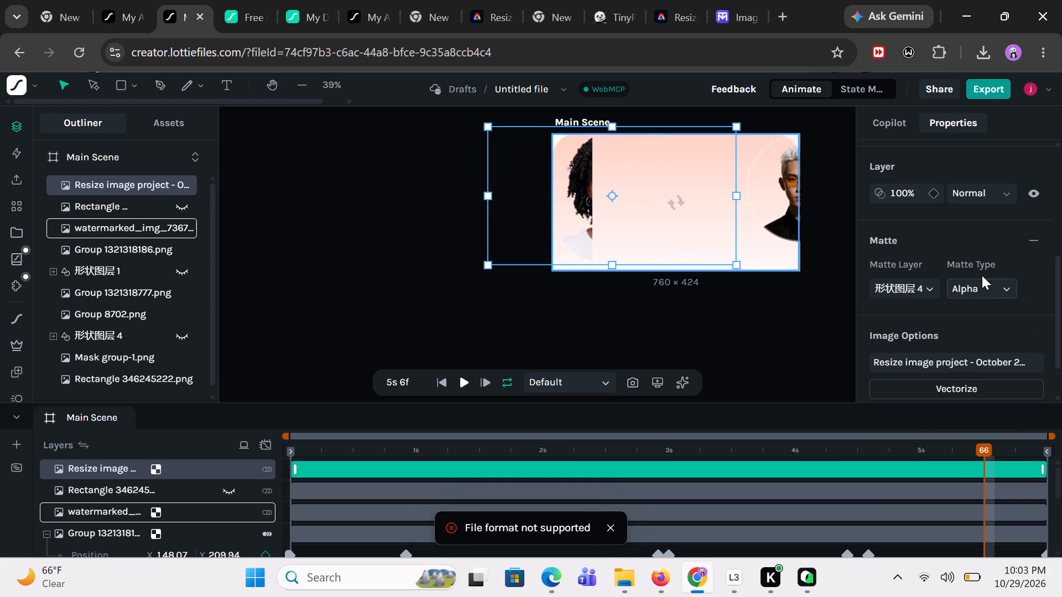
{"action": "left_click", "coordinate": [1001, 286]}
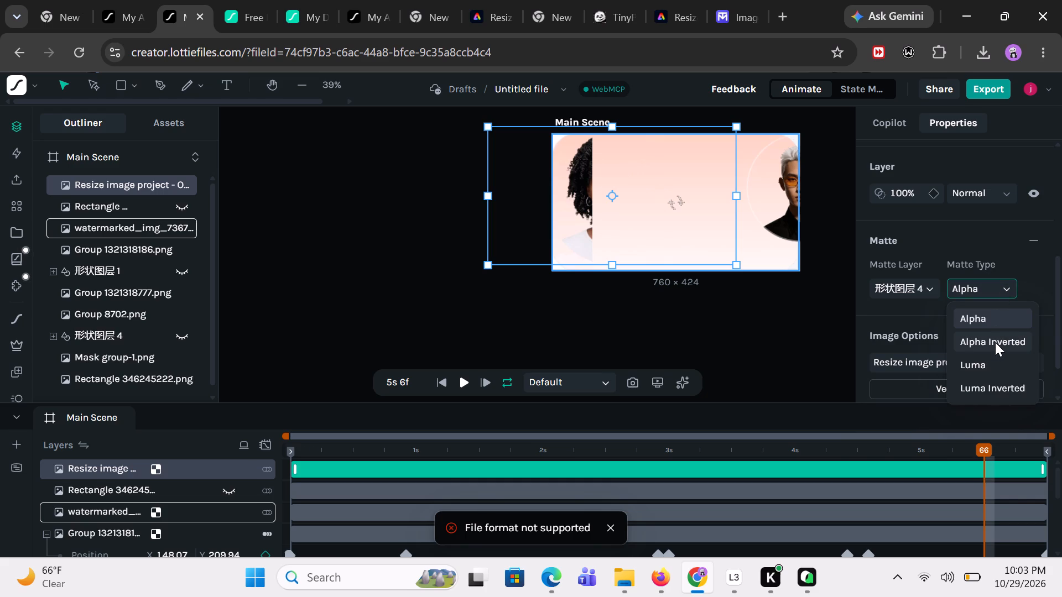
{"action": "left_click", "coordinate": [995, 342]}
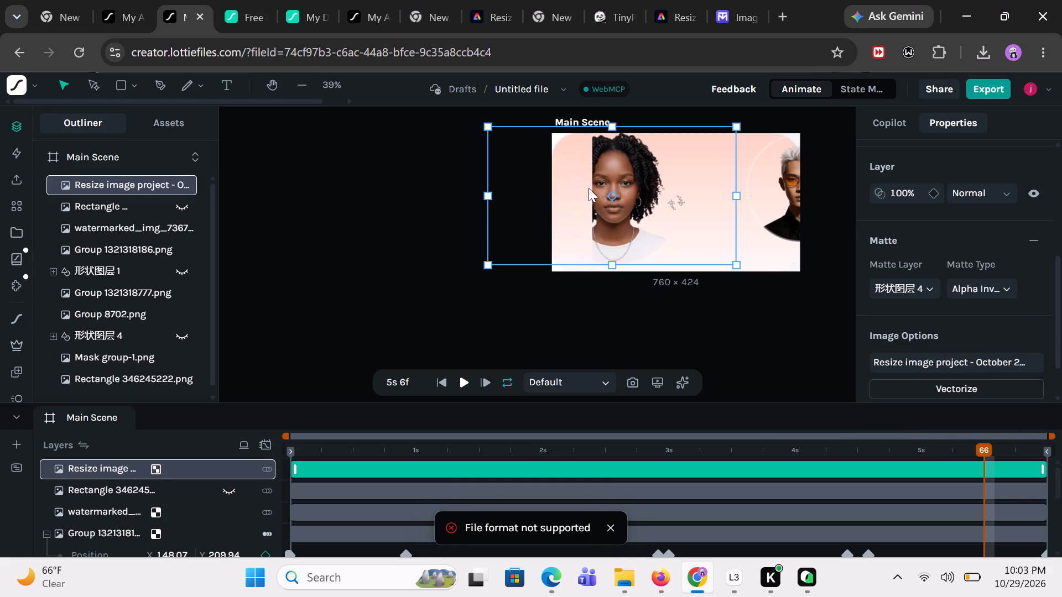
Play the animation to check how the matte reveals the new portrait, and stop it.
{"action": "left_click", "coordinate": [461, 386]}
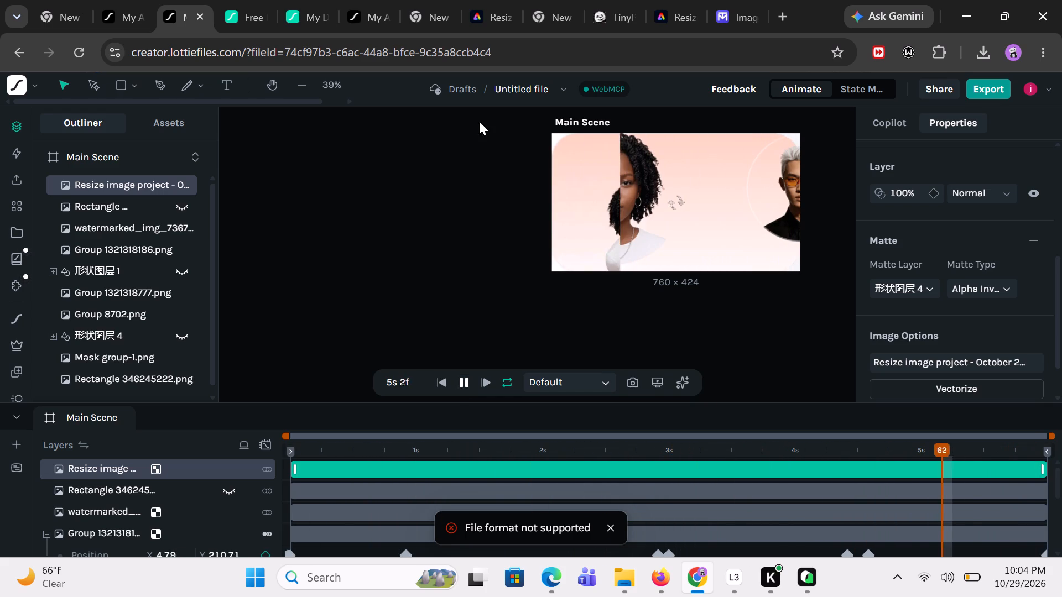
{"action": "left_click", "coordinate": [785, 204]}
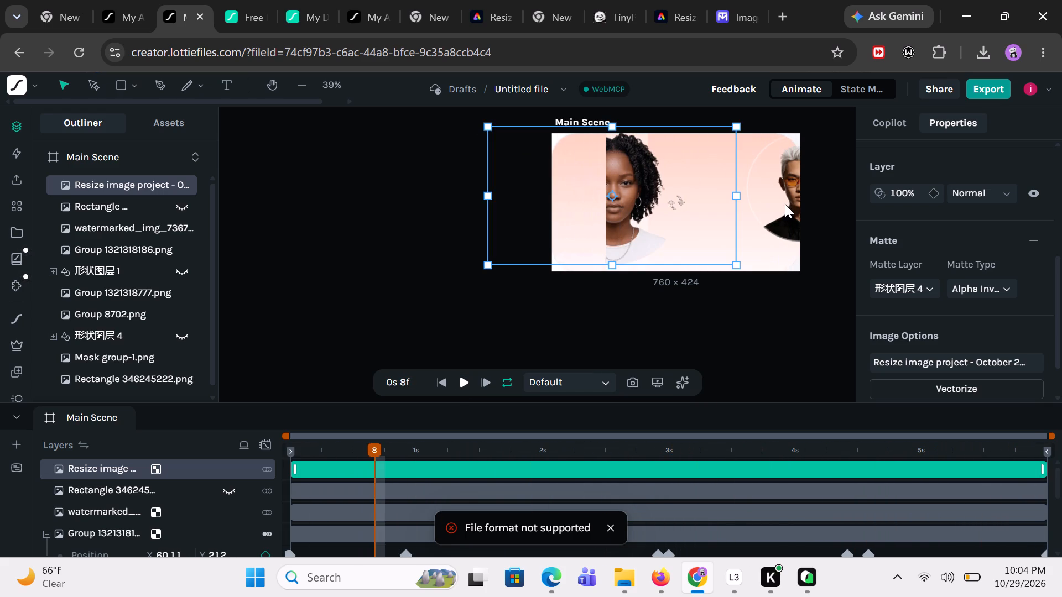
{"action": "left_click", "coordinate": [785, 204]}
Switch to Adobe Express and open the saved resize project showing the white-haired portrait with yellow glasses.
{"action": "left_click", "coordinate": [660, 0]}
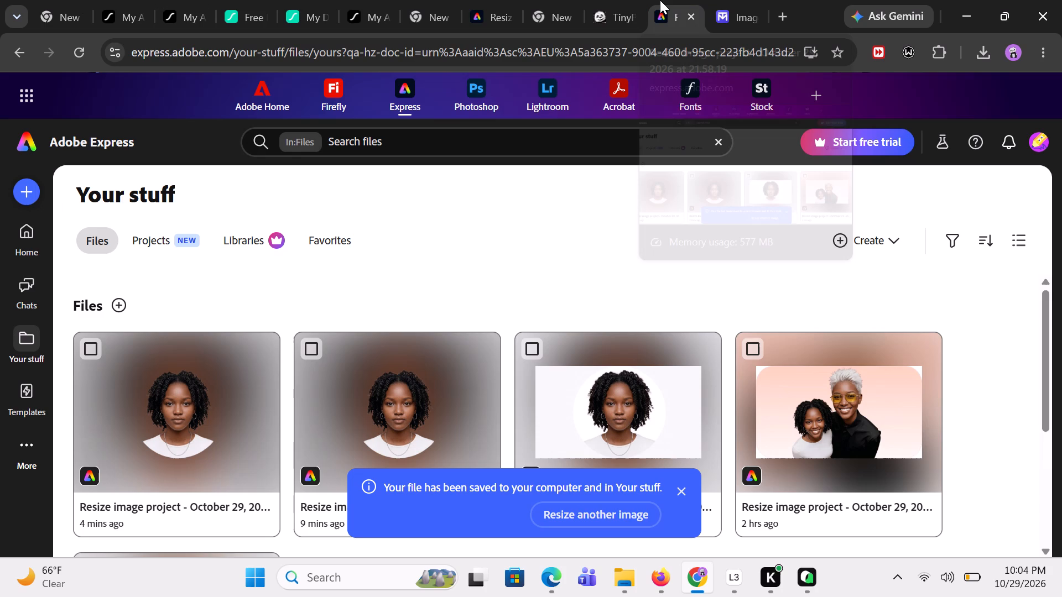
{"action": "scroll", "coordinate": [551, 412], "scroll_direction": "down", "scroll_amount": 1}
{"action": "scroll", "coordinate": [551, 412], "scroll_direction": "up", "scroll_amount": 1}
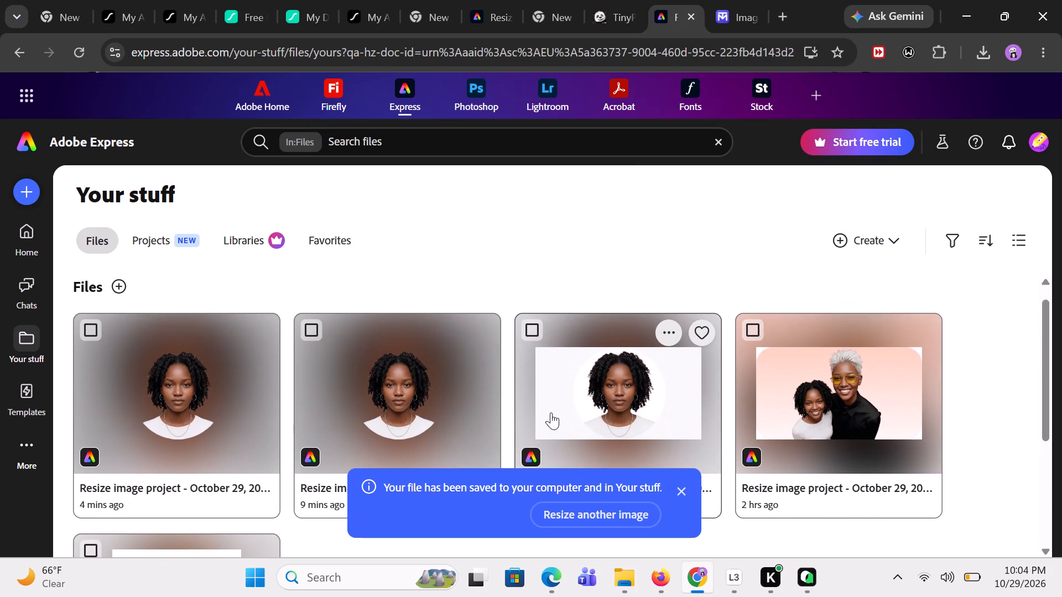
{"action": "scroll", "coordinate": [551, 412], "scroll_direction": "down", "scroll_amount": 2}
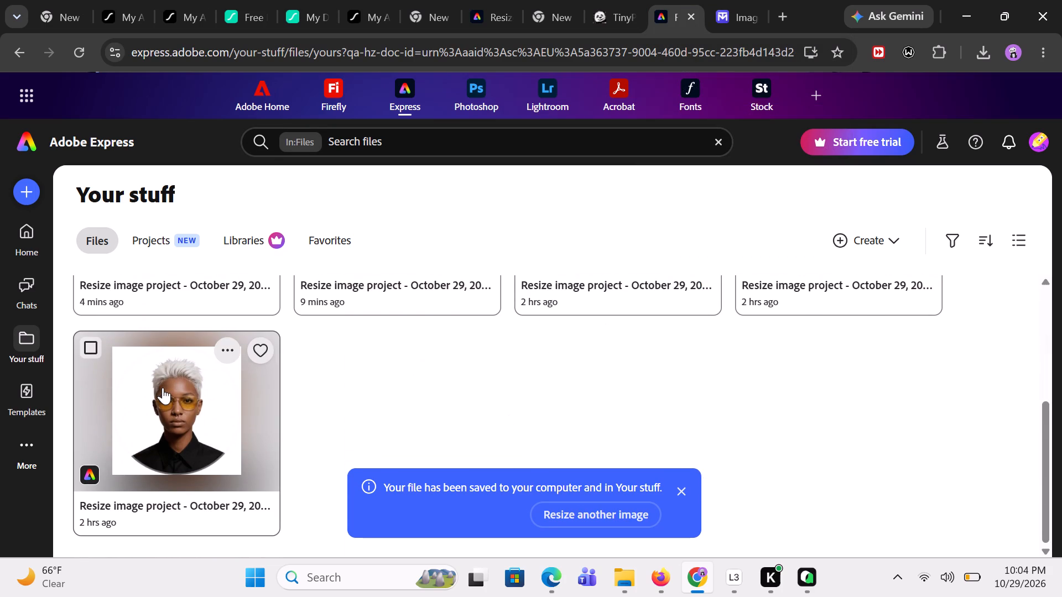
{"action": "left_click", "coordinate": [163, 387]}
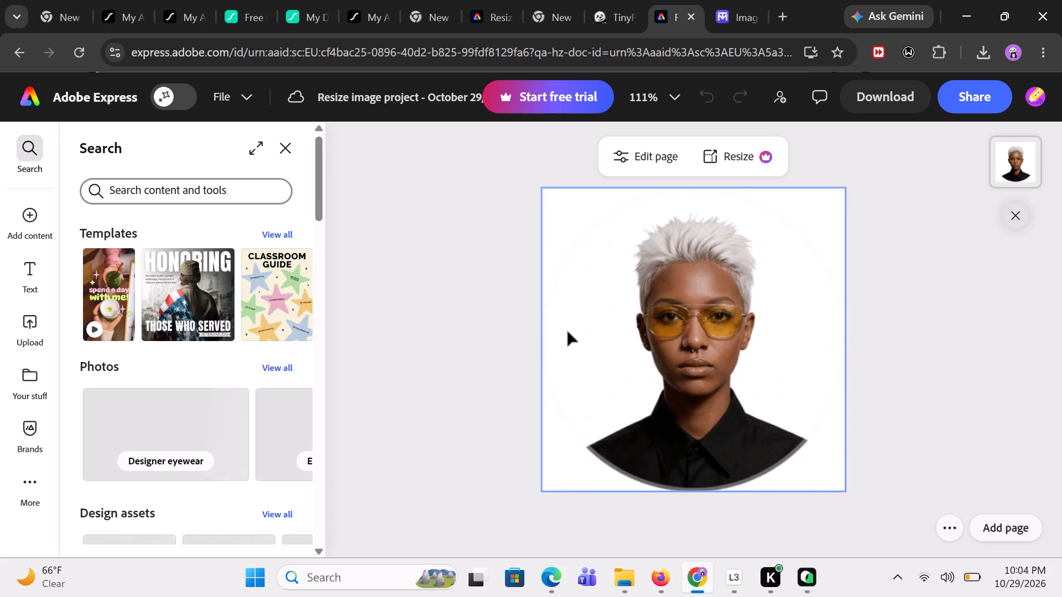
Remove the background from the white-haired portrait on the page.
{"action": "left_click", "coordinate": [725, 372]}
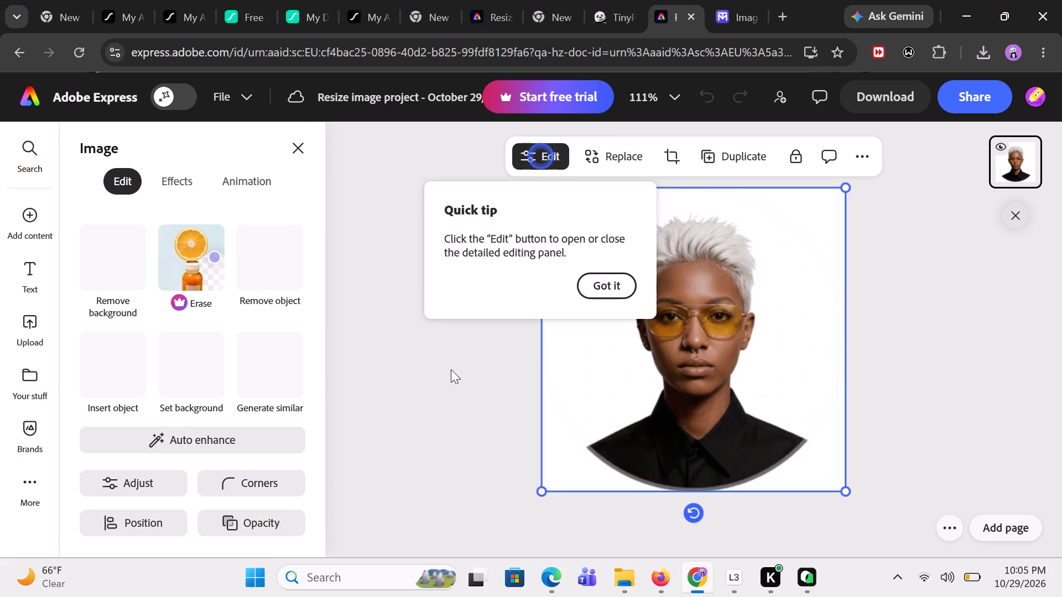
{"action": "left_click", "coordinate": [103, 282]}
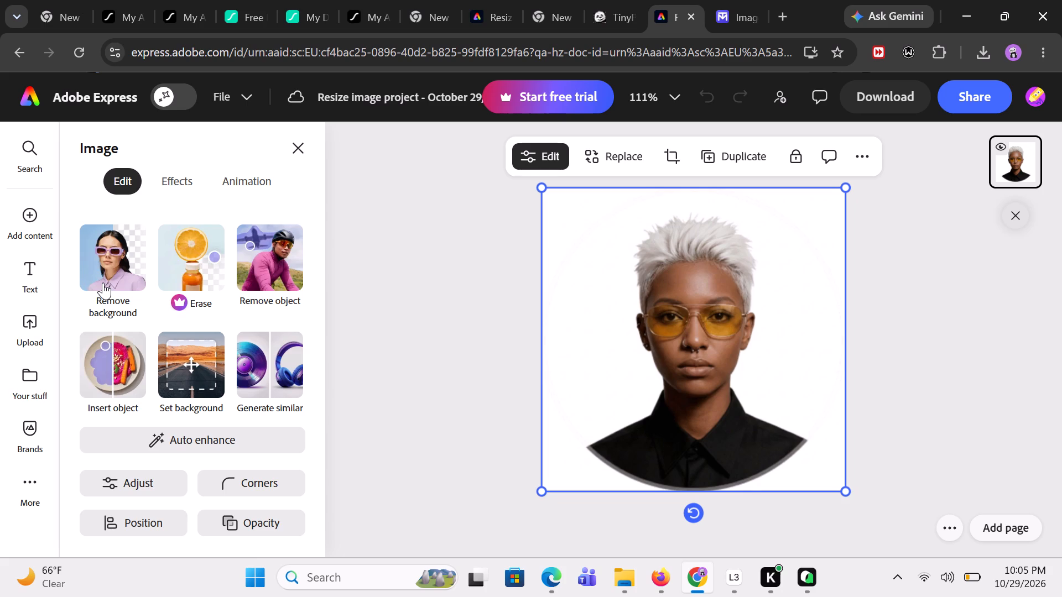
{"action": "left_click", "coordinate": [103, 282]}
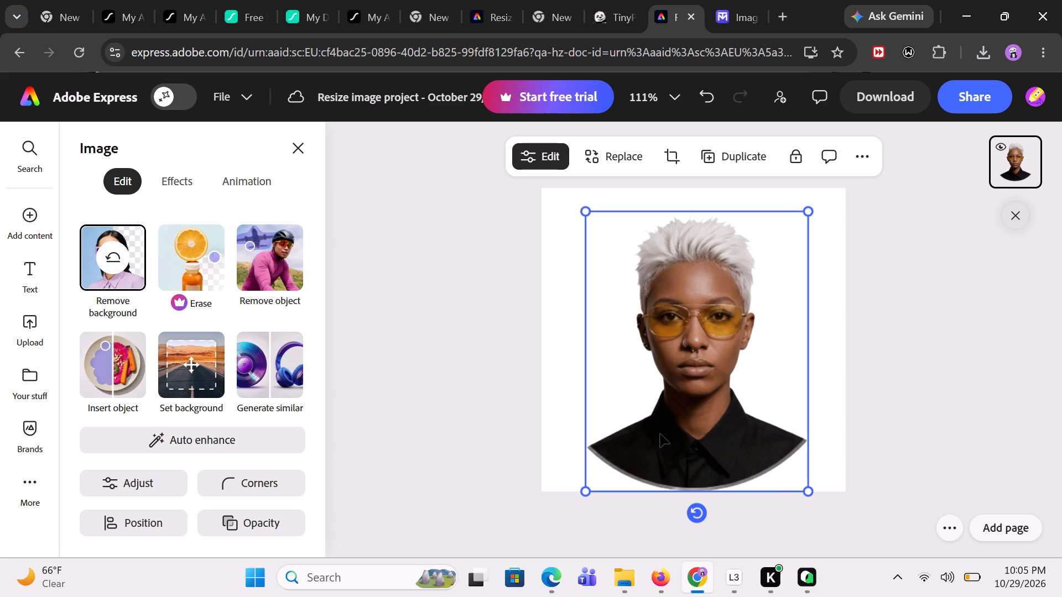
{"action": "scroll", "coordinate": [660, 434], "scroll_direction": "down", "scroll_amount": 1}
Download the cut-out portrait as a PNG at size 1, 330 x 330 px.
{"action": "left_click", "coordinate": [866, 163]}
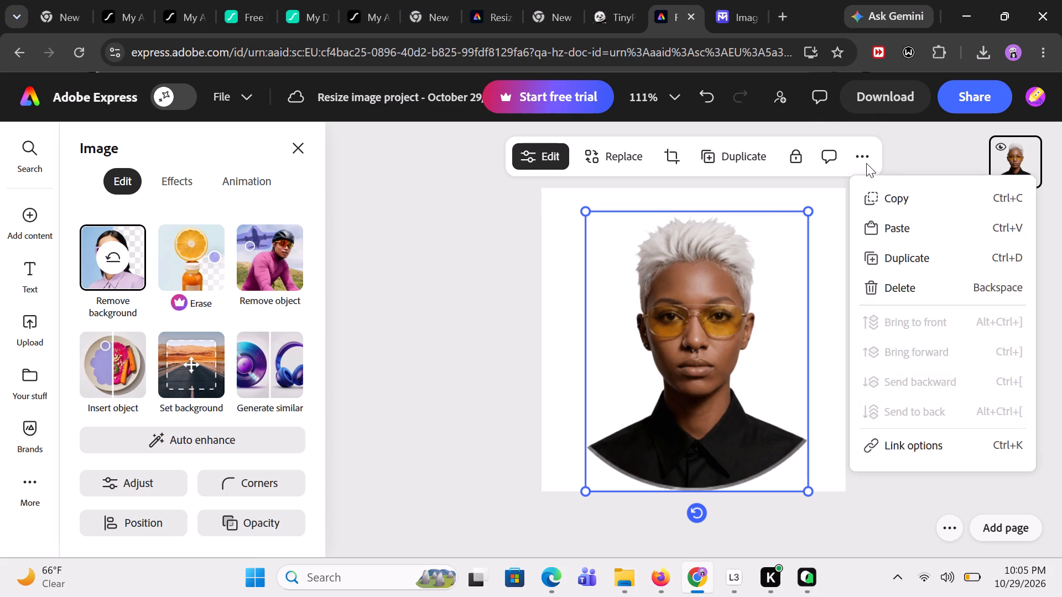
{"action": "left_click", "coordinate": [925, 163]}
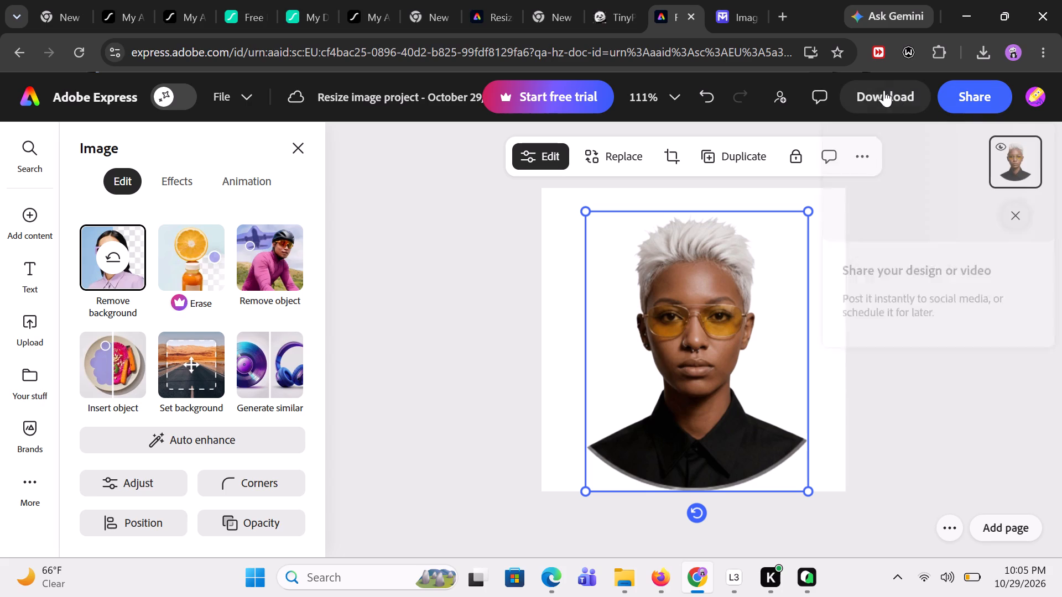
{"action": "left_click", "coordinate": [877, 90]}
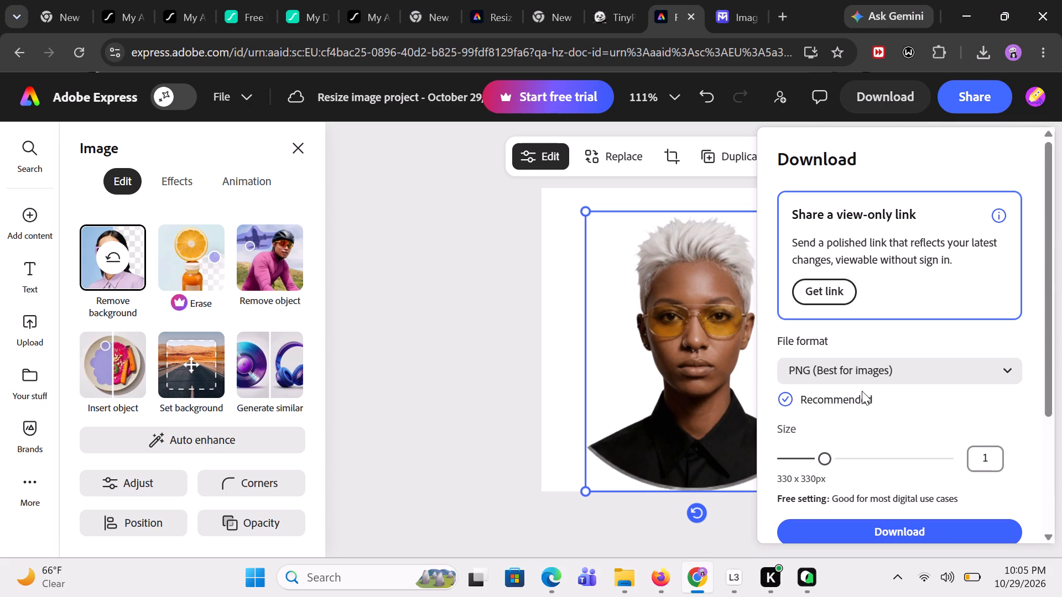
{"action": "left_click", "coordinate": [873, 533]}
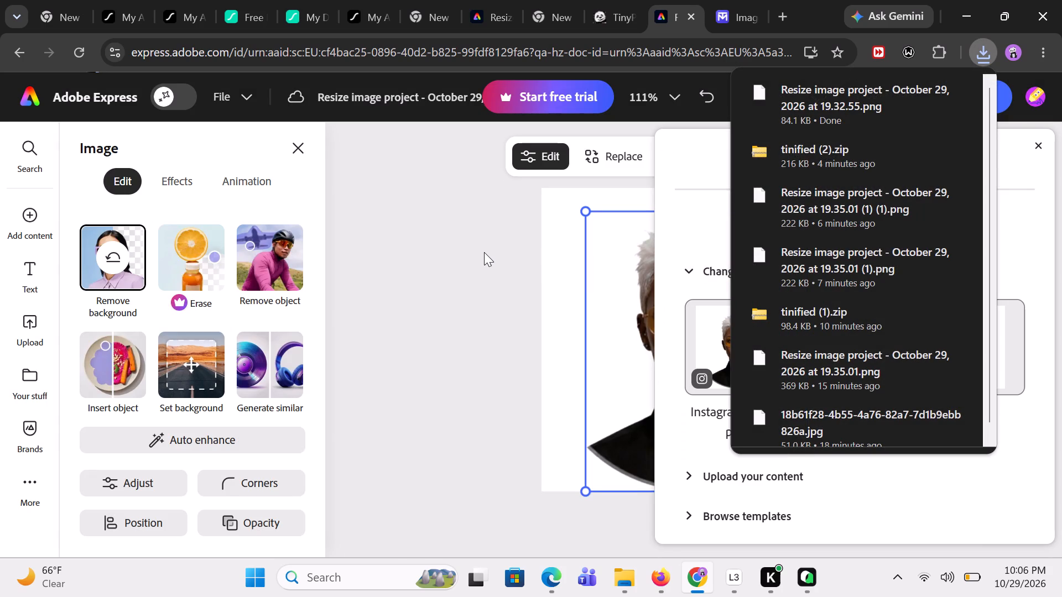
{"action": "left_click", "coordinate": [484, 252]}
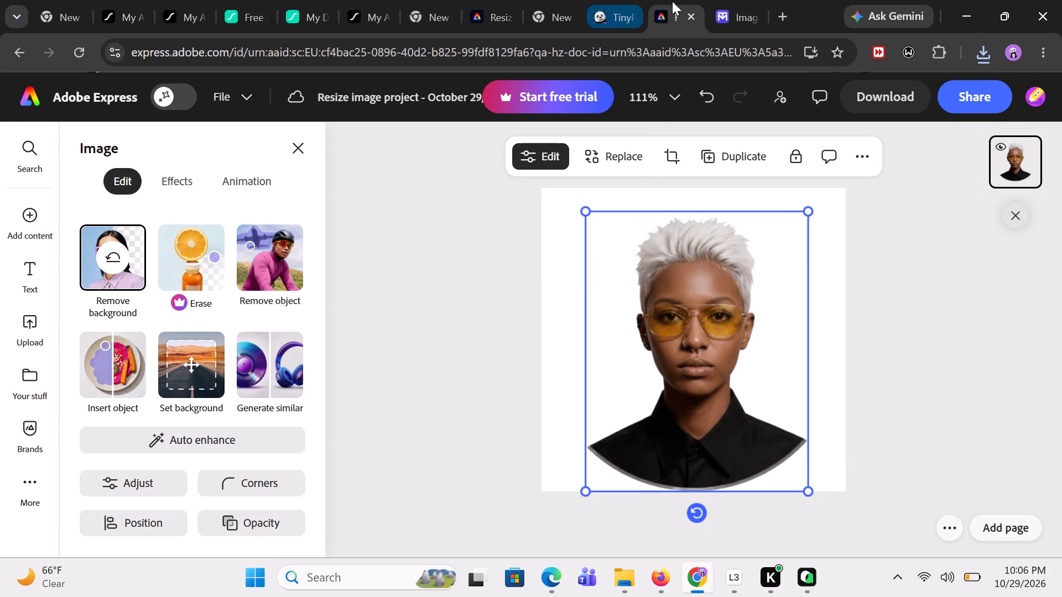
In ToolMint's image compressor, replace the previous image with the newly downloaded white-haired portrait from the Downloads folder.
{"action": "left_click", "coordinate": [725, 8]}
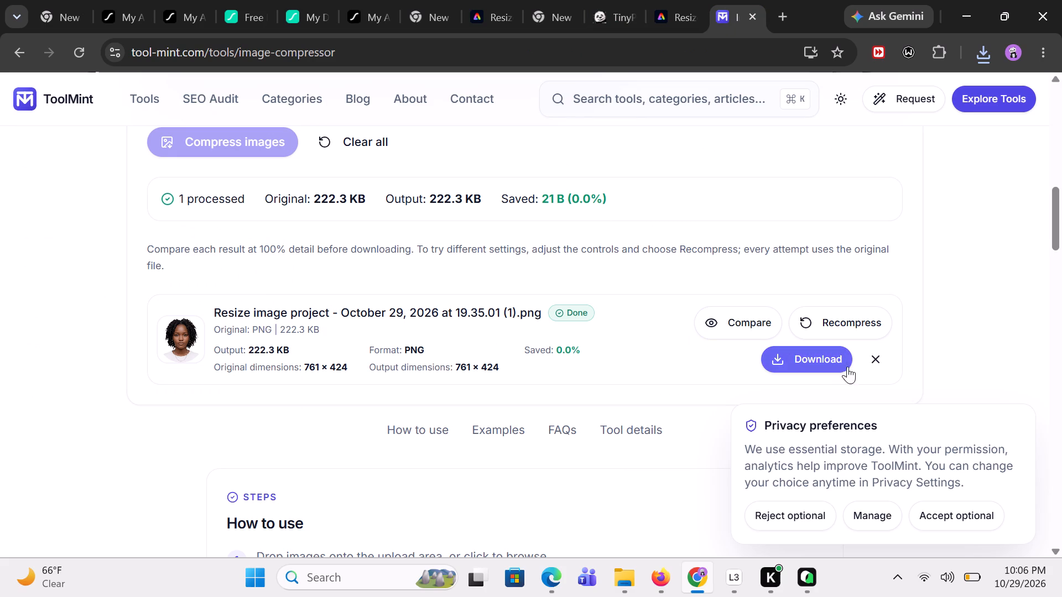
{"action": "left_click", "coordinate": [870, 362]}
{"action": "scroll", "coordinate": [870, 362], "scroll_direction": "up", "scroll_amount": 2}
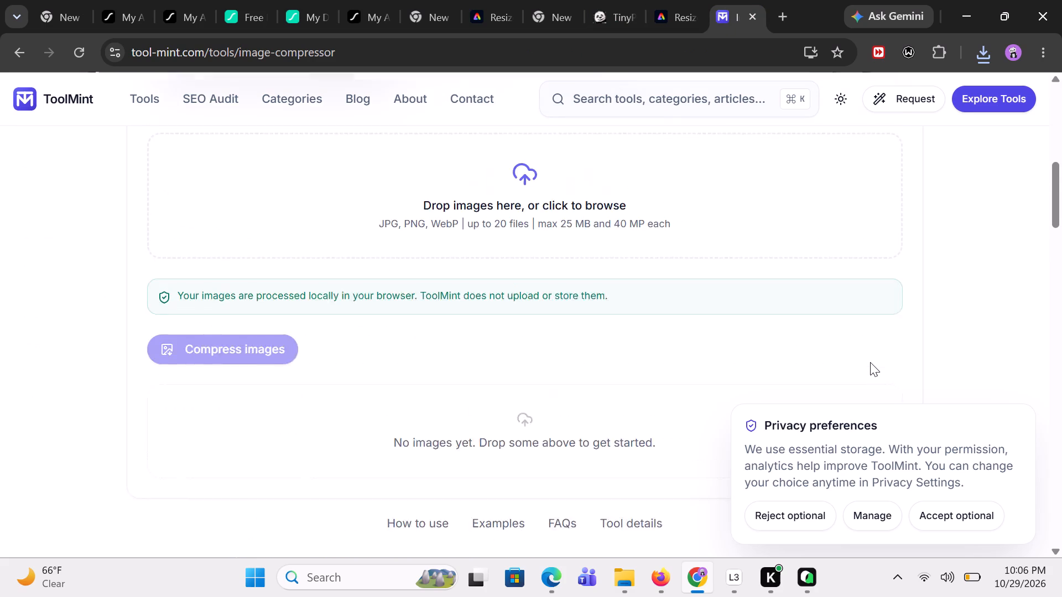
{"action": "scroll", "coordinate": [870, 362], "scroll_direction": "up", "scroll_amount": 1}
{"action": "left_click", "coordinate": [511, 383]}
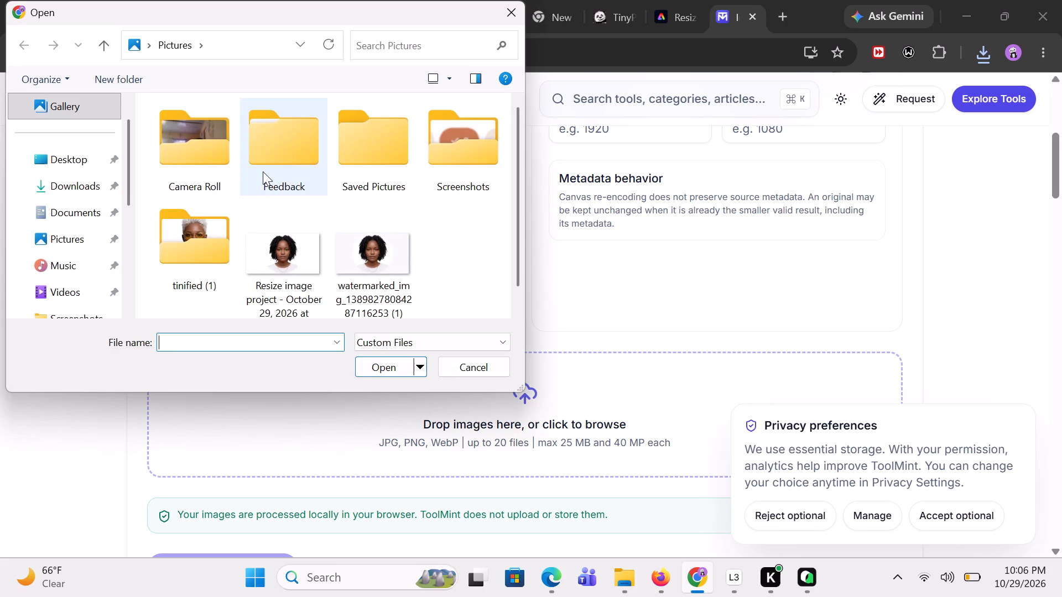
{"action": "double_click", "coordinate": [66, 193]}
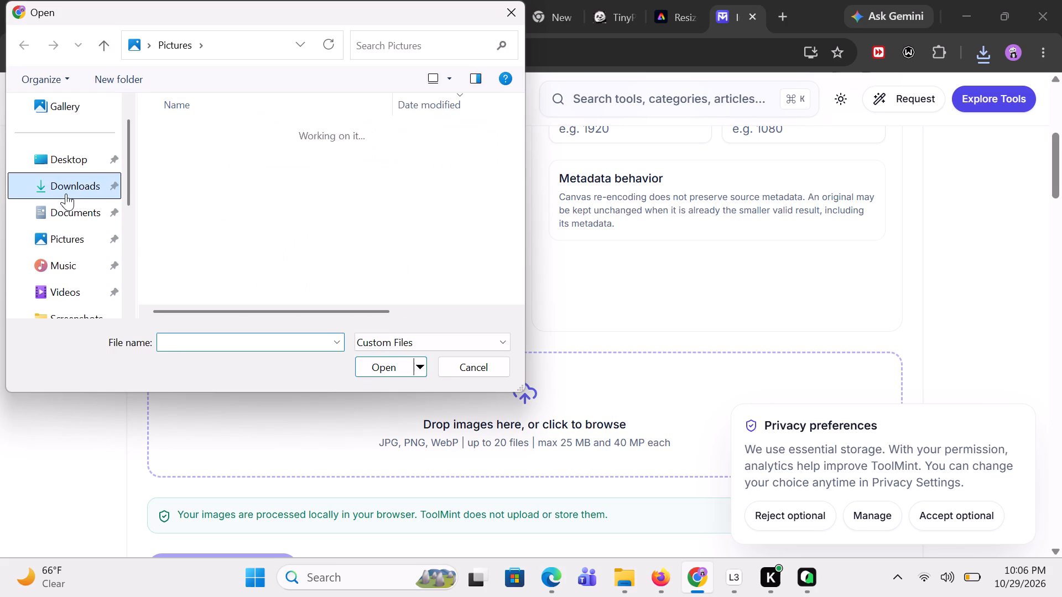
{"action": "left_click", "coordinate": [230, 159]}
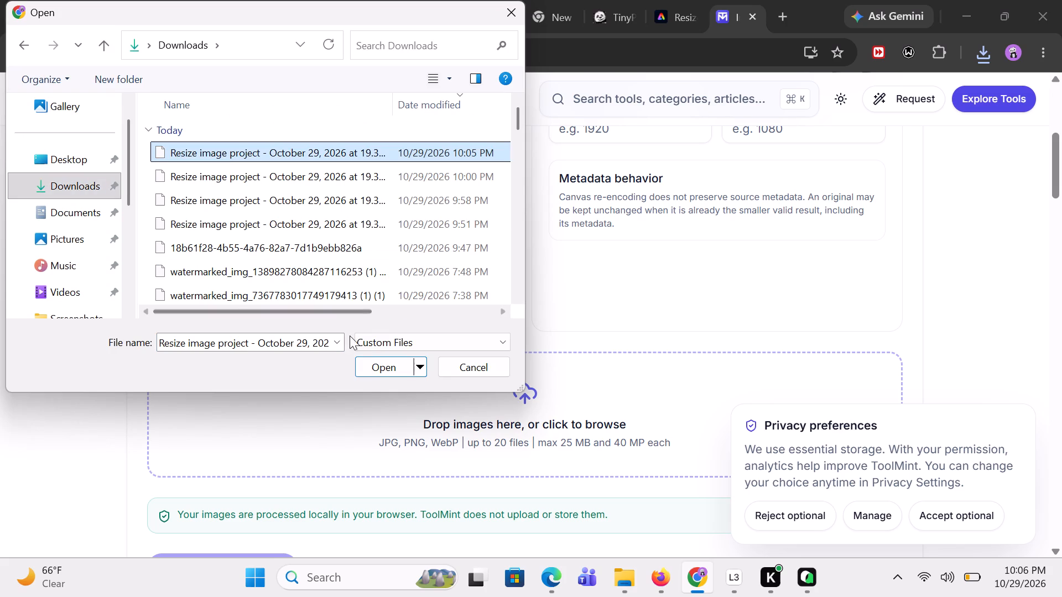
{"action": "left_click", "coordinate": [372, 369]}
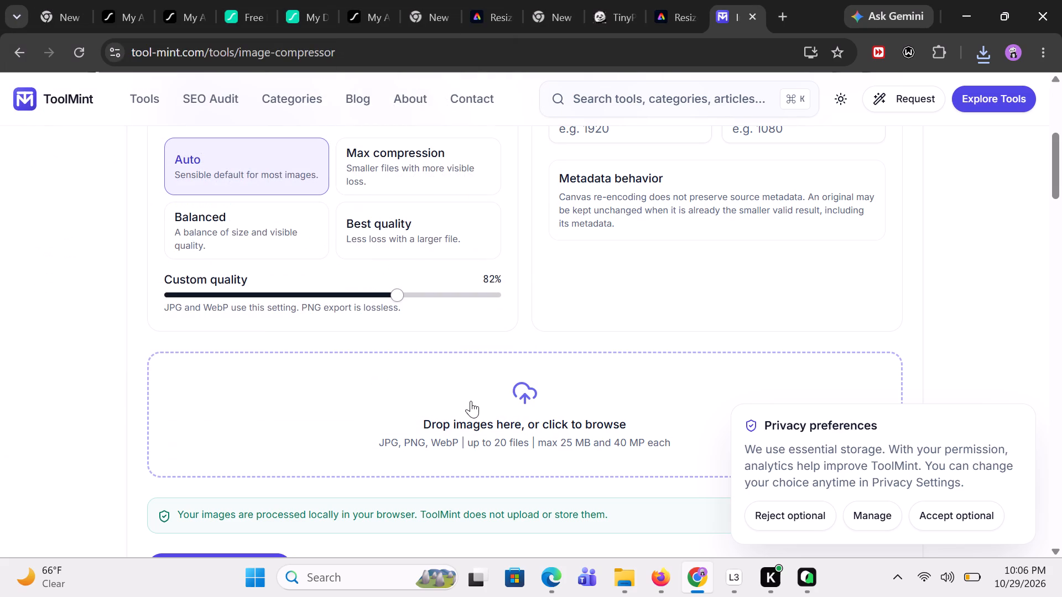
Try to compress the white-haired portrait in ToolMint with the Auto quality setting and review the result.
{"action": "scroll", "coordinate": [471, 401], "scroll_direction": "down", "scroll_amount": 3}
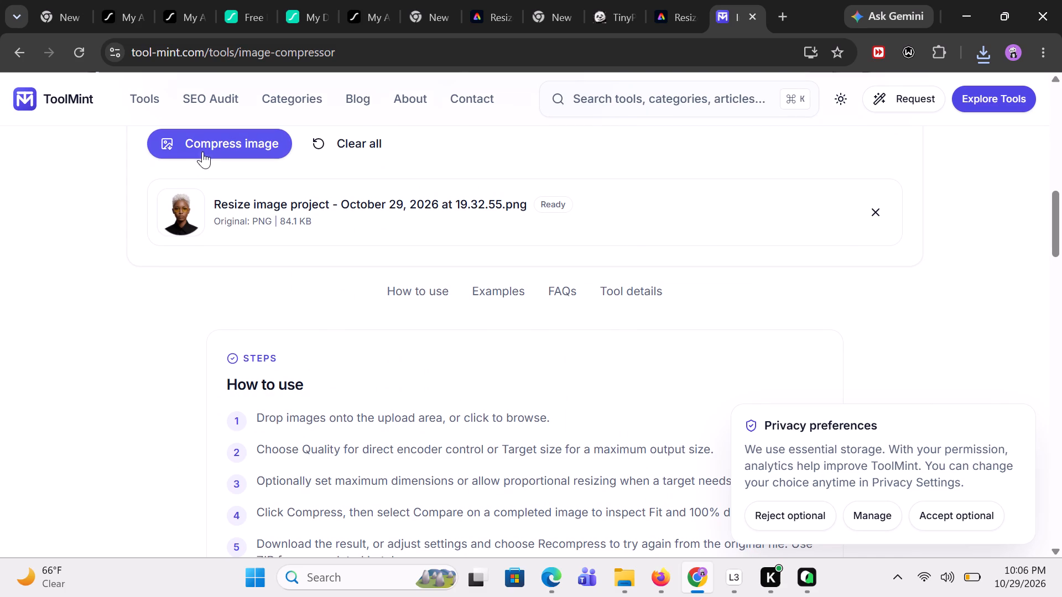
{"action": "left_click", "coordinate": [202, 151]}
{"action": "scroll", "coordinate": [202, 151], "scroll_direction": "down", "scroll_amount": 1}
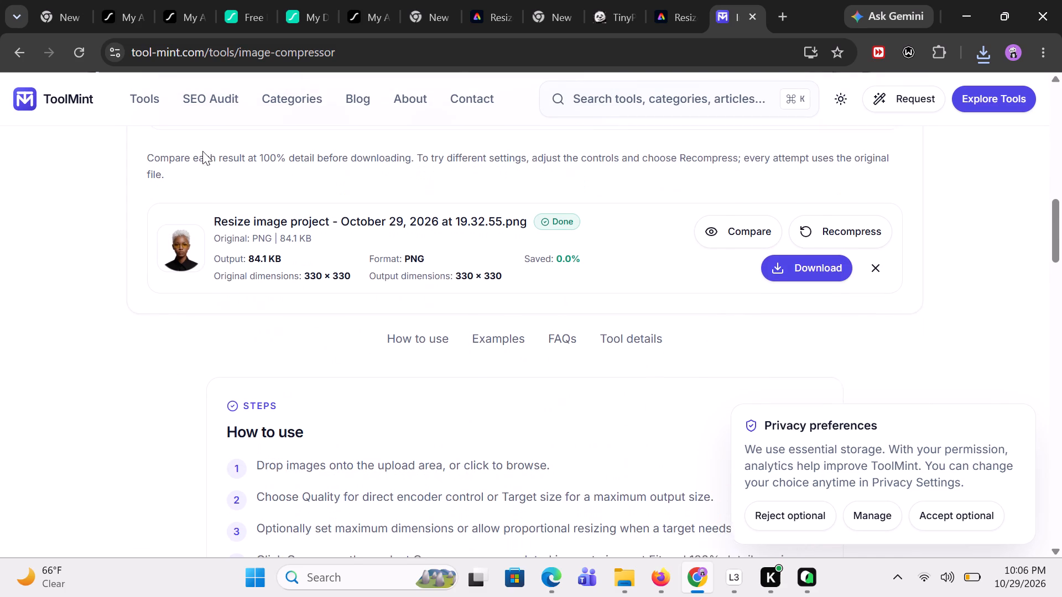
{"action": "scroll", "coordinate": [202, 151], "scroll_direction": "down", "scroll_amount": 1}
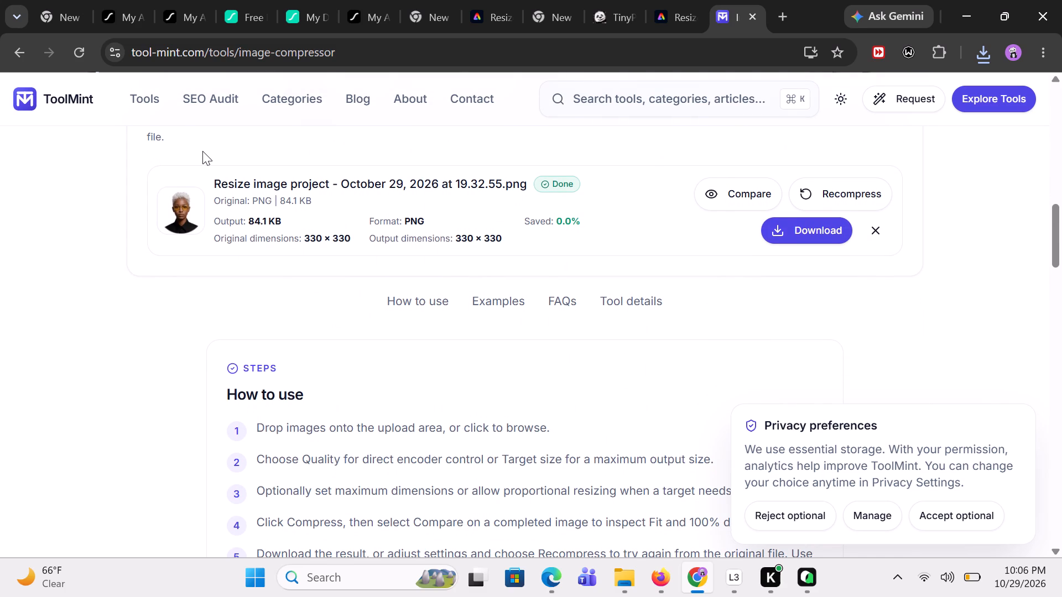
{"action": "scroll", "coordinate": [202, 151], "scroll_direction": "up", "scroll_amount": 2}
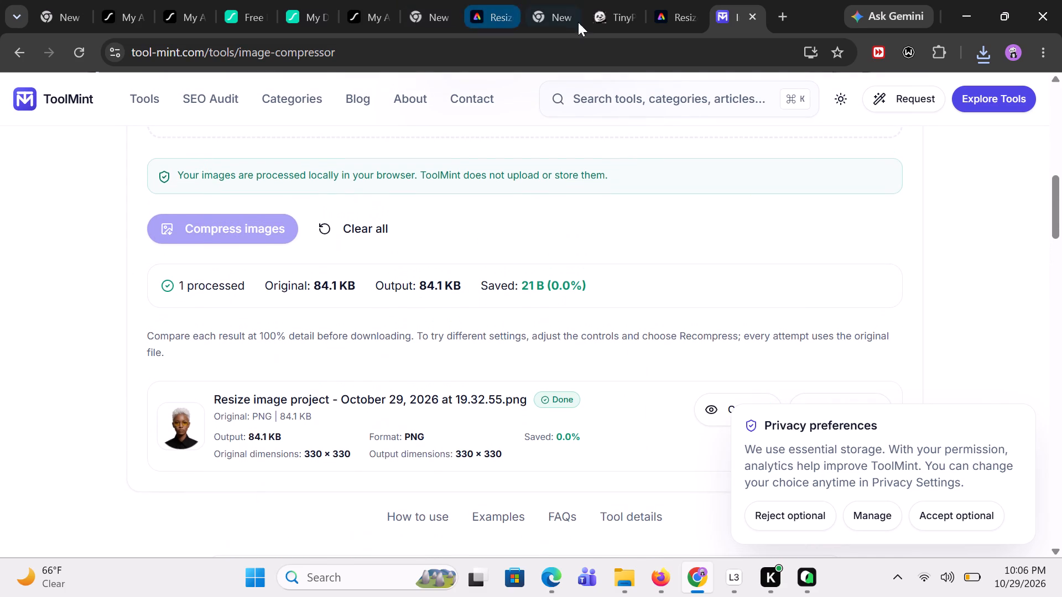
Switch to TinyPNG and upload the newest Resize image project PNG from Downloads for compression.
{"action": "left_click", "coordinate": [617, 18]}
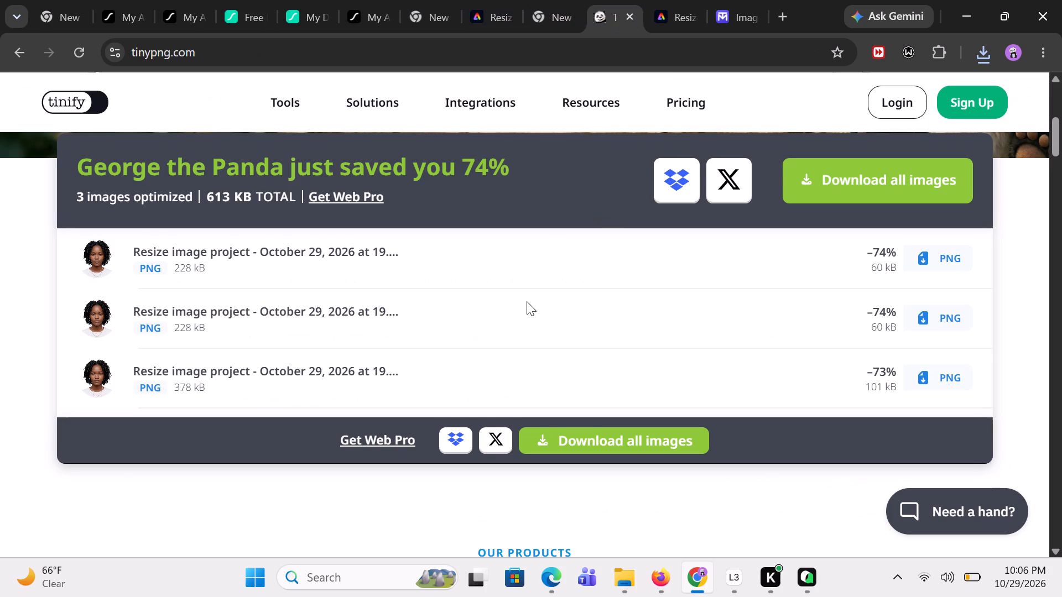
{"action": "scroll", "coordinate": [527, 301], "scroll_direction": "up", "scroll_amount": 1}
{"action": "scroll", "coordinate": [527, 301], "scroll_direction": "down", "scroll_amount": 1}
{"action": "scroll", "coordinate": [527, 301], "scroll_direction": "up", "scroll_amount": 2}
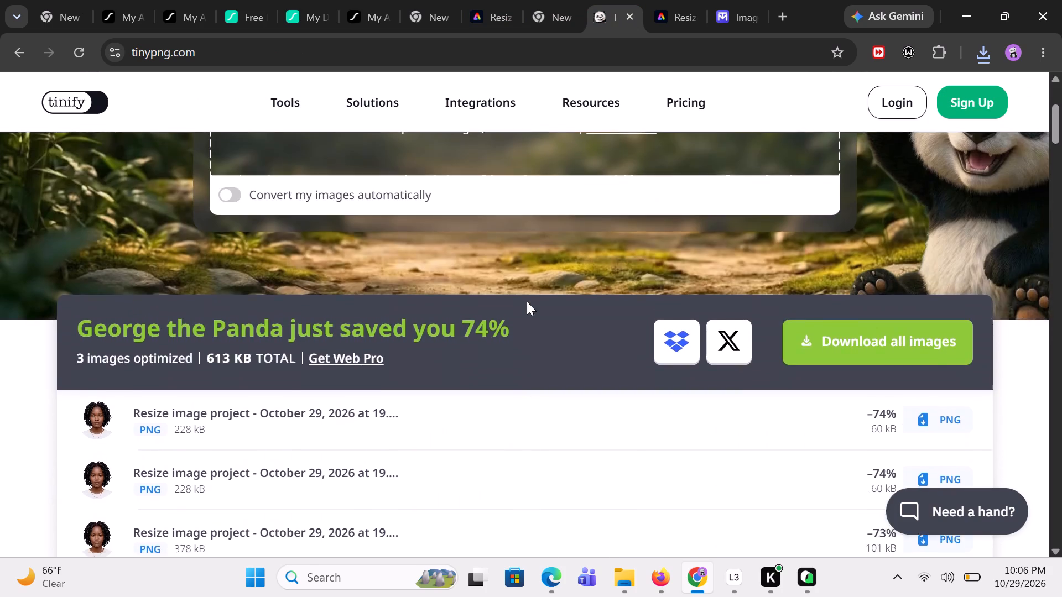
{"action": "scroll", "coordinate": [527, 301], "scroll_direction": "up", "scroll_amount": 2}
{"action": "left_click", "coordinate": [449, 217]}
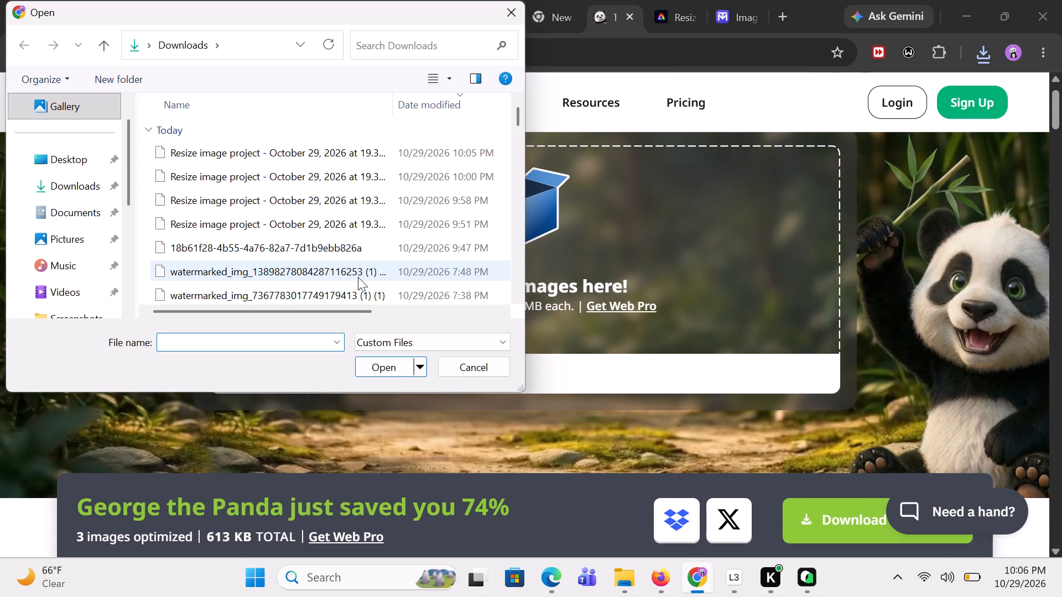
{"action": "left_click", "coordinate": [255, 151]}
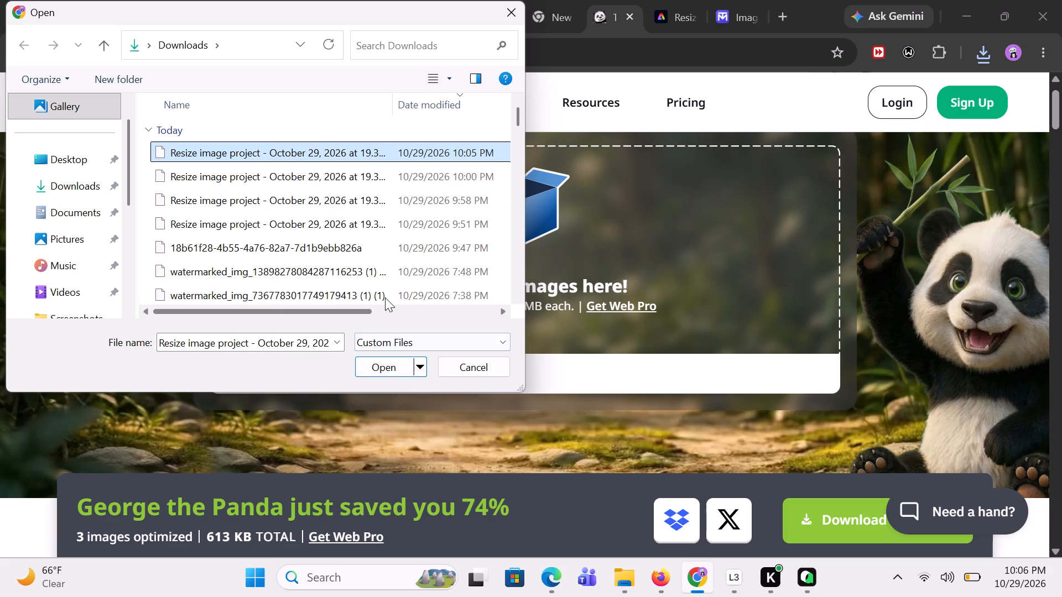
{"action": "left_click", "coordinate": [384, 360]}
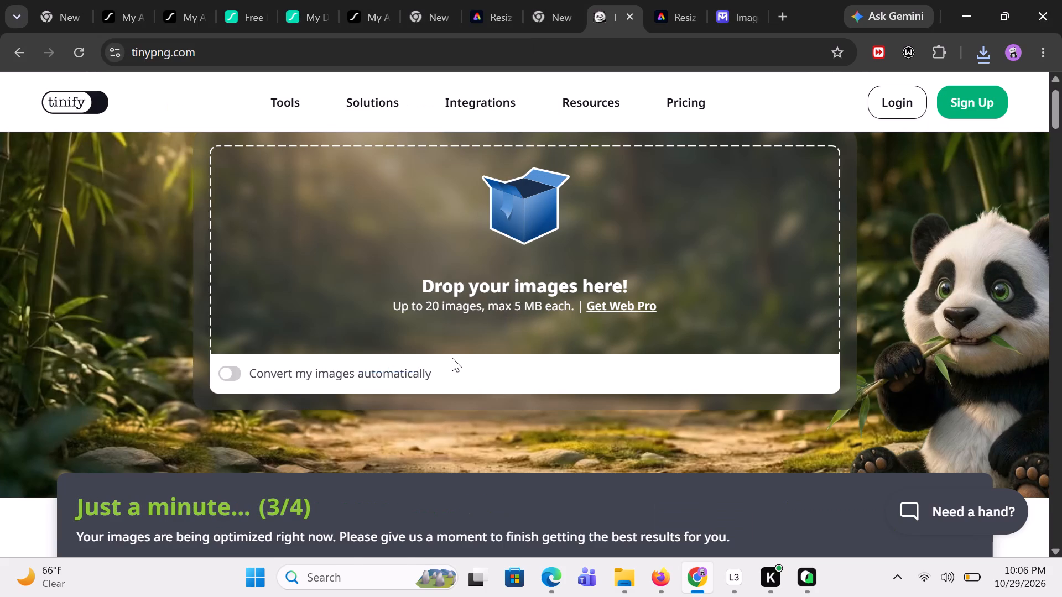
Download all the optimized images from TinyPNG as one archive.
{"action": "scroll", "coordinate": [452, 358], "scroll_direction": "down", "scroll_amount": 2}
{"action": "scroll", "coordinate": [452, 358], "scroll_direction": "up", "scroll_amount": 1}
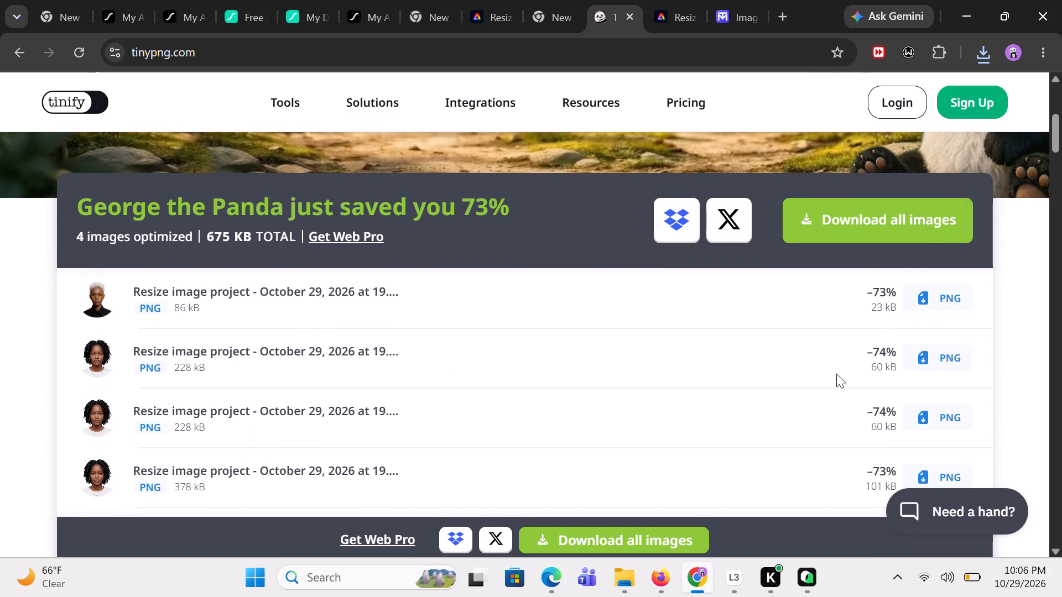
{"action": "scroll", "coordinate": [794, 408], "scroll_direction": "down", "scroll_amount": 2}
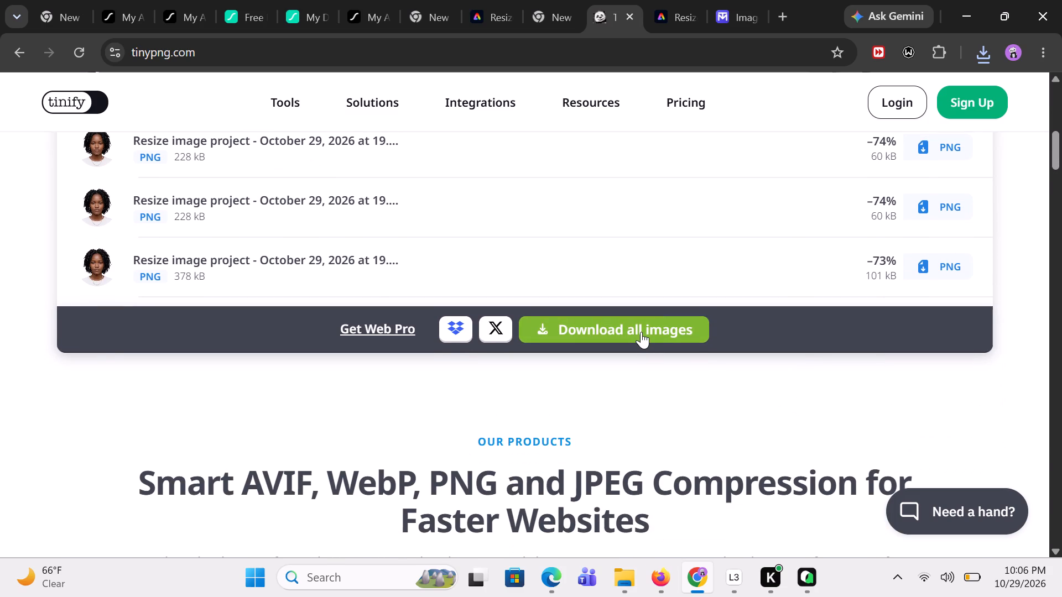
{"action": "left_click", "coordinate": [641, 332]}
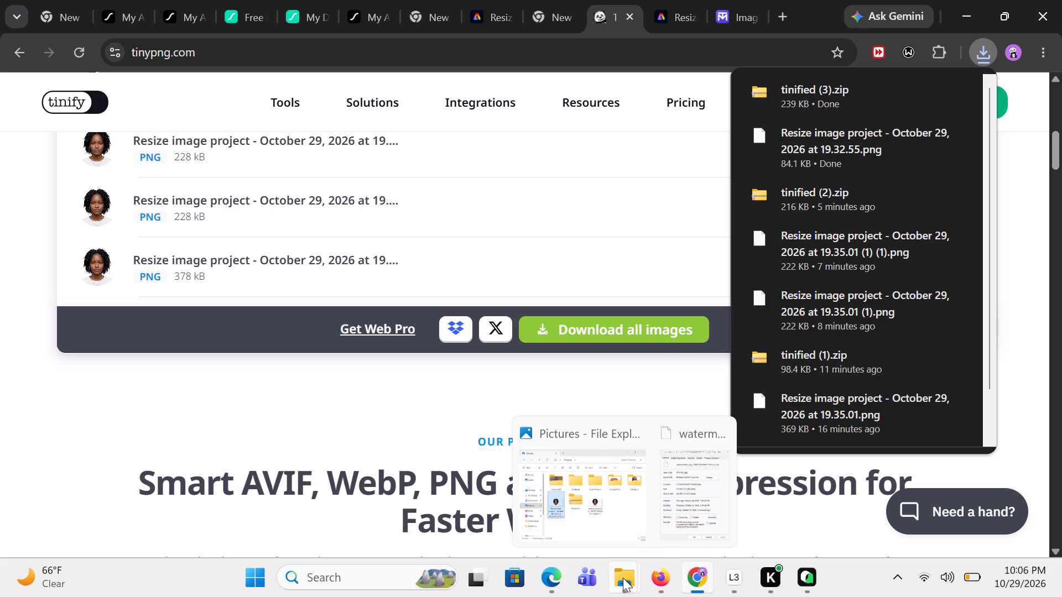
In File Explorer, copy the compressed 19.32.55 portrait PNG from the tinified (3) archive in Downloads to the Pictures folder.
{"action": "left_click", "coordinate": [623, 578]}
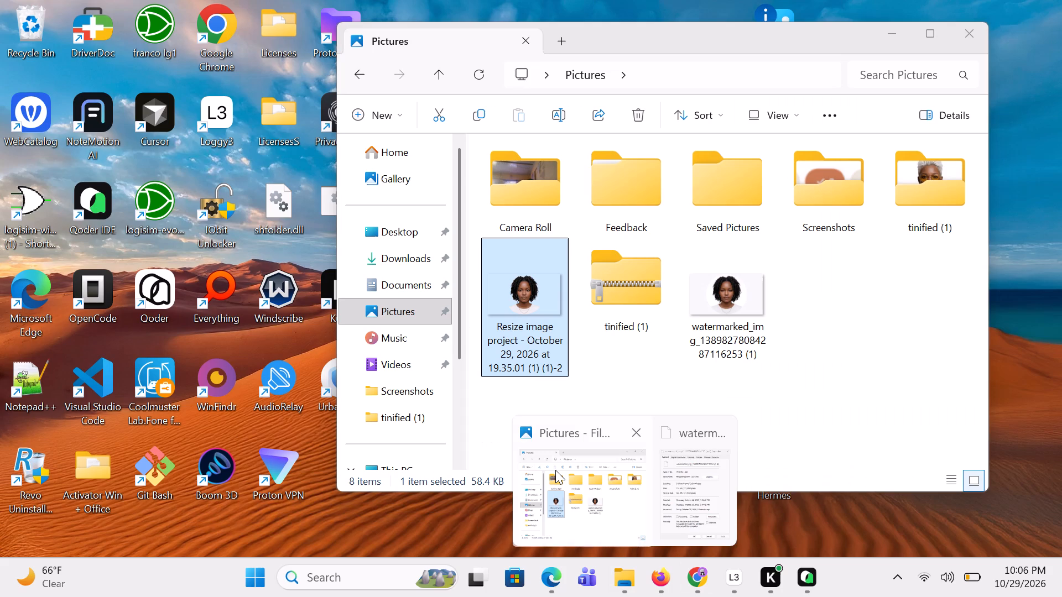
{"action": "left_click", "coordinate": [555, 470]}
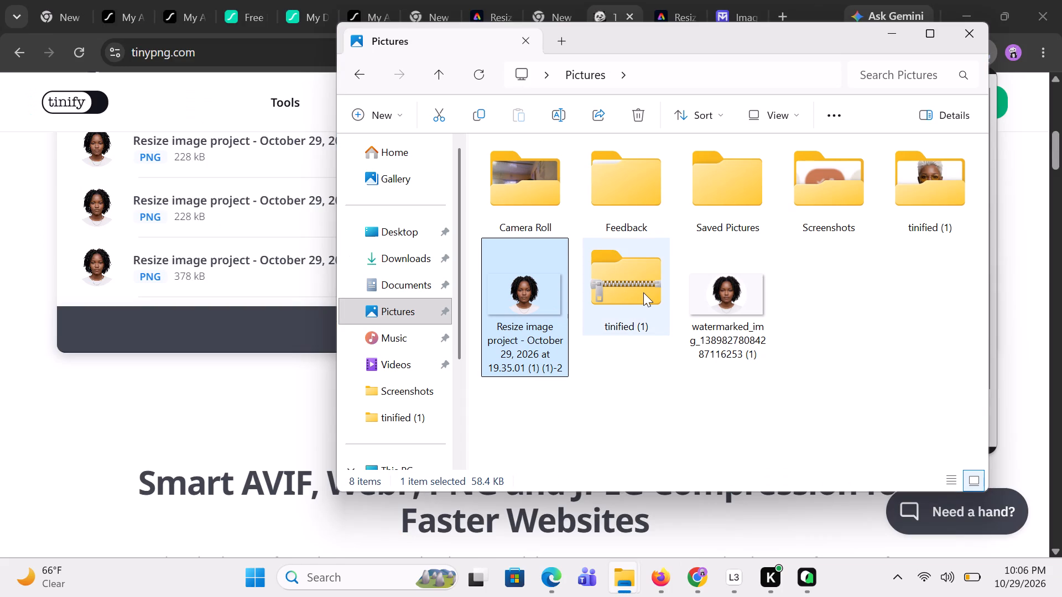
{"action": "double_click", "coordinate": [398, 231]}
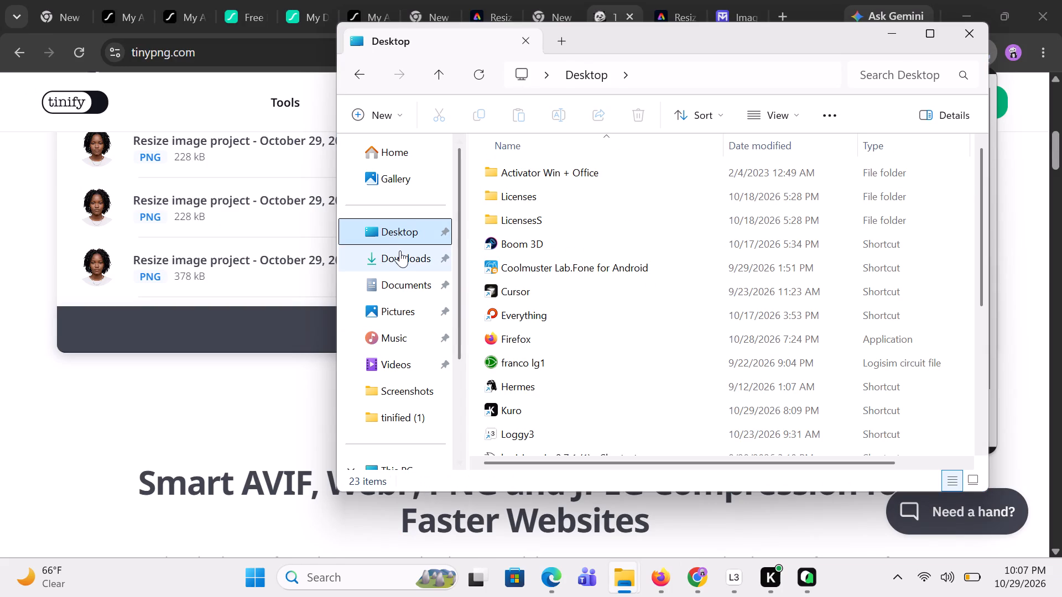
{"action": "double_click", "coordinate": [400, 252]}
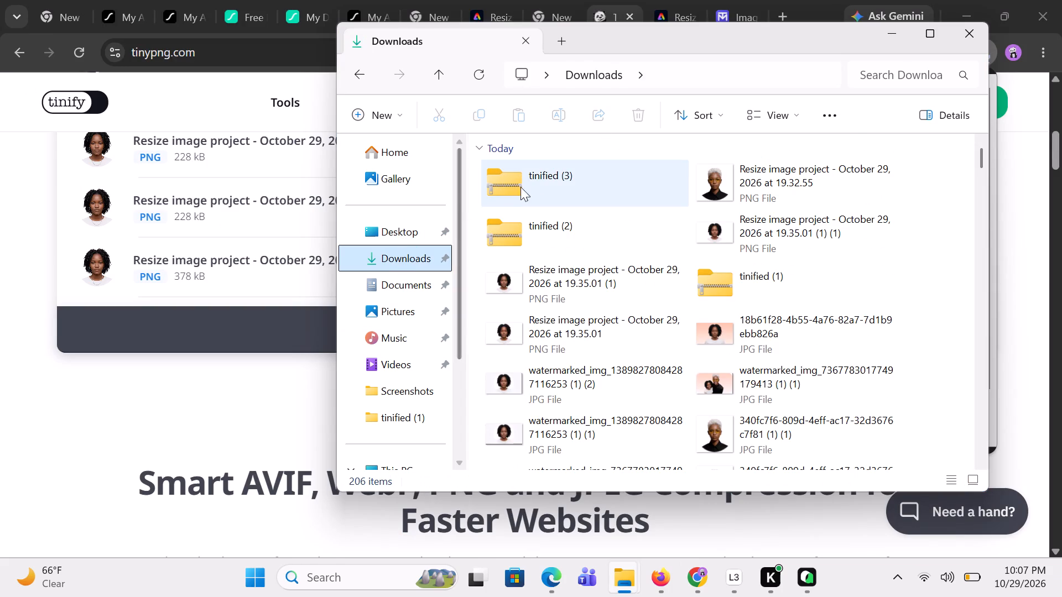
{"action": "triple_click", "coordinate": [540, 177]}
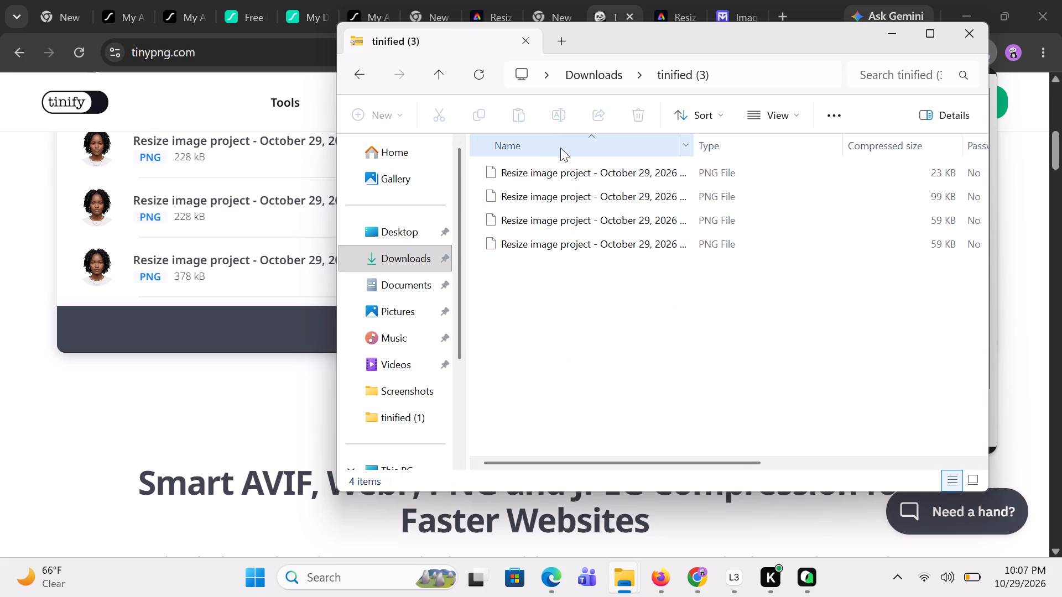
{"action": "left_click_drag", "start_coordinate": [544, 167], "coordinate": [404, 296]}
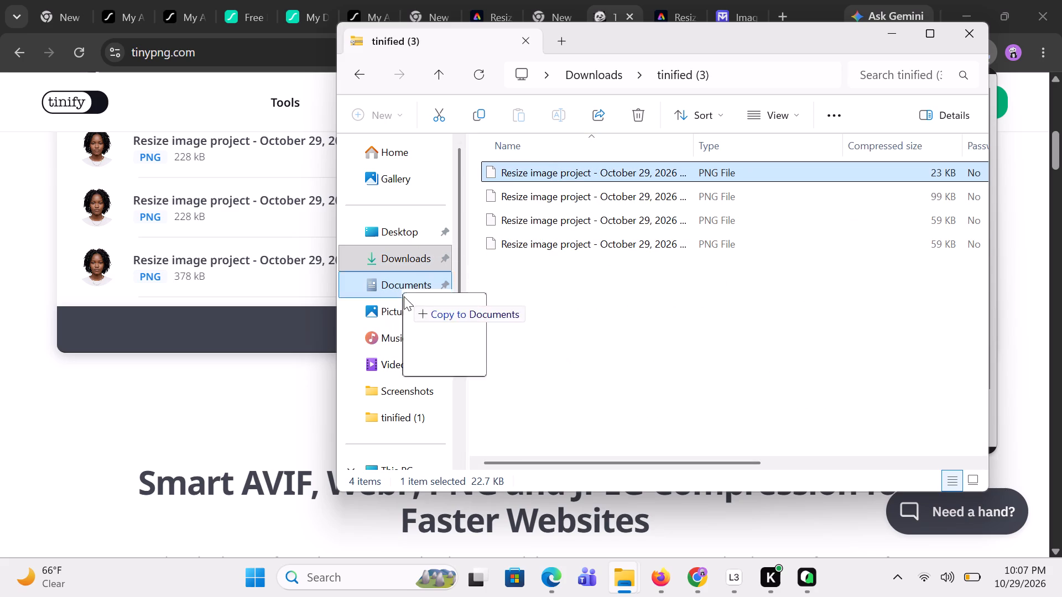
{"action": "left_click_drag", "start_coordinate": [404, 296], "coordinate": [404, 311]}
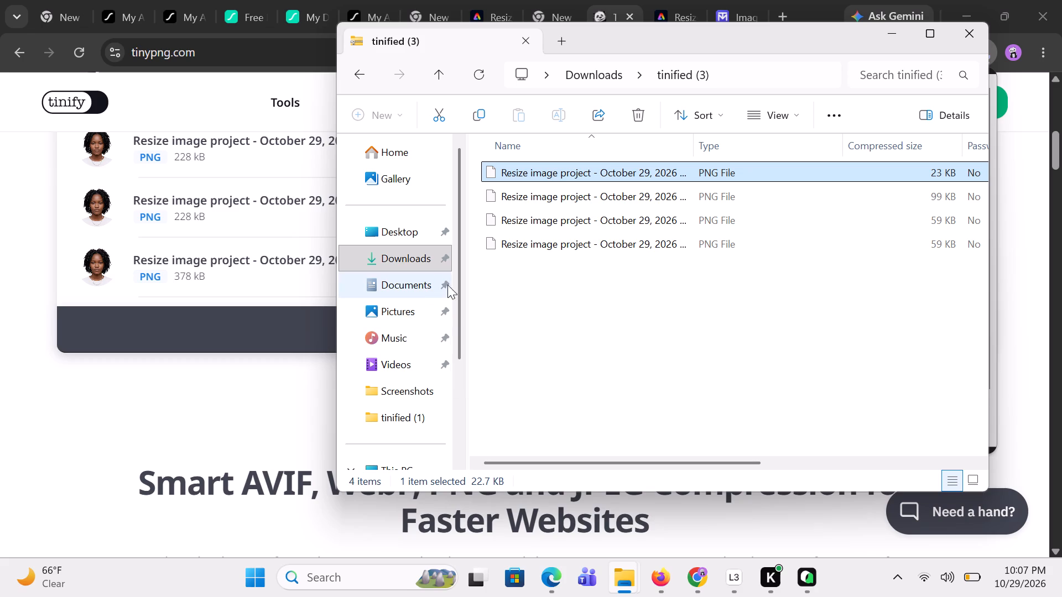
{"action": "double_click", "coordinate": [400, 309]}
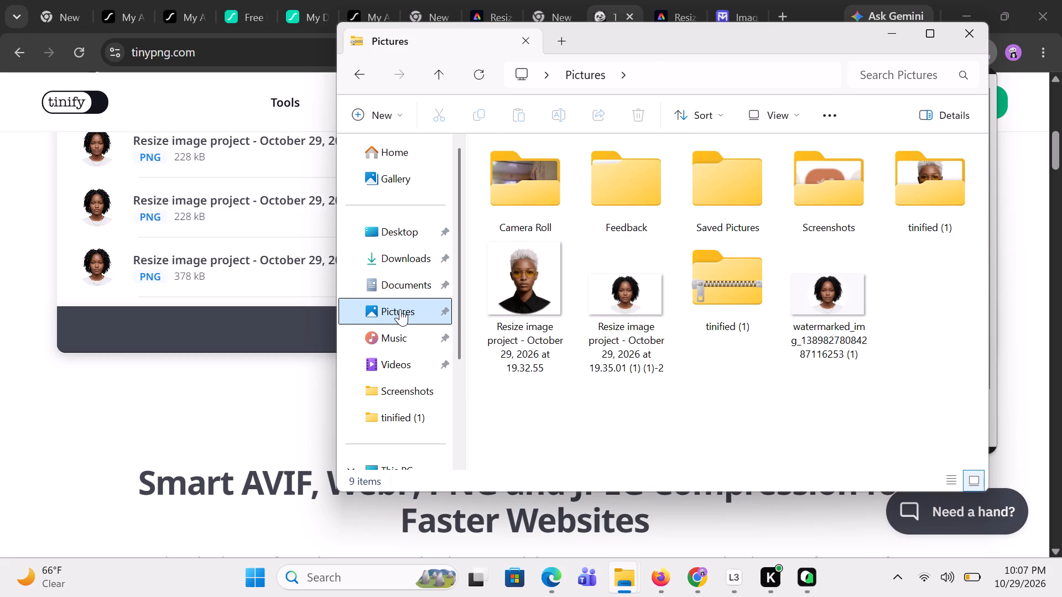
{"action": "left_click", "coordinate": [674, 433]}
{"action": "left_click", "coordinate": [888, 30]}
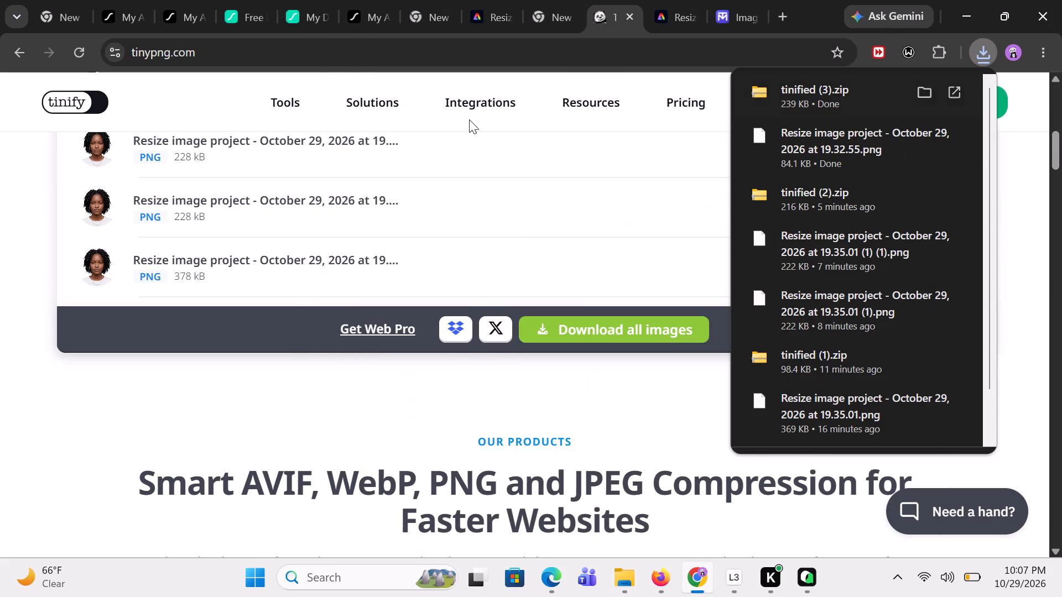
Switch to the Lottie Creator animation and delete the original white-haired portrait layer, Mask group-1.png.
{"action": "left_click", "coordinate": [188, 18]}
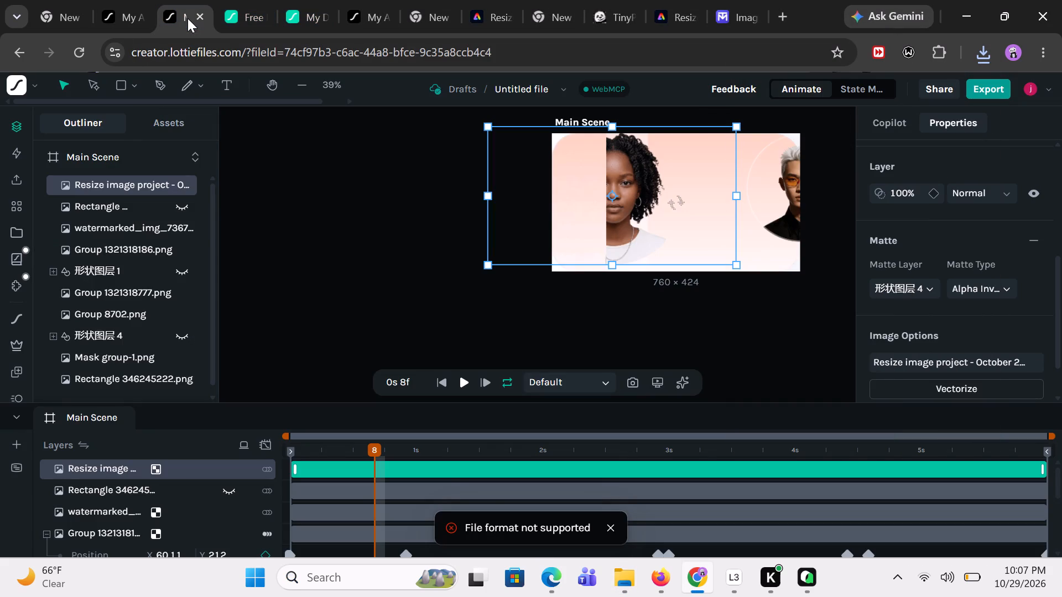
{"action": "left_click", "coordinate": [761, 174]}
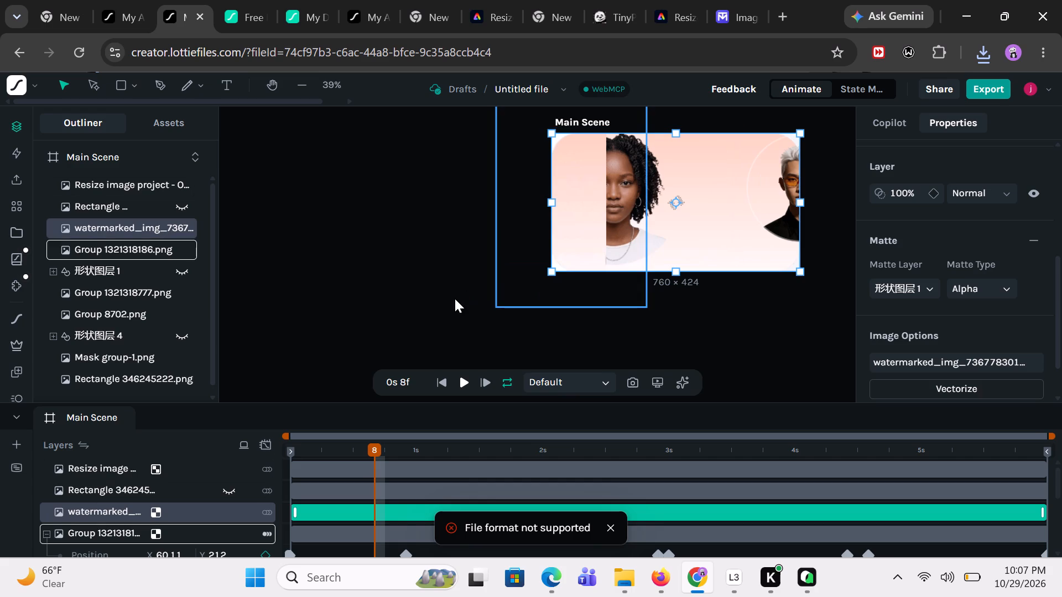
{"action": "left_click", "coordinate": [455, 298]}
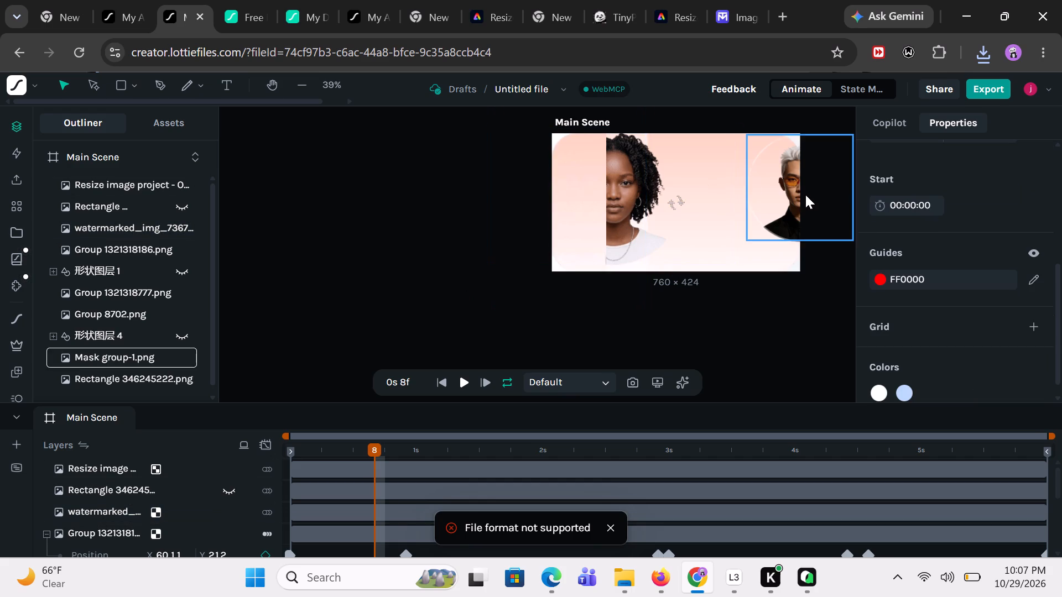
{"action": "left_click_drag", "start_coordinate": [817, 193], "coordinate": [787, 181]}
{"action": "scroll", "coordinate": [914, 281], "scroll_direction": "down", "scroll_amount": 2}
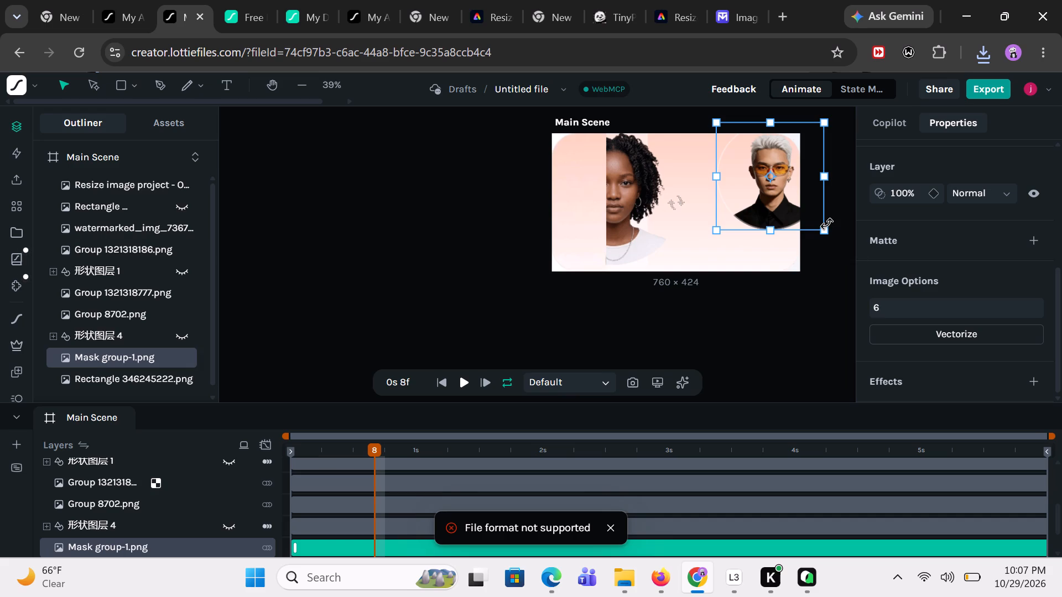
{"action": "key", "text": "Delete"}
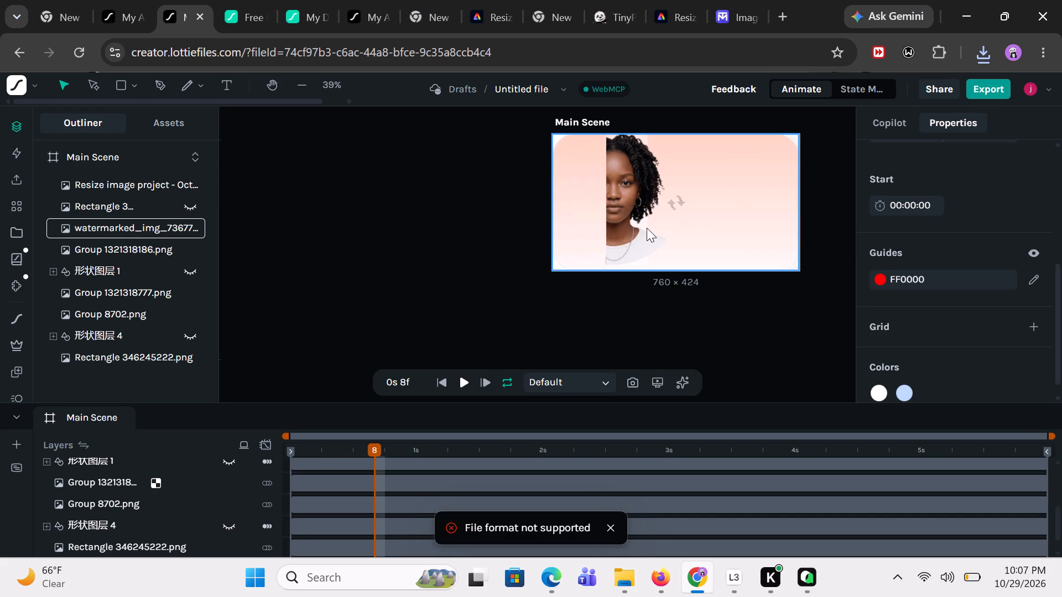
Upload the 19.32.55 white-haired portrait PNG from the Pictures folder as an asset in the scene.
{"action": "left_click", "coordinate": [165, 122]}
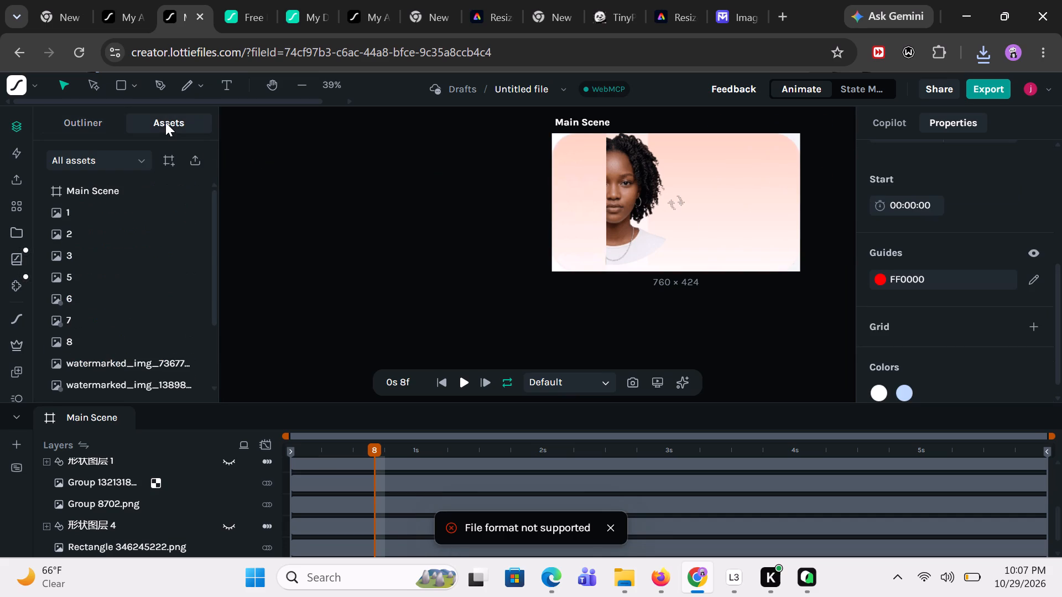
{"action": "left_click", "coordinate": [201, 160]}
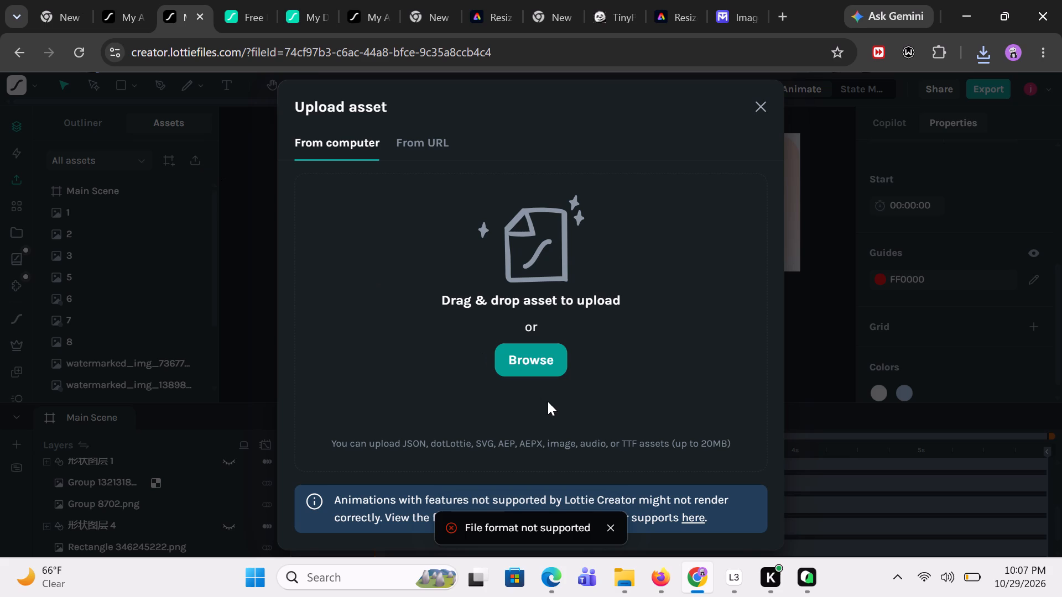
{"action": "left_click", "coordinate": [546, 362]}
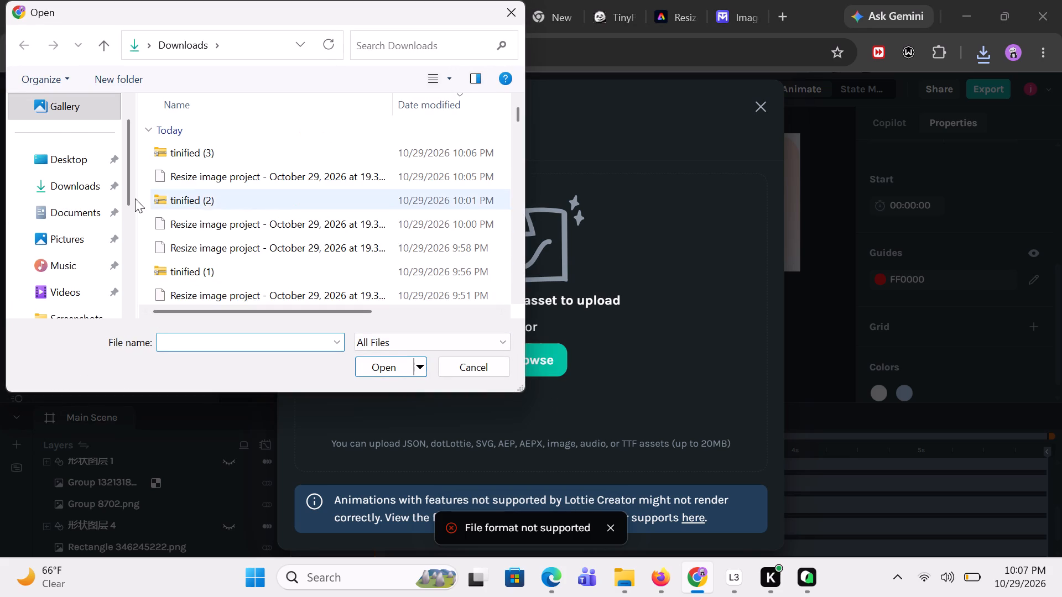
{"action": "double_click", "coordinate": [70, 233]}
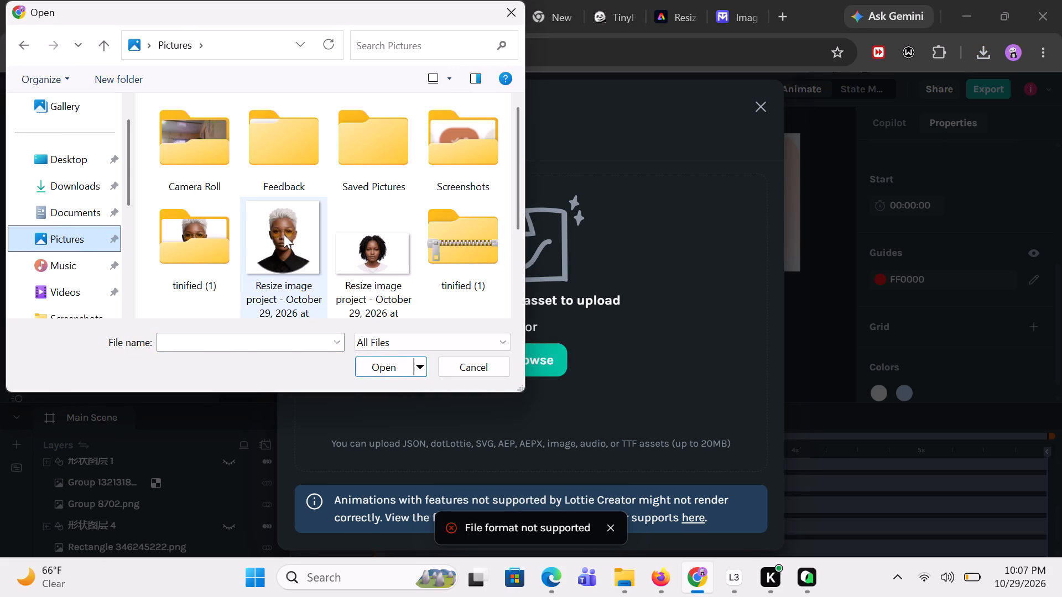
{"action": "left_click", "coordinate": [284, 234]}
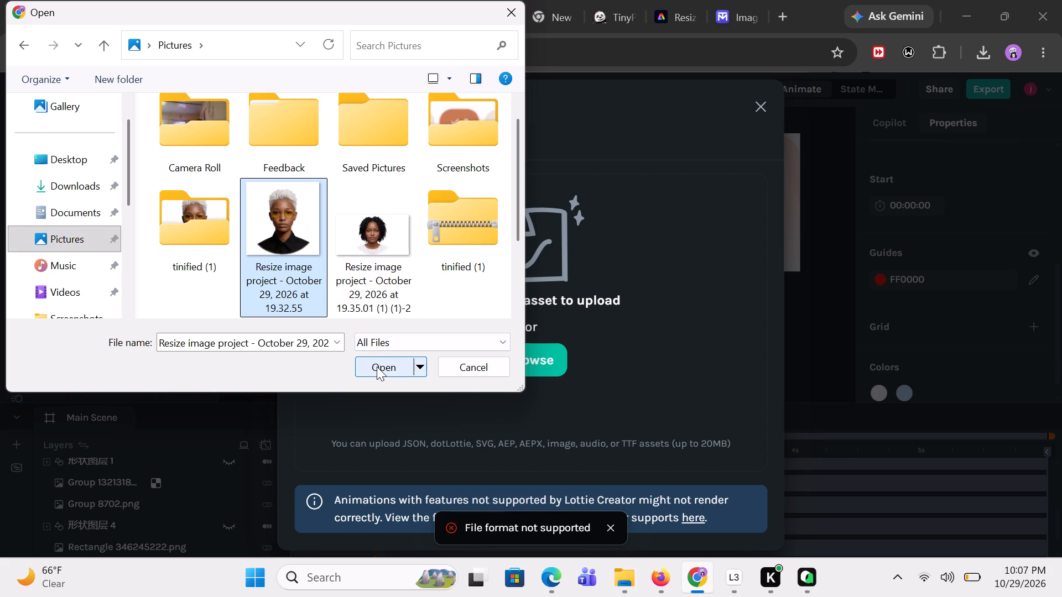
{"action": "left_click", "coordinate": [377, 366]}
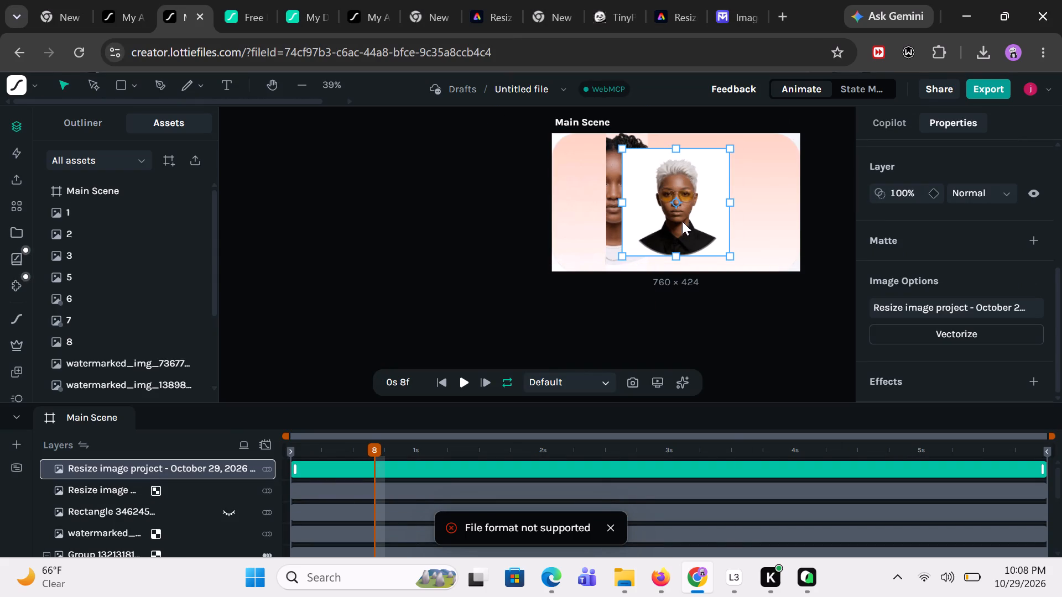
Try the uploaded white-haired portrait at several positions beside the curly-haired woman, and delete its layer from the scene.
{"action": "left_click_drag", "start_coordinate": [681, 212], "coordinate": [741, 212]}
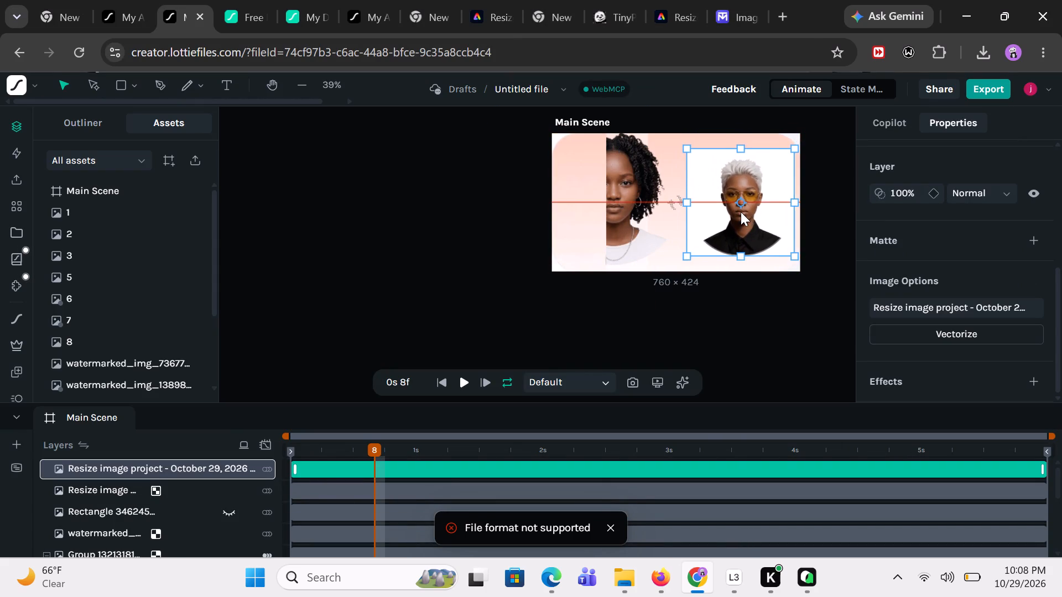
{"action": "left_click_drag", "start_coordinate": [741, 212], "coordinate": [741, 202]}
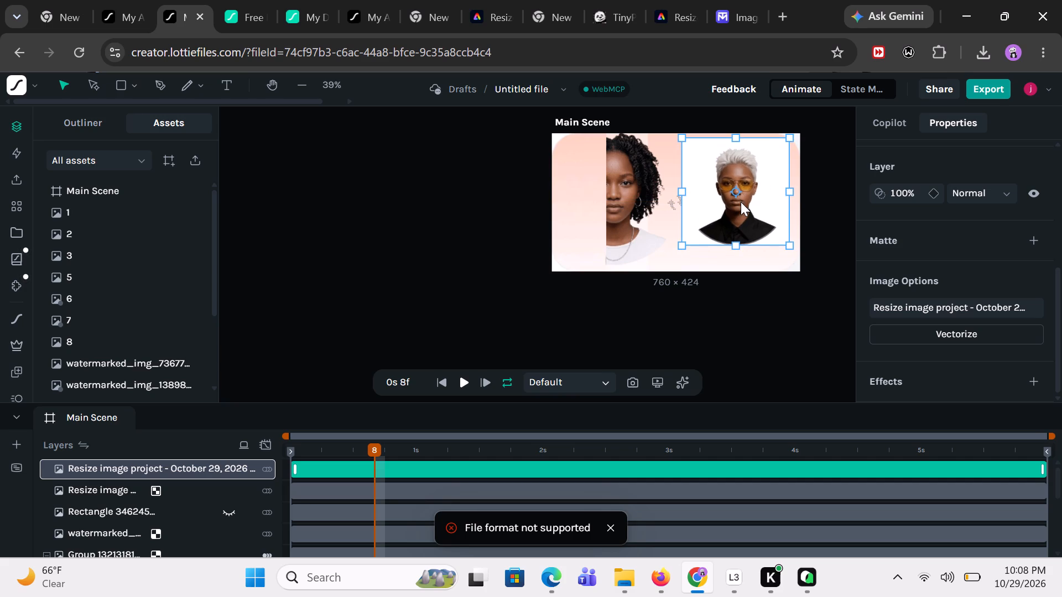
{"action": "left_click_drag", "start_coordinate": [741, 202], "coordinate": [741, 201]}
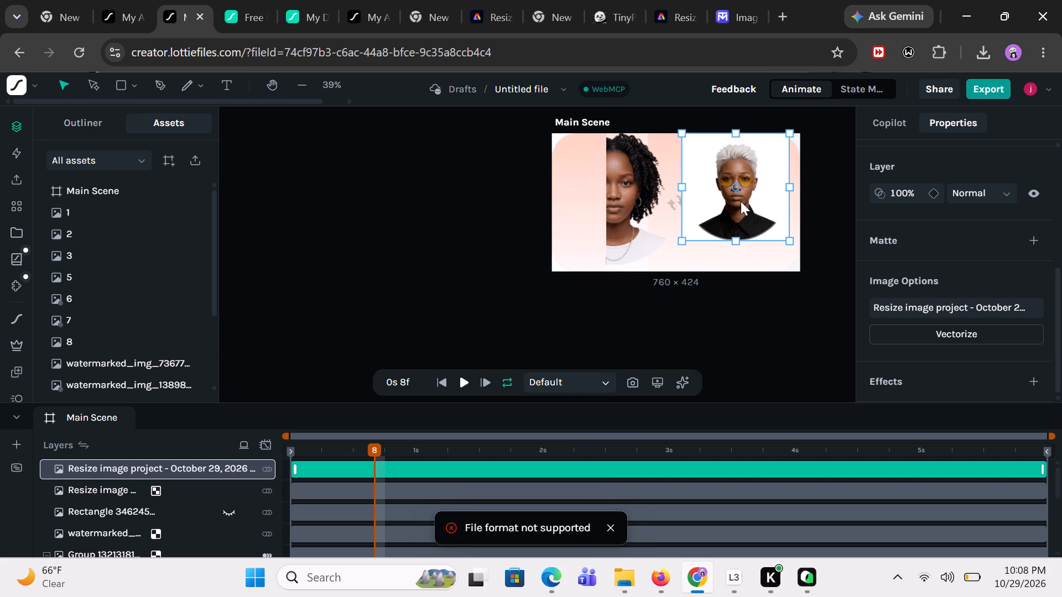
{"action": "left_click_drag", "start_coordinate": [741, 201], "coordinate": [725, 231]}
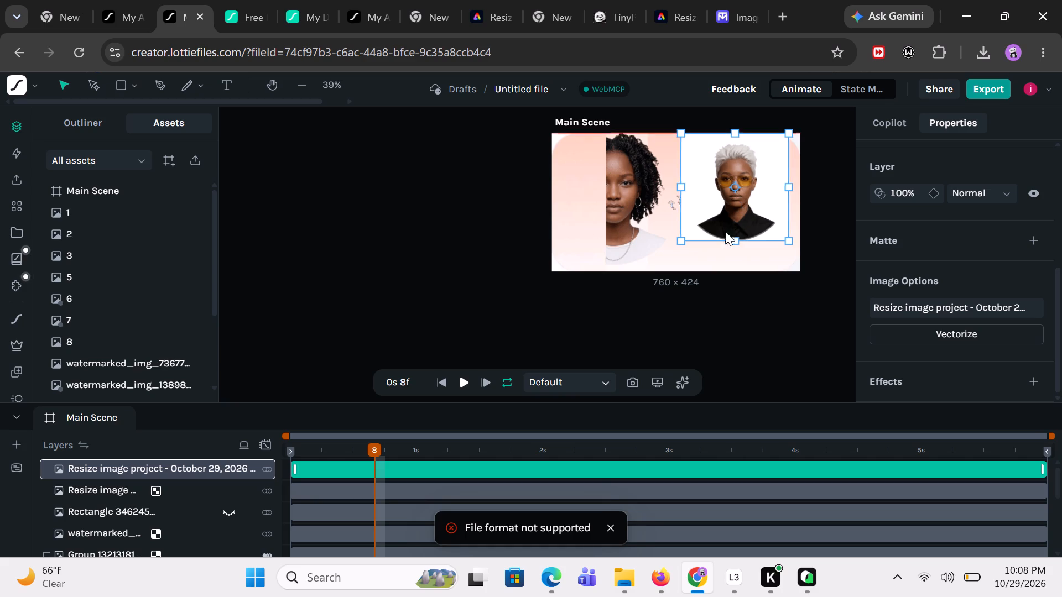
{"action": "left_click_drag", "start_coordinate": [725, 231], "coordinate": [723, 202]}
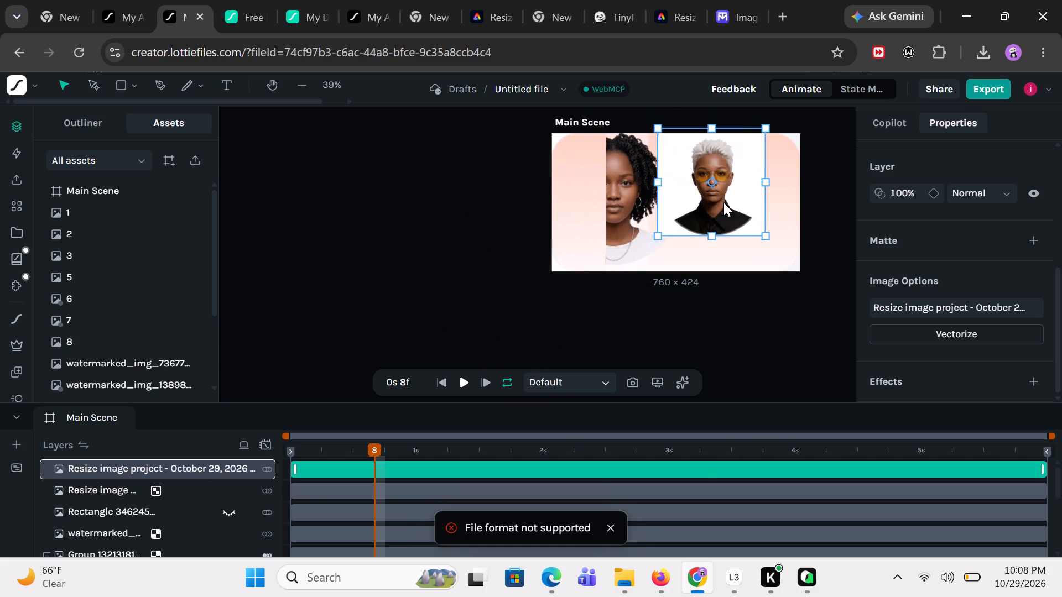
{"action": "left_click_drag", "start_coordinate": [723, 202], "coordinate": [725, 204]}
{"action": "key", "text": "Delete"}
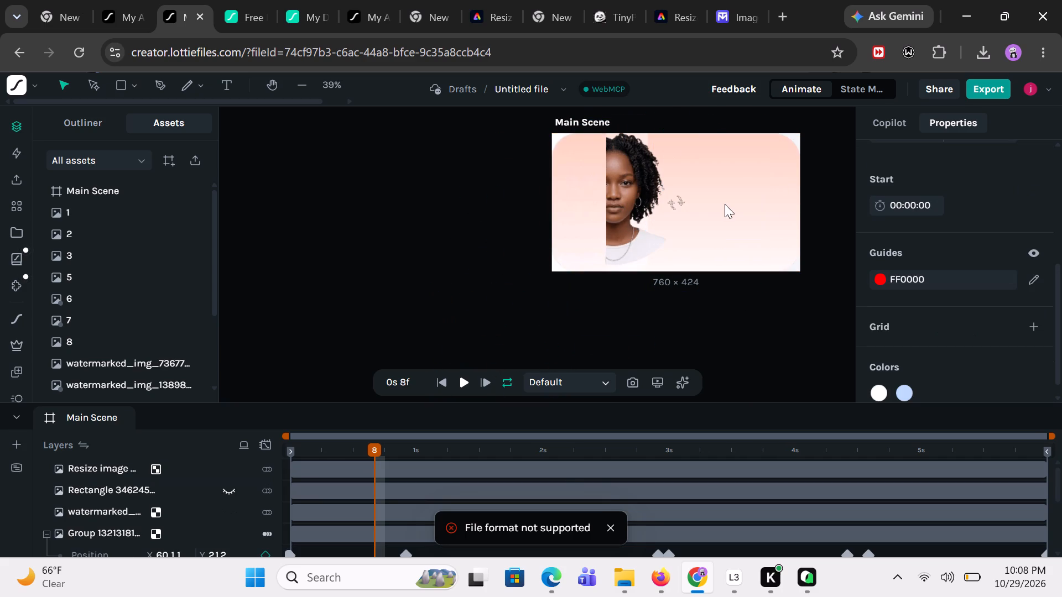
Switch to the Adobe Express resize project, restore the white-haired portrait's removed background and shift the image slightly on the page.
{"action": "left_click", "coordinate": [658, 14]}
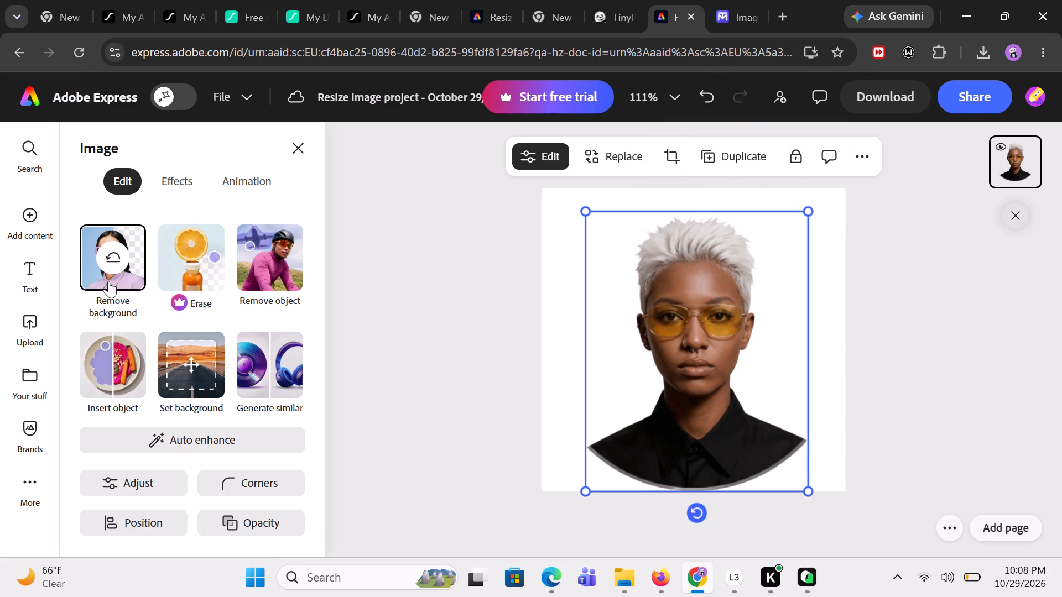
{"action": "left_click", "coordinate": [110, 255]}
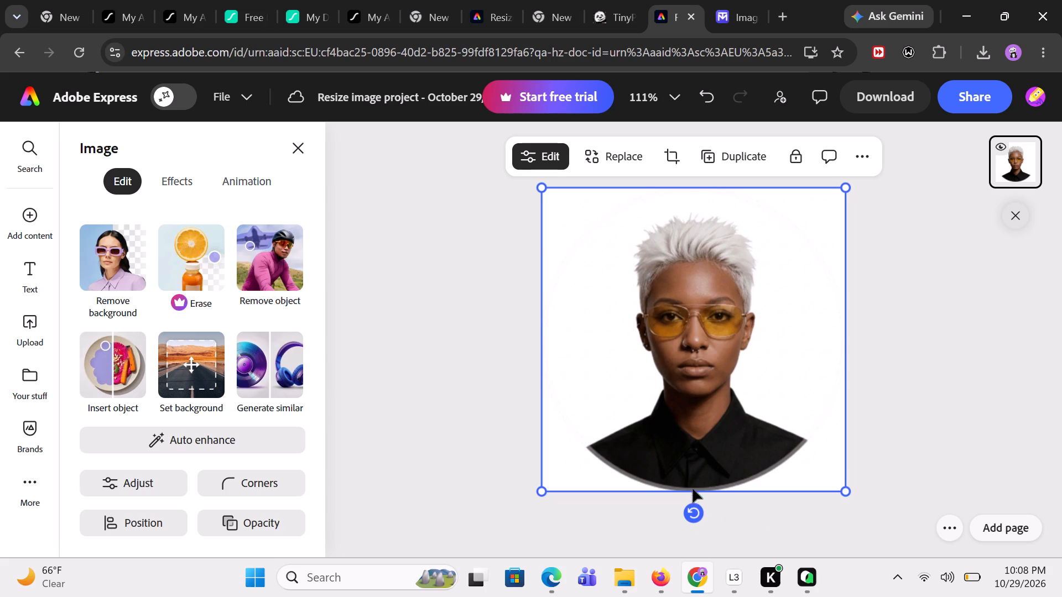
{"action": "left_click_drag", "start_coordinate": [693, 421], "coordinate": [796, 359]}
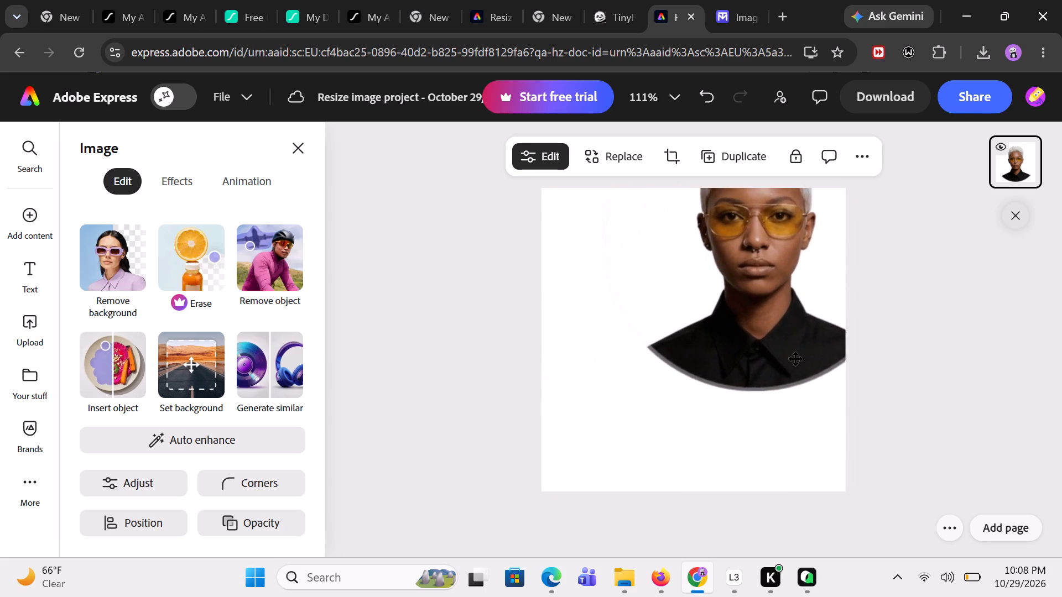
{"action": "left_click_drag", "start_coordinate": [796, 359], "coordinate": [733, 423]}
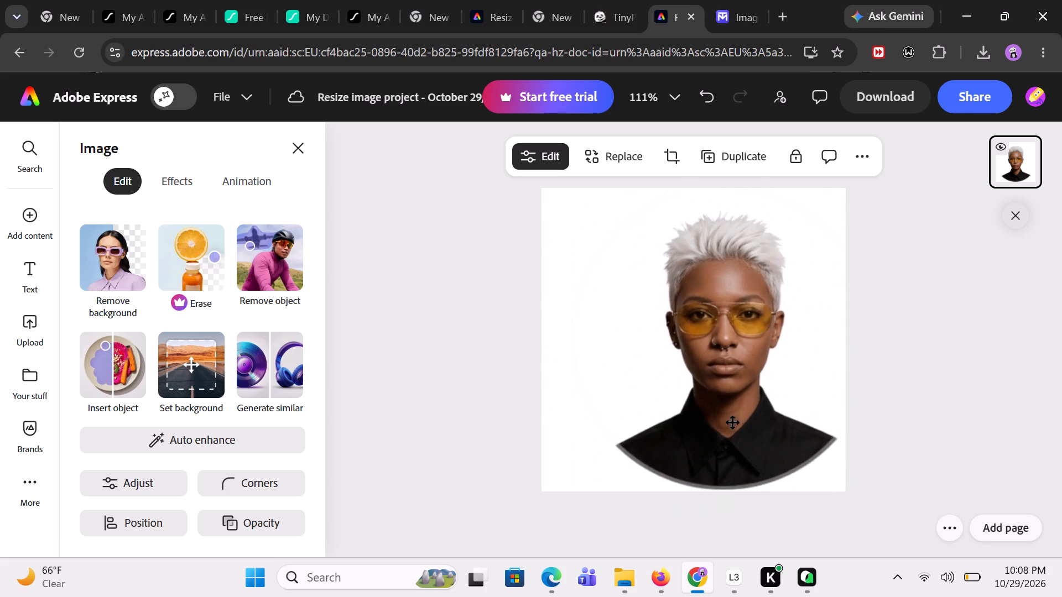
{"action": "left_click_drag", "start_coordinate": [733, 423], "coordinate": [701, 406]}
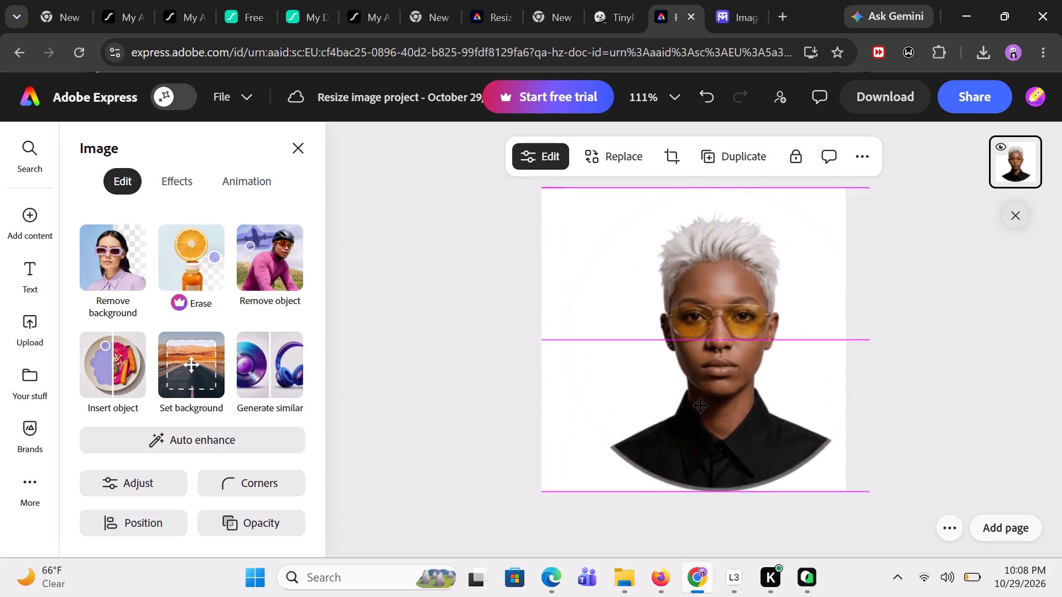
{"action": "left_click_drag", "start_coordinate": [701, 406], "coordinate": [705, 418]}
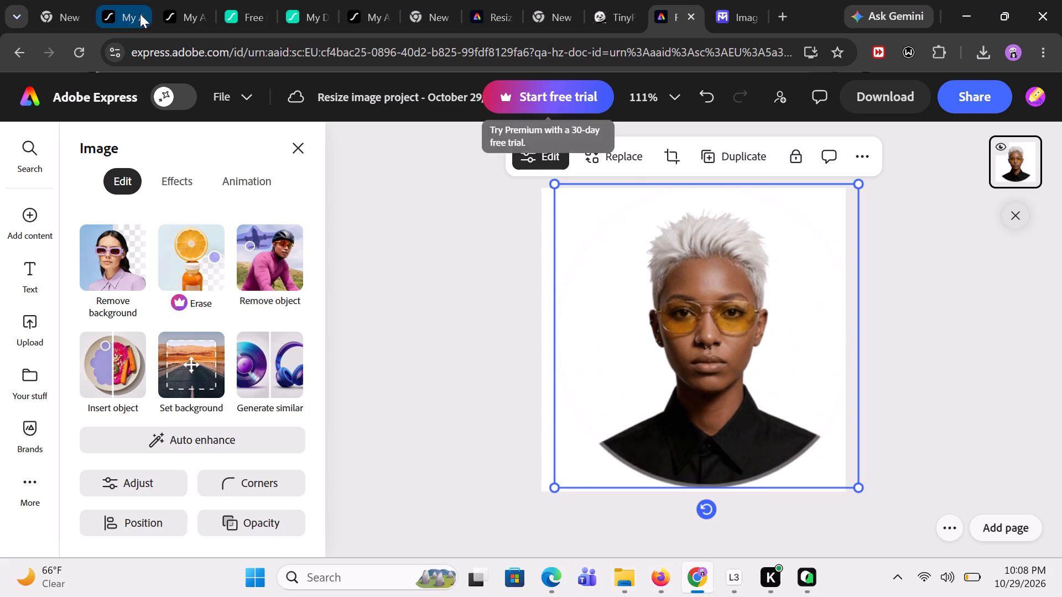
Switch to the Lottie Creator animation and reposition the curly-haired woman's portrait in the main scene, keeping it partly masked at its edge.
{"action": "left_click", "coordinate": [190, 15]}
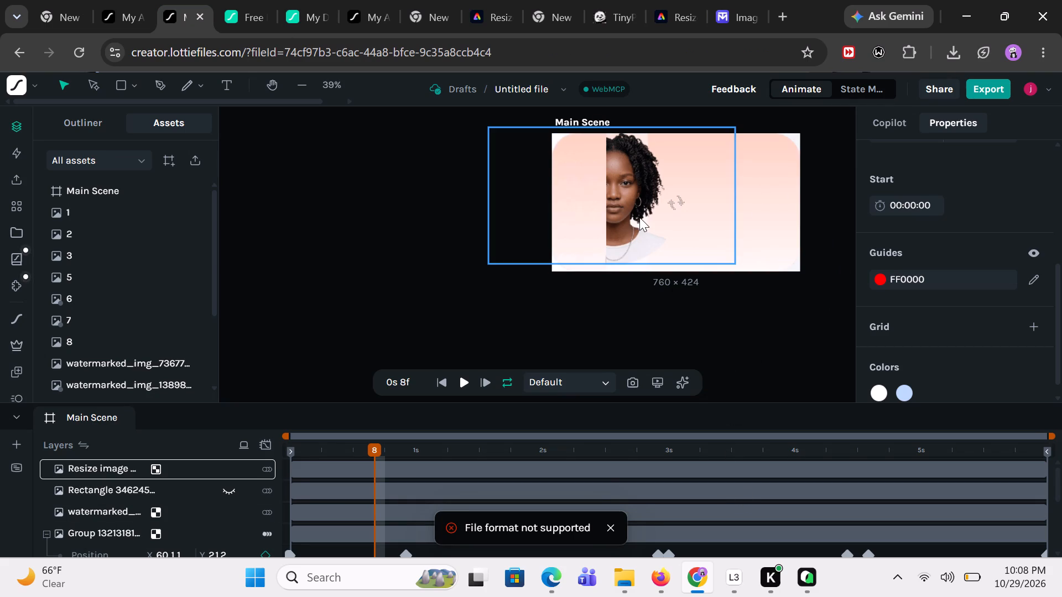
{"action": "left_click_drag", "start_coordinate": [639, 217], "coordinate": [681, 185]}
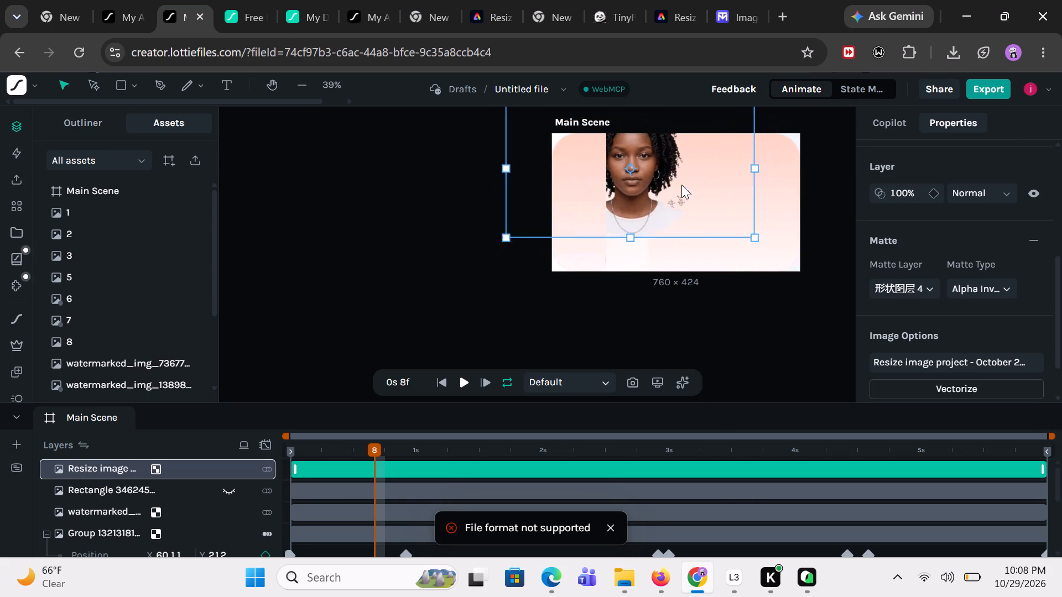
{"action": "left_click_drag", "start_coordinate": [681, 185], "coordinate": [663, 203]}
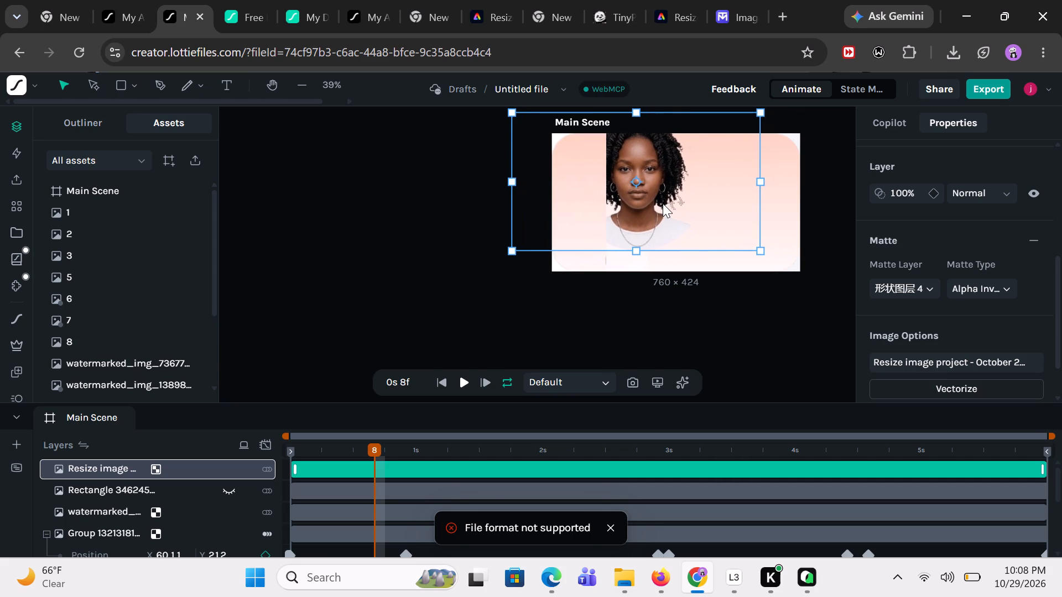
{"action": "left_click_drag", "start_coordinate": [663, 203], "coordinate": [681, 207]}
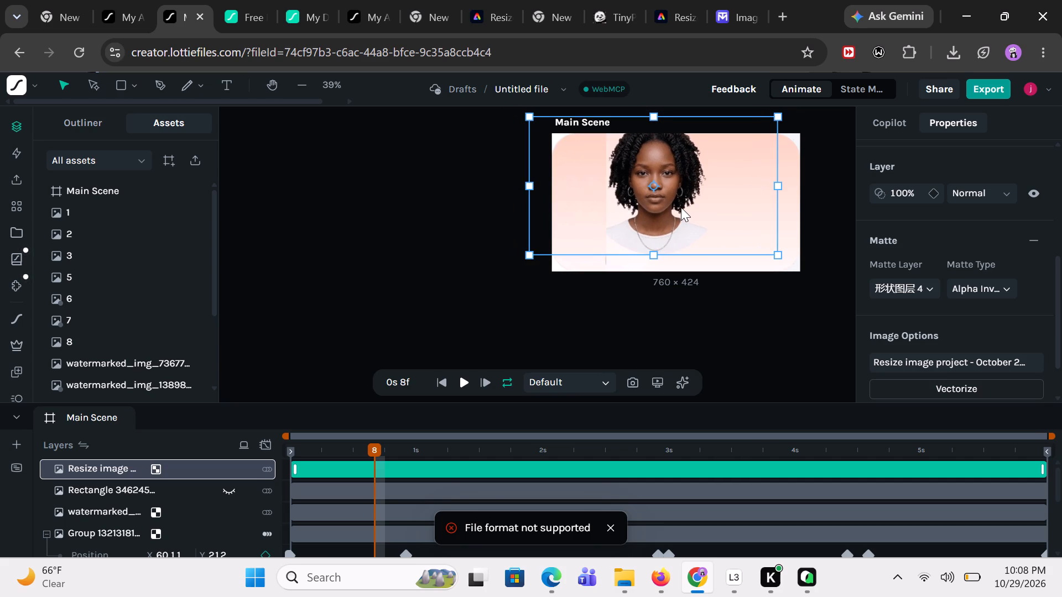
{"action": "left_click_drag", "start_coordinate": [681, 207], "coordinate": [677, 202]}
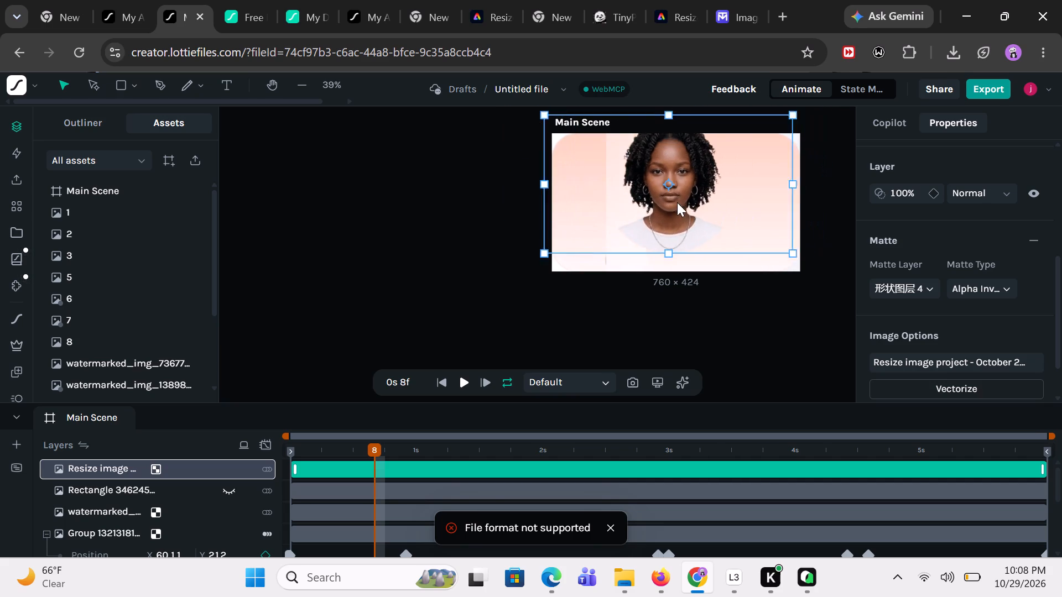
{"action": "left_click_drag", "start_coordinate": [677, 202], "coordinate": [649, 219]}
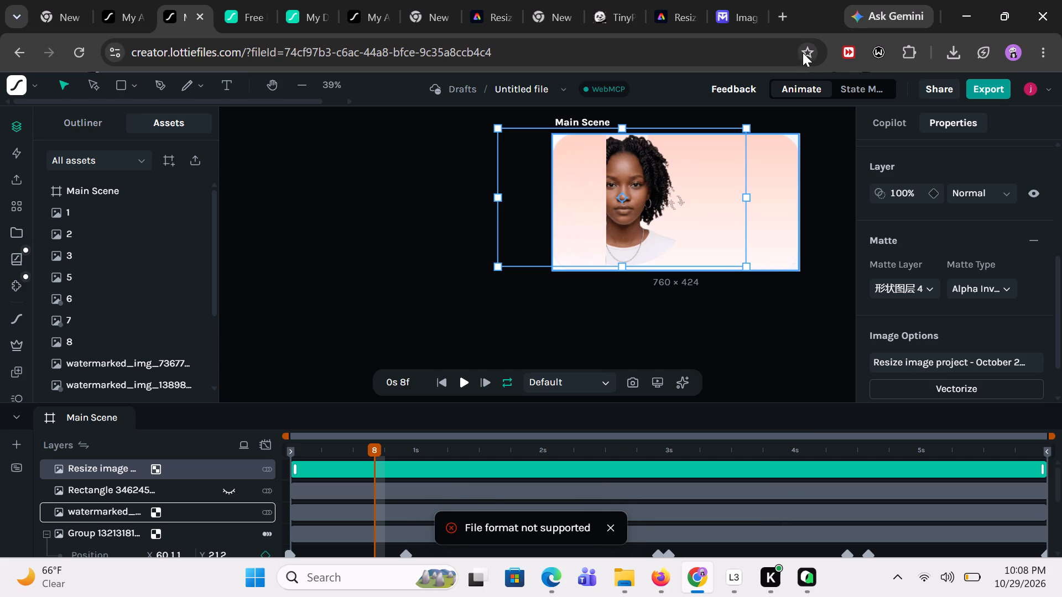
Switch to the Adobe Express resize project, move the white-haired portrait slightly higher on the page and download it as a PNG at size 1.
{"action": "left_click", "coordinate": [676, 11]}
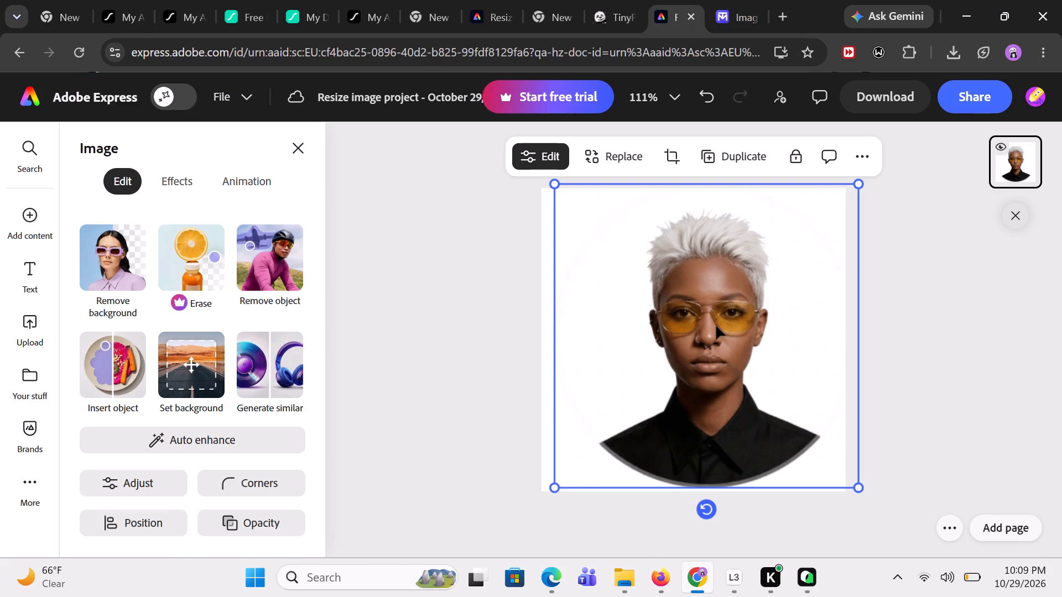
{"action": "left_click_drag", "start_coordinate": [703, 326], "coordinate": [688, 296]}
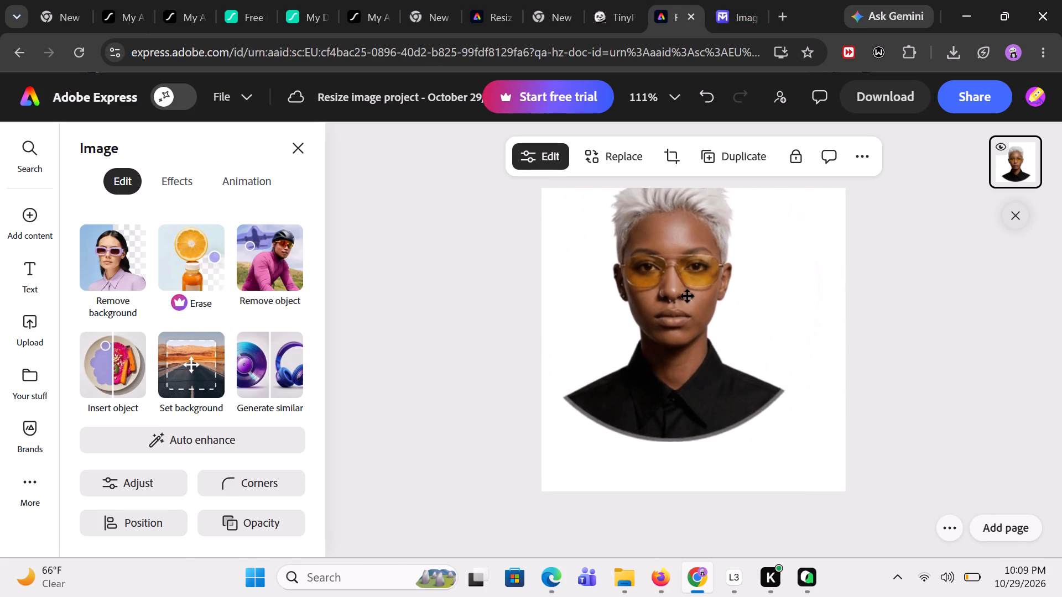
{"action": "left_click_drag", "start_coordinate": [688, 296], "coordinate": [827, 311]}
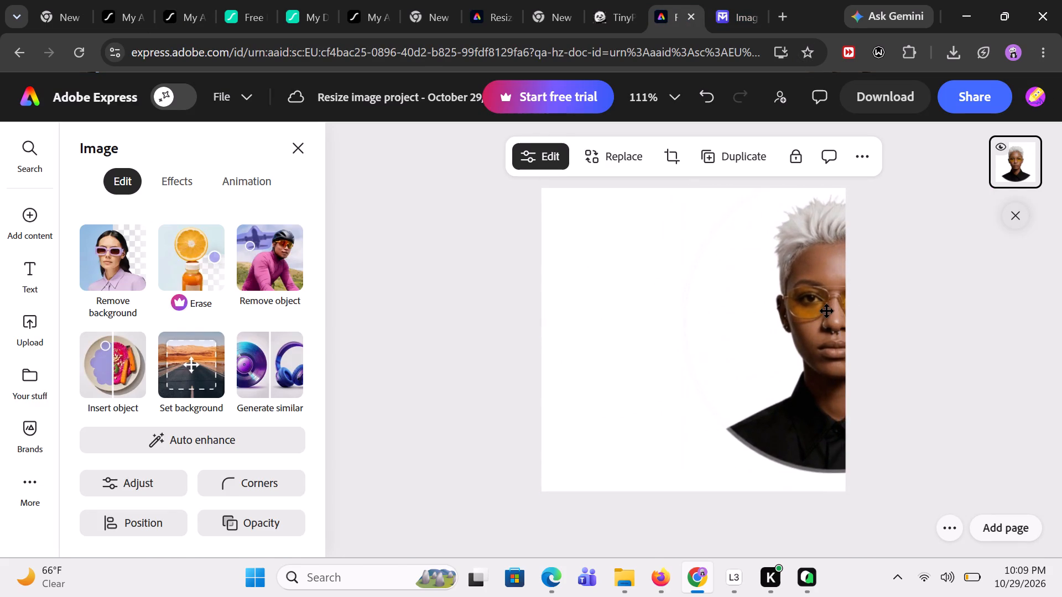
{"action": "left_click_drag", "start_coordinate": [827, 311], "coordinate": [694, 308]}
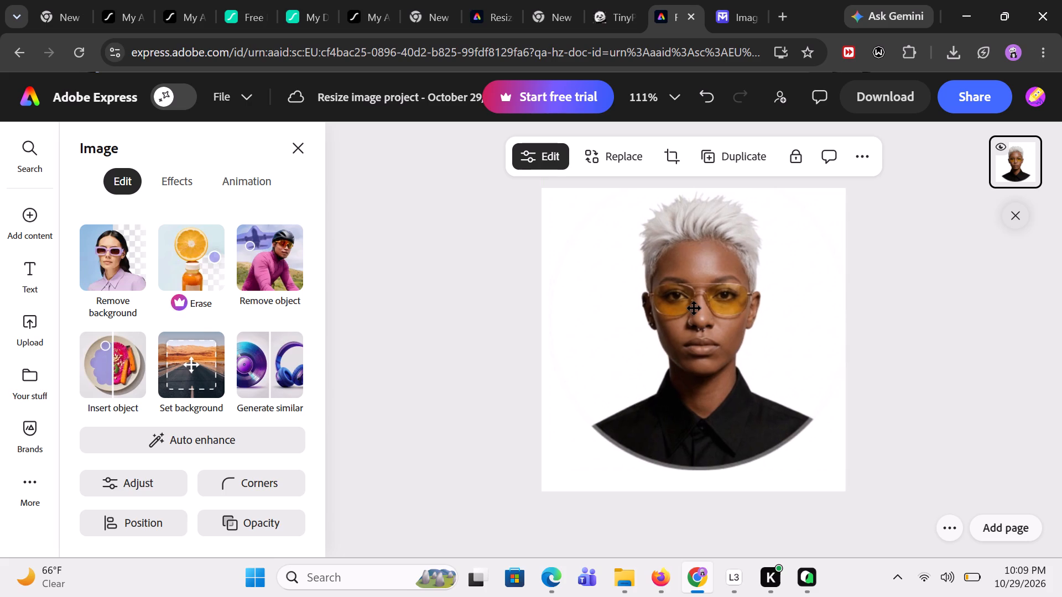
{"action": "left_click_drag", "start_coordinate": [694, 308], "coordinate": [698, 305]}
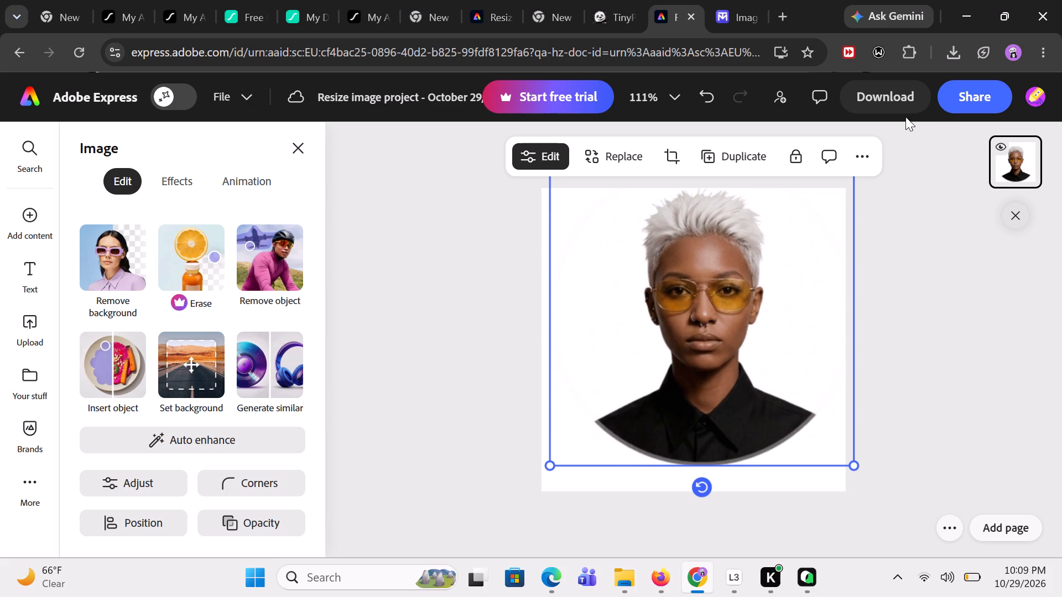
{"action": "left_click", "coordinate": [900, 104]}
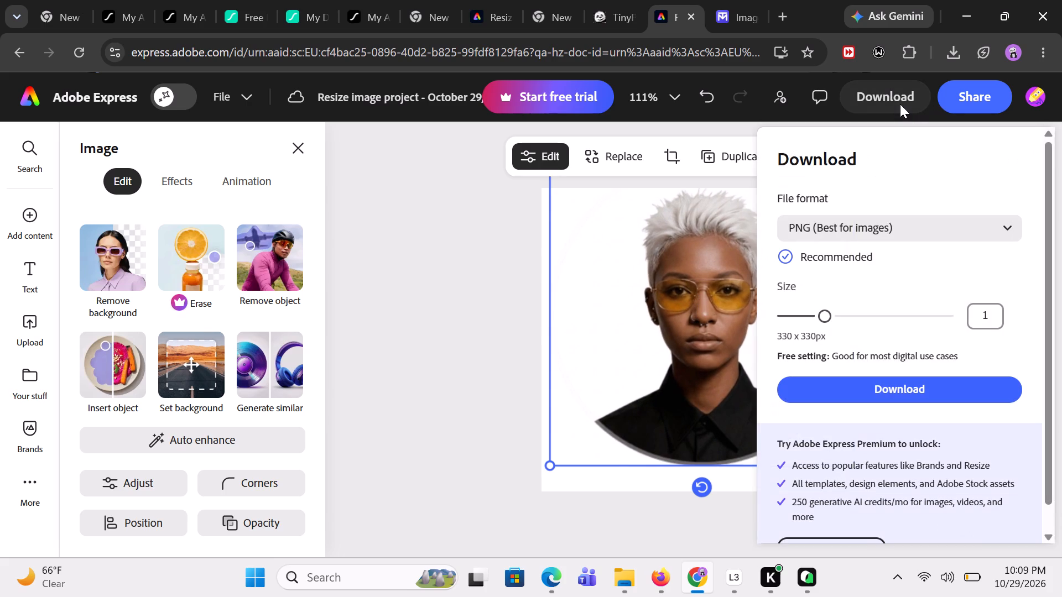
{"action": "left_click", "coordinate": [835, 385]}
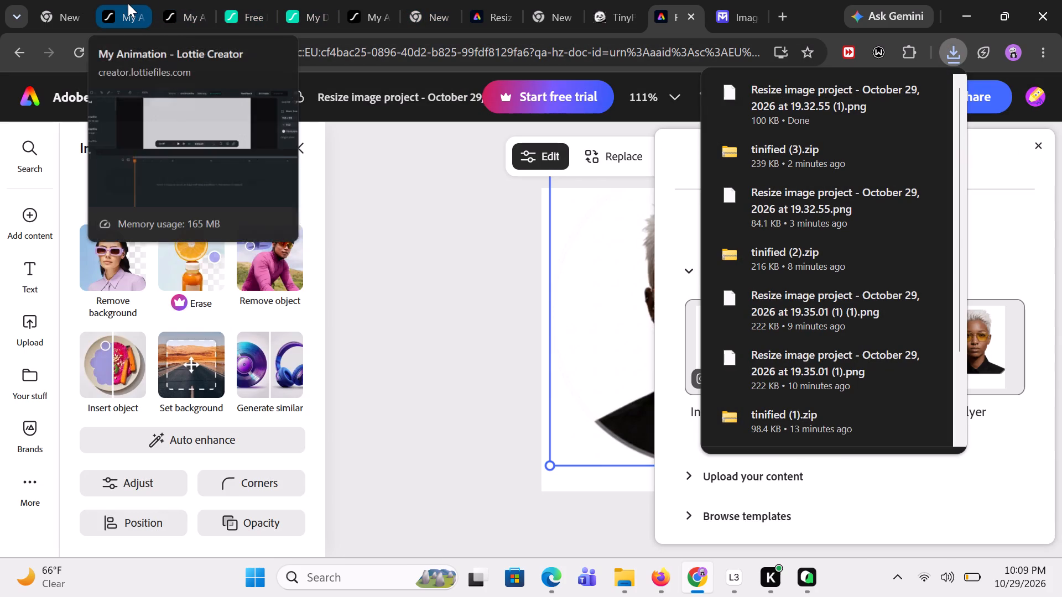
Upload the new 19.32.55 (1) portrait PNG from Downloads into the Lottie Creator scene and place it beside the curly-haired woman.
{"action": "left_click", "coordinate": [186, 12]}
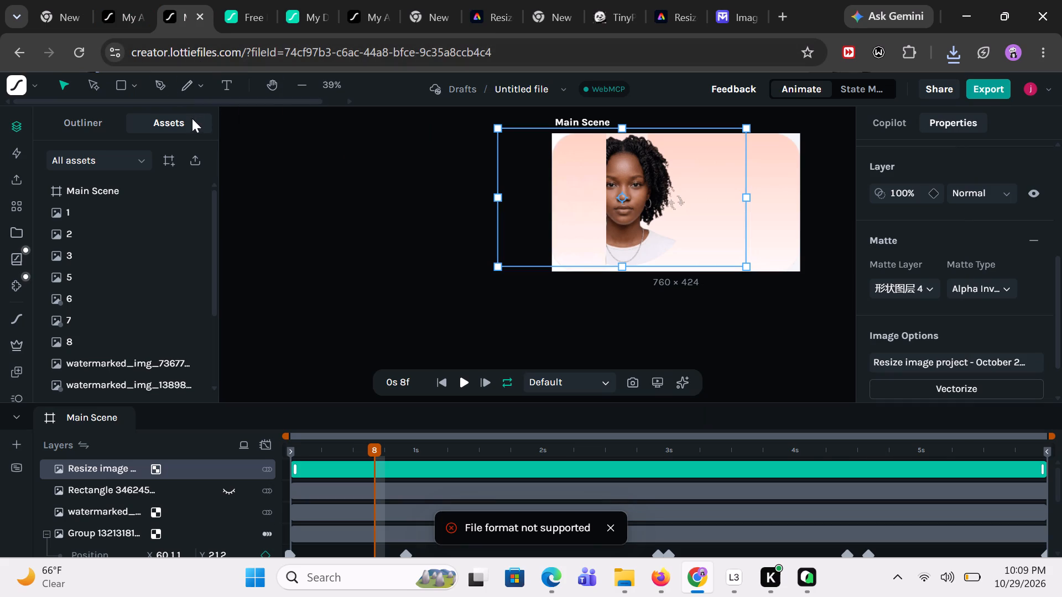
{"action": "left_click", "coordinate": [196, 164]}
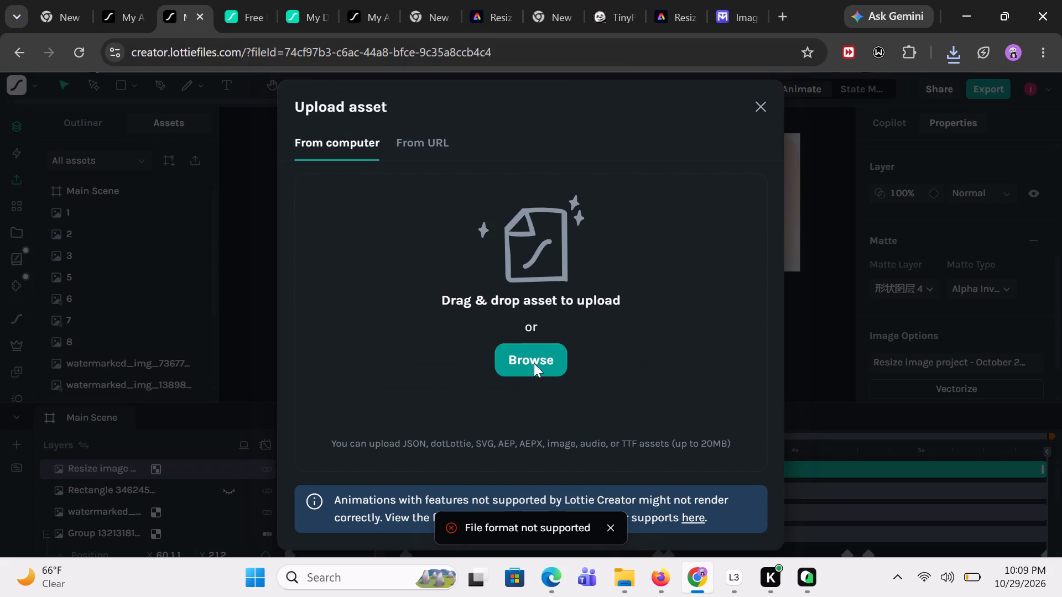
{"action": "left_click", "coordinate": [525, 359]}
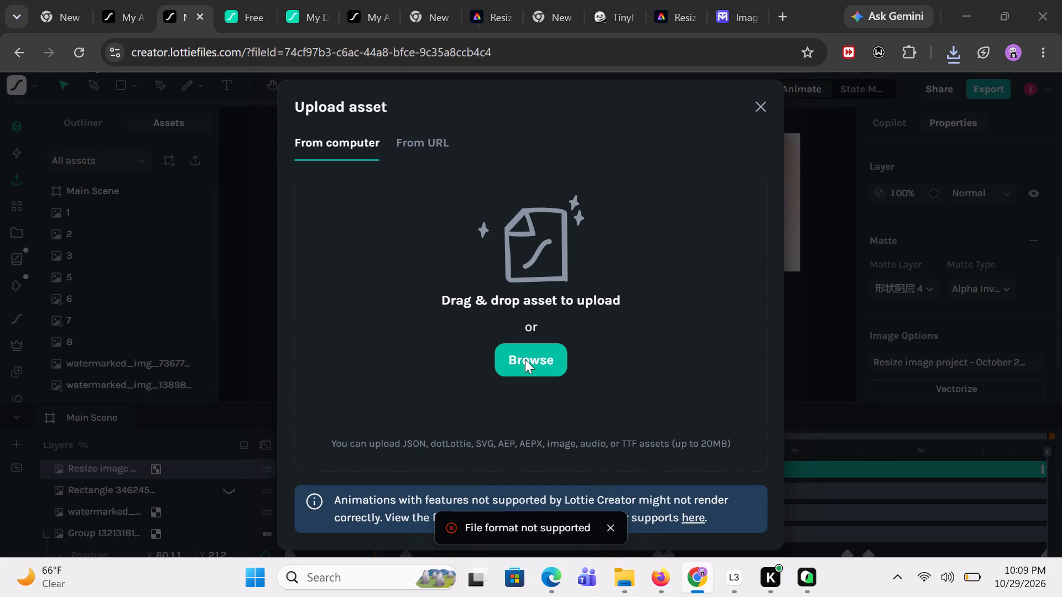
{"action": "double_click", "coordinate": [76, 184]}
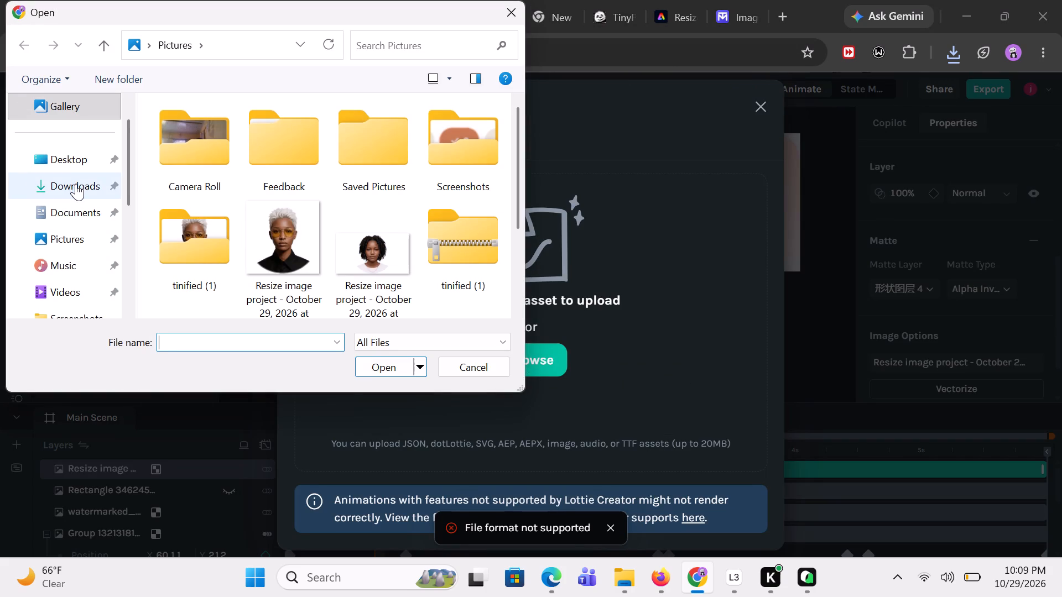
{"action": "left_click", "coordinate": [229, 151]}
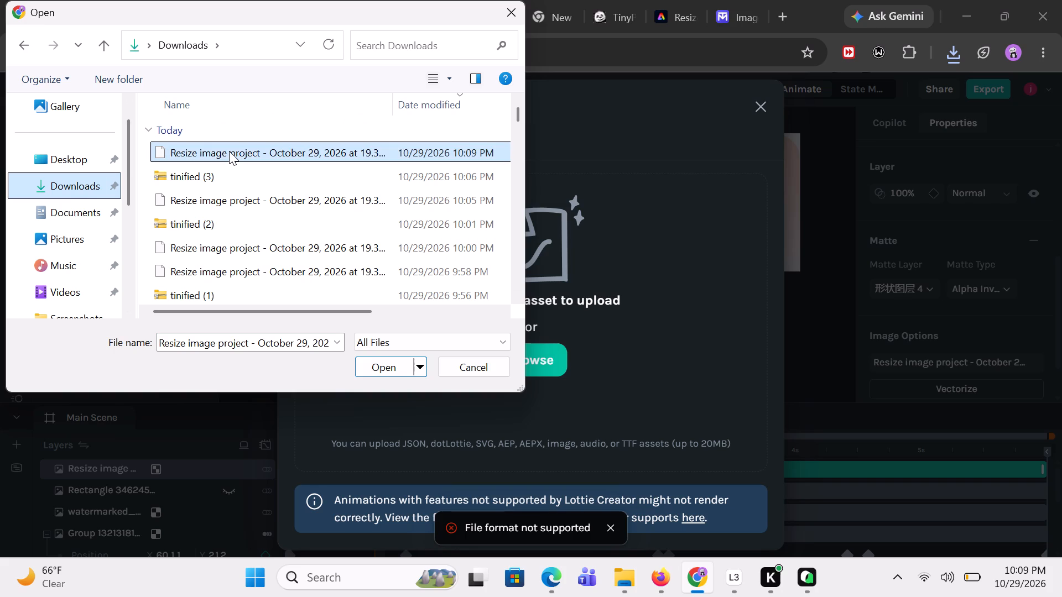
{"action": "left_click", "coordinate": [400, 373]}
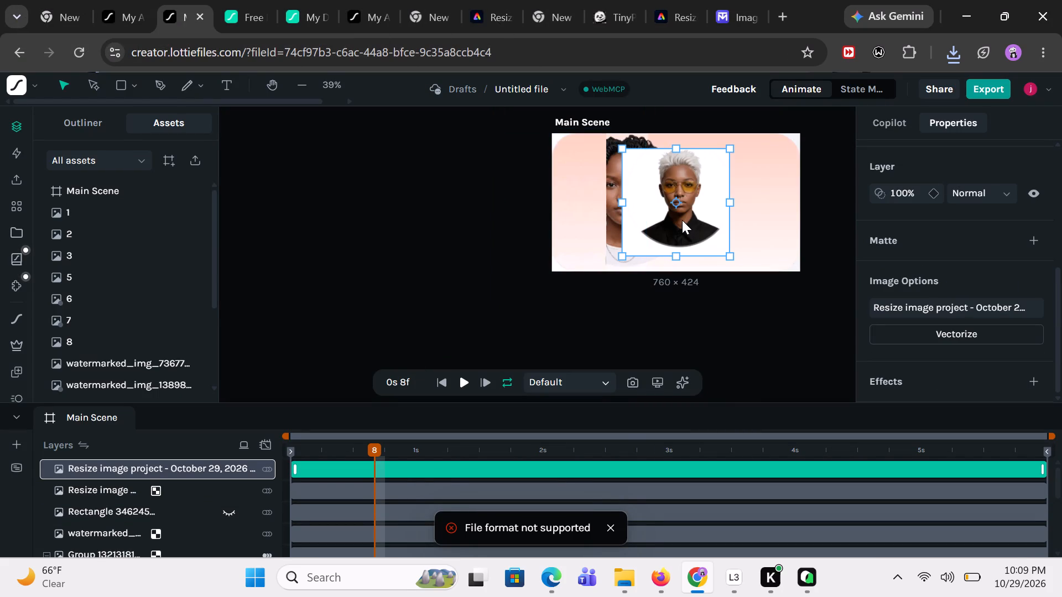
{"action": "left_click_drag", "start_coordinate": [683, 219], "coordinate": [736, 217]}
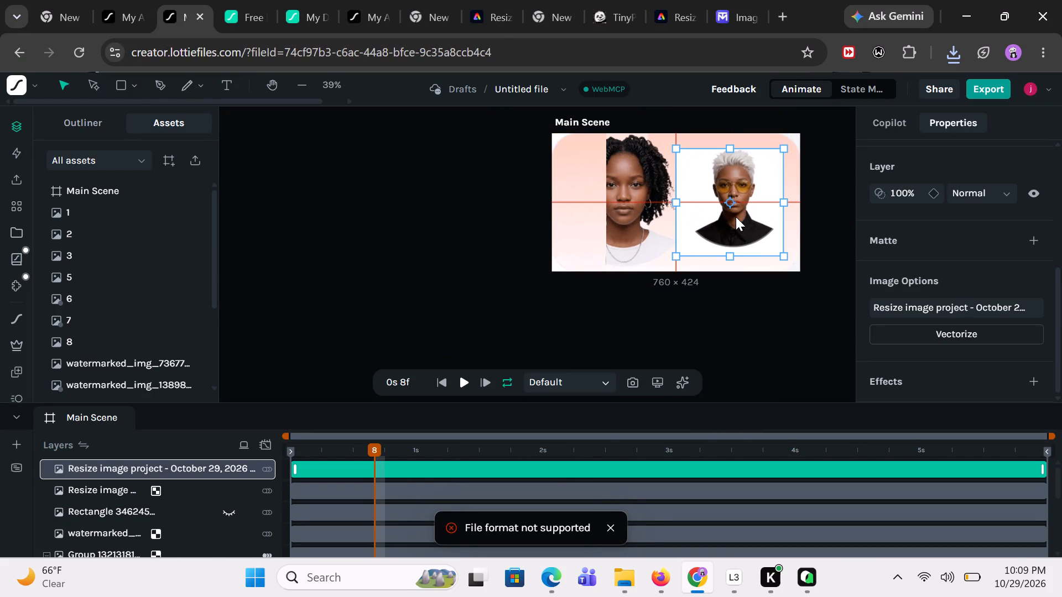
{"action": "left_click_drag", "start_coordinate": [736, 217], "coordinate": [744, 212]}
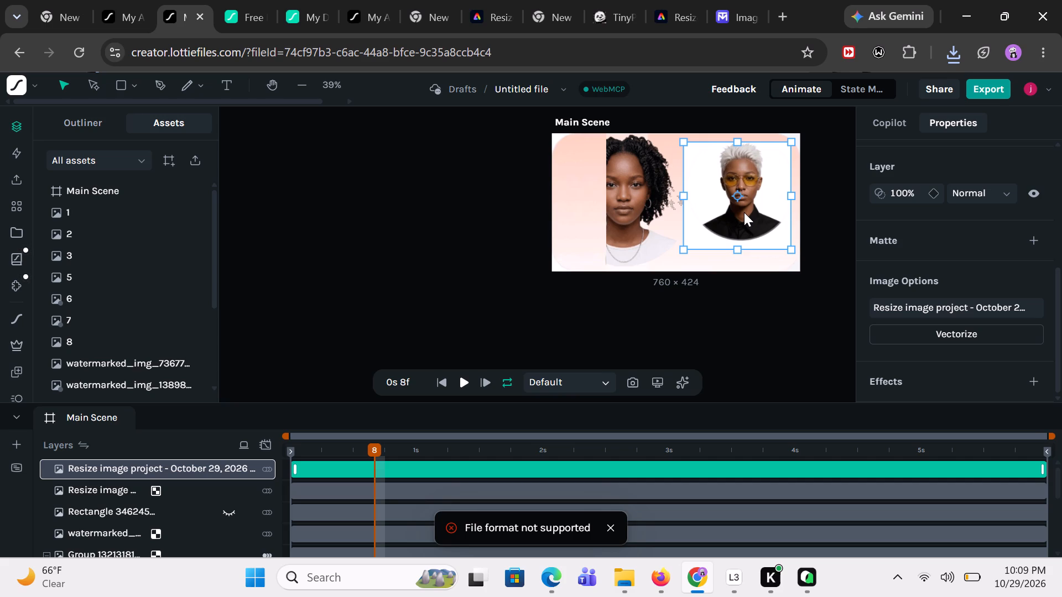
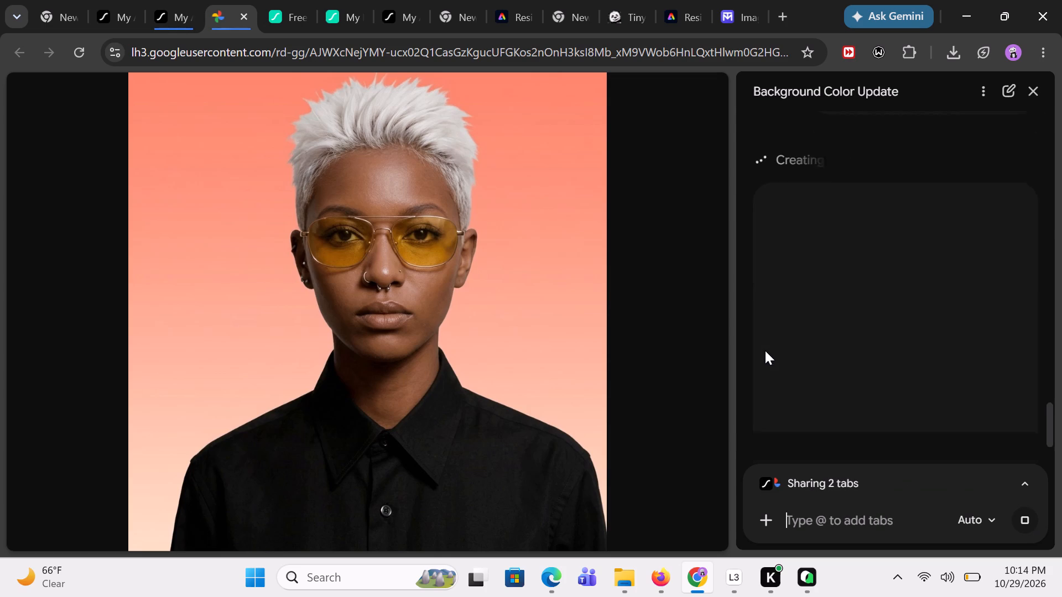
{"action": "scroll", "coordinate": [765, 350], "scroll_direction": "down", "scroll_amount": 2}
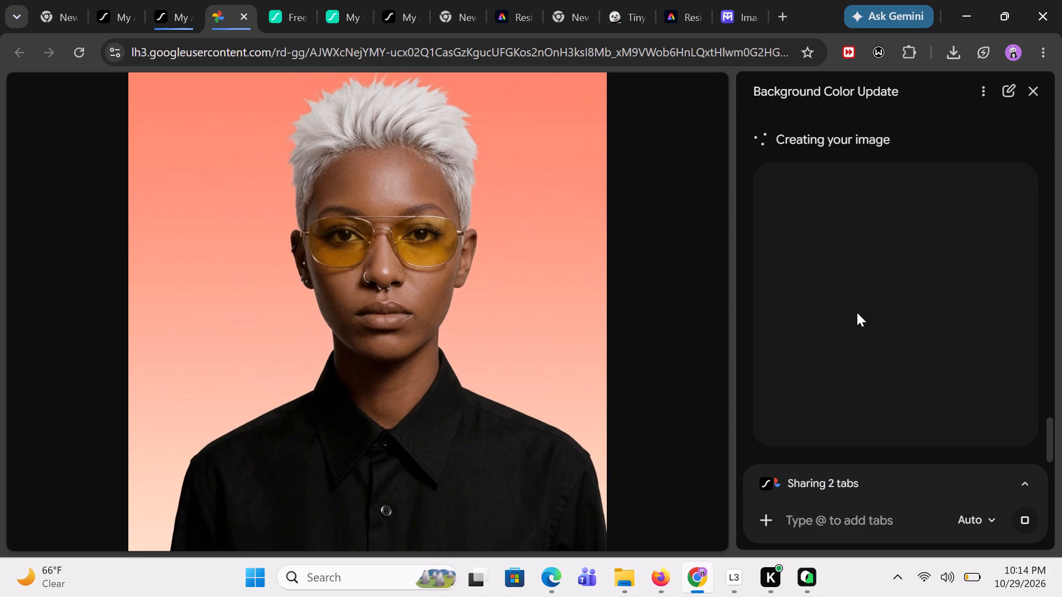
{"action": "scroll", "coordinate": [857, 312], "scroll_direction": "down", "scroll_amount": 1}
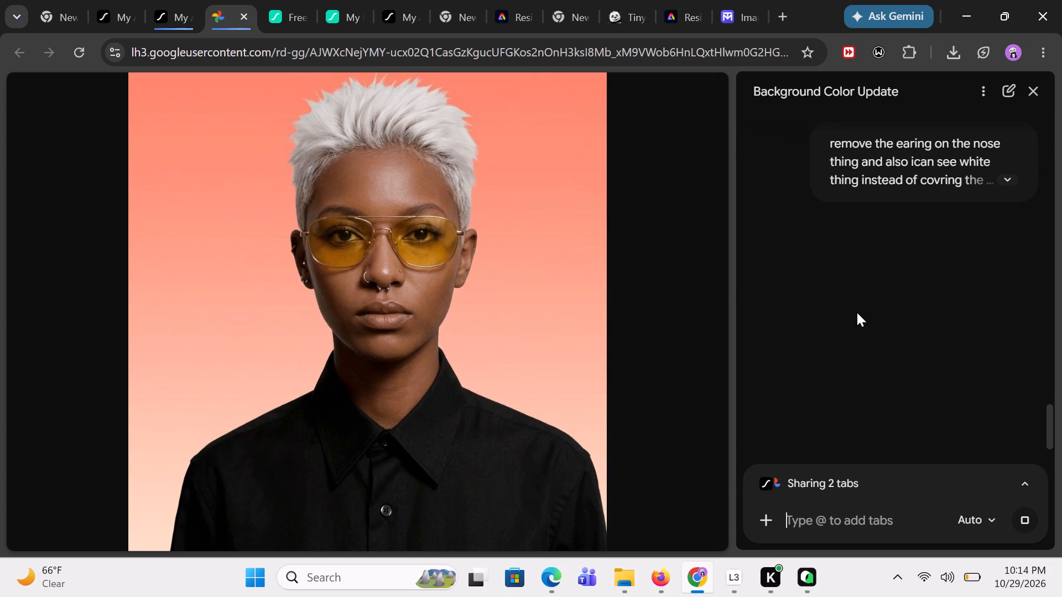
{"action": "scroll", "coordinate": [857, 312], "scroll_direction": "down", "scroll_amount": 1}
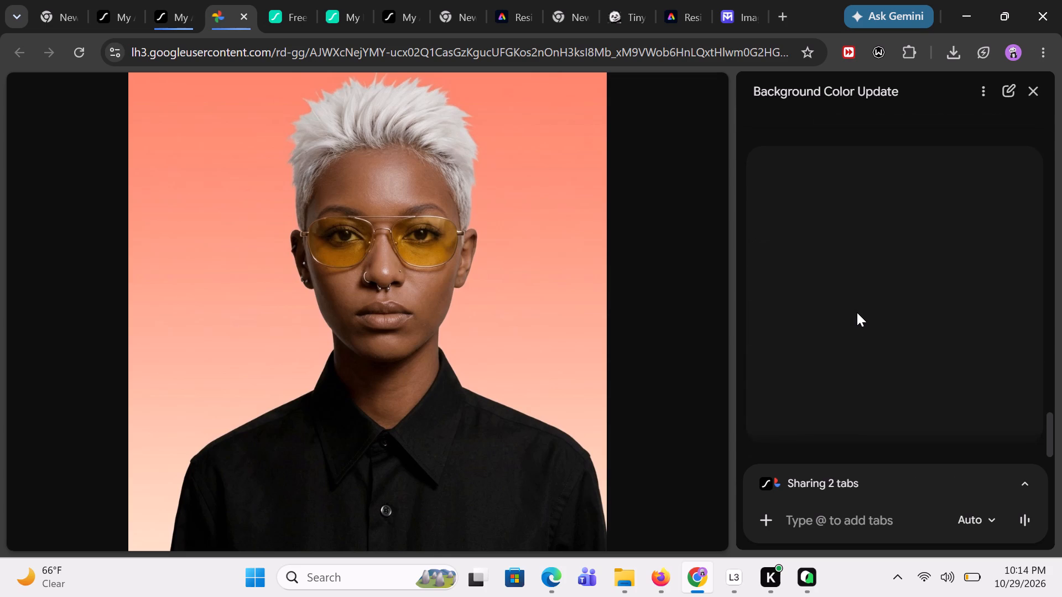
{"action": "scroll", "coordinate": [857, 312], "scroll_direction": "down", "scroll_amount": 1}
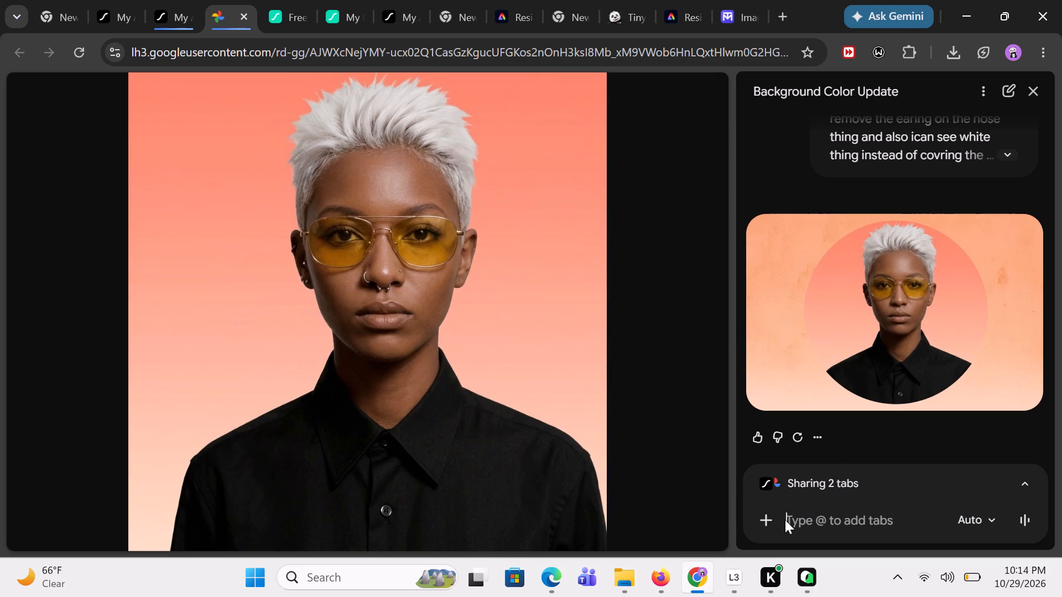
{"action": "type", "text": "make the"}
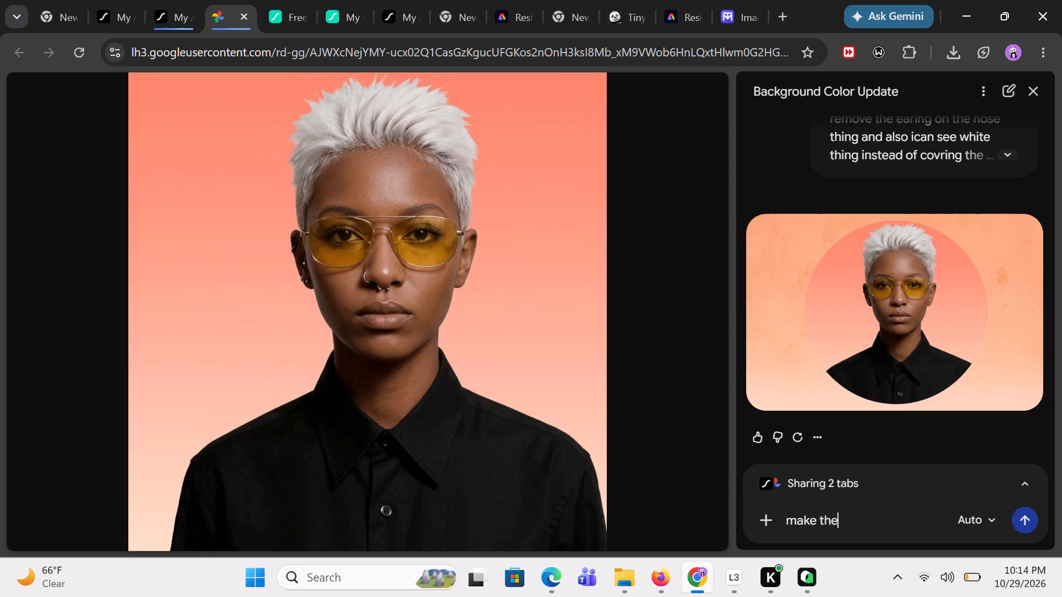
{"action": "key", "text": "space"}
{"action": "type", "text": "girl"}
{"action": "key", "text": "space"}
{"action": "type", "text": "more"}
{"action": "key", "text": "space"}
{"action": "type", "text": "cute and"}
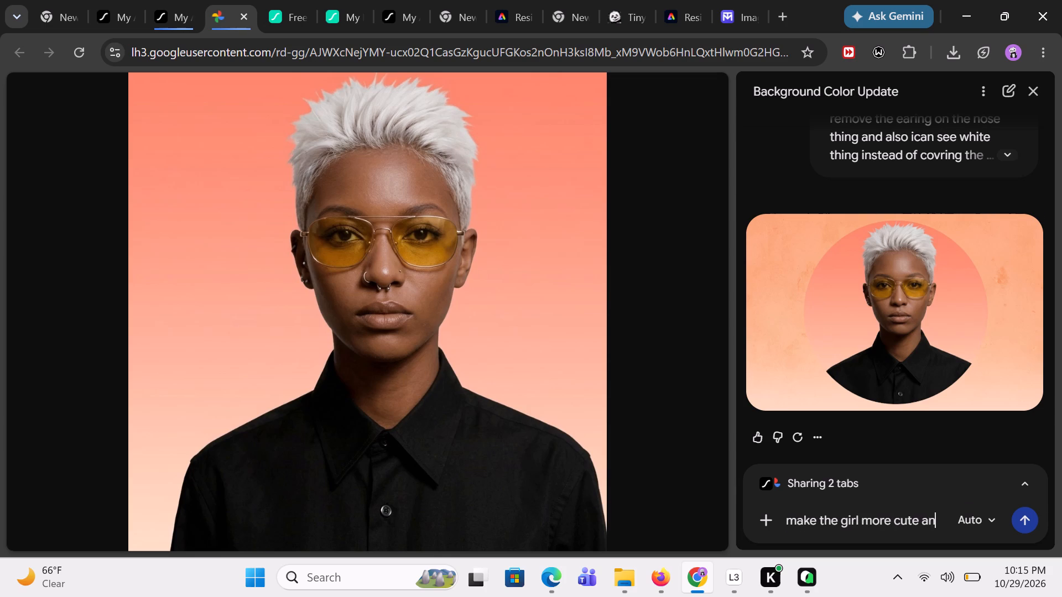
{"action": "key", "text": "space"}
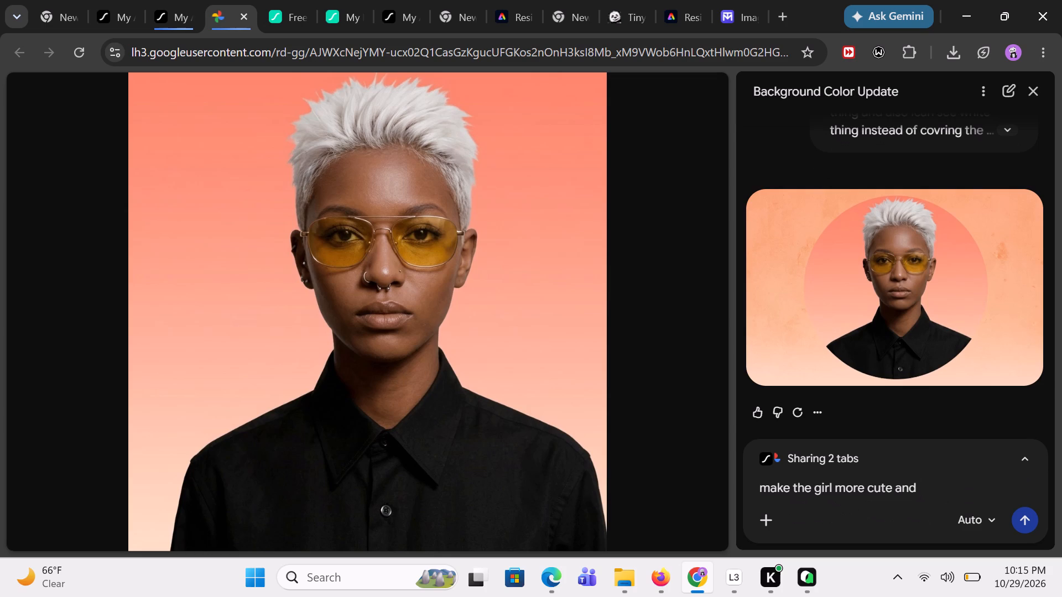
{"action": "type", "text": "lok"}
{"action": "key", "text": "space"}
{"action": "key", "text": "BackSpace"}
{"action": "key", "text": "BackSpace"}
{"action": "type", "text": "ot"}
{"action": "key", "text": "BackSpace"}
{"action": "type", "text": "king"}
{"action": "key", "text": "space"}
{"action": "type", "text": "well and cur"}
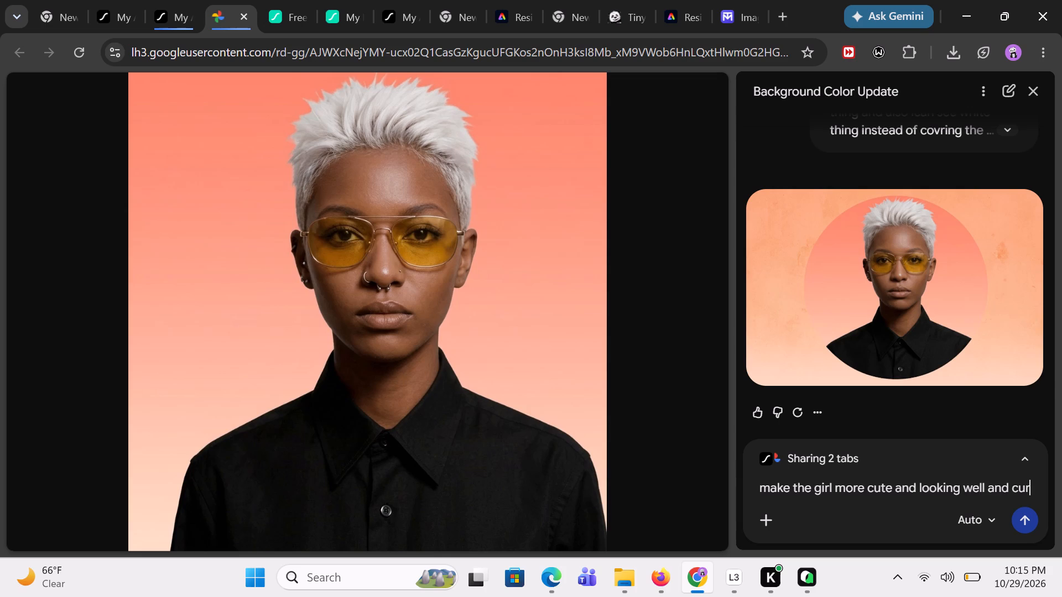
{"action": "key", "text": "BackSpace"}
{"action": "type", "text": "te"}
{"action": "key", "text": "space"}
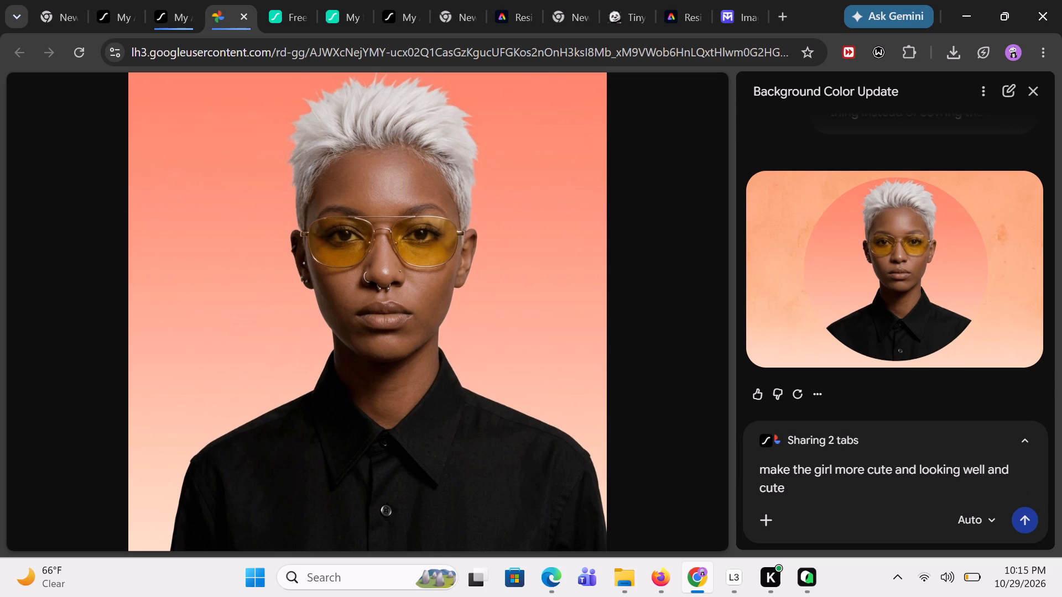
{"action": "type", "text": "you can"}
{"action": "key", "text": "space"}
{"action": "type", "text": "change t"}
{"action": "type", "text": "he"}
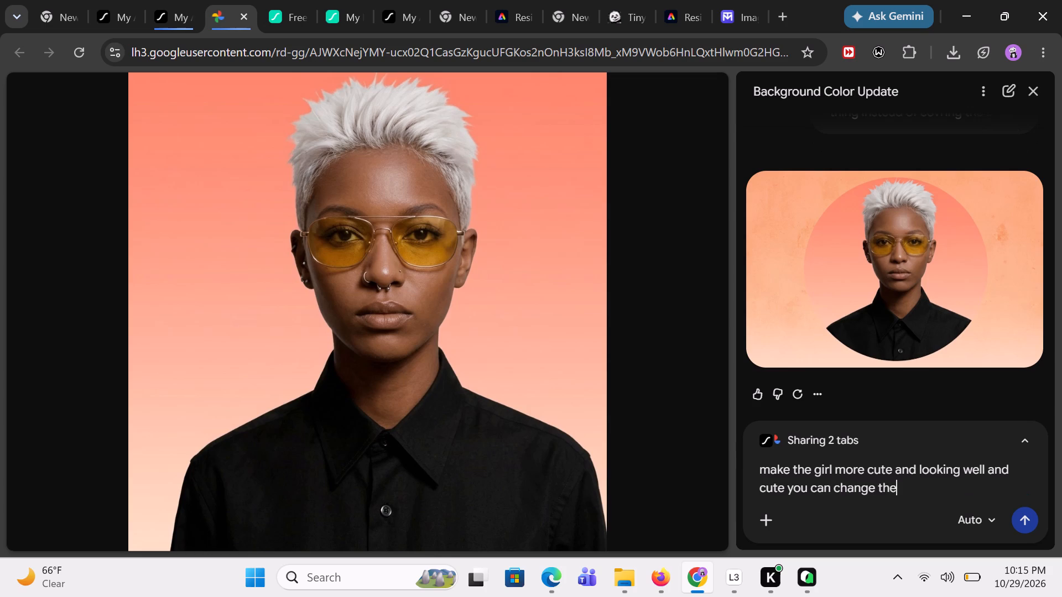
{"action": "key", "text": "space"}
{"action": "type", "text": "face t"}
{"action": "key", "text": "BackSpace"}
{"action": "type", "text": "and"}
{"action": "key", "text": "space"}
{"action": "type", "text": "hairstyle to a"}
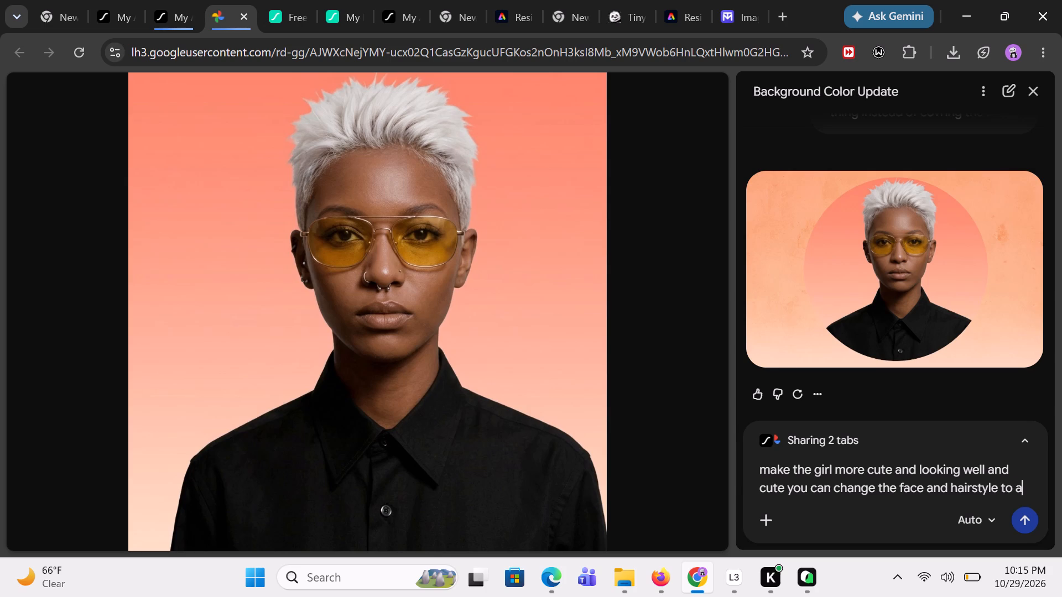
{"action": "type", "text": "cute"}
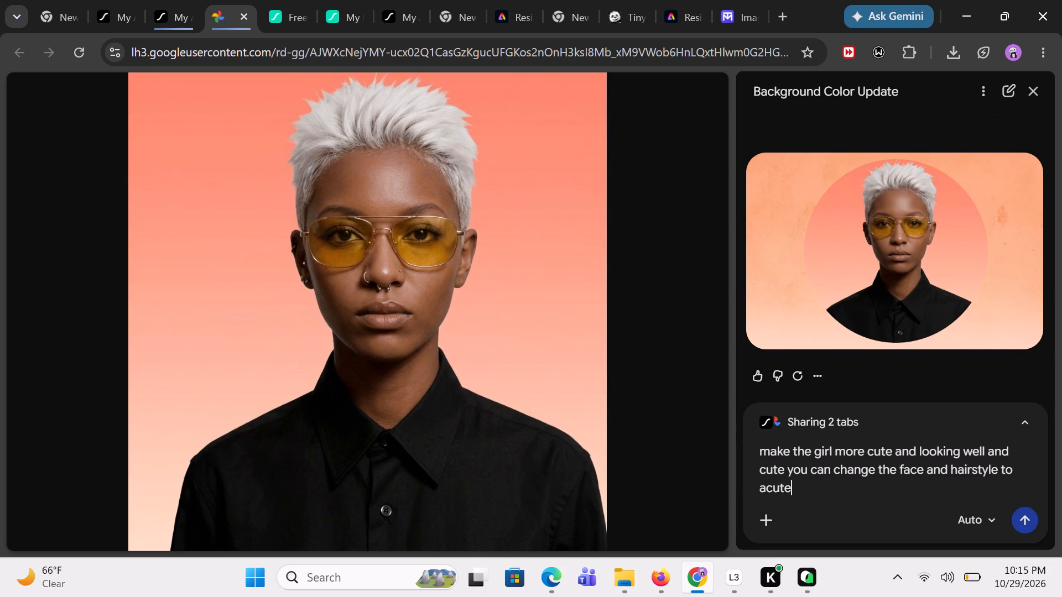
{"action": "key", "text": "space"}
{"action": "key", "text": "g"}
{"action": "type", "text": "irl"}
{"action": "key", "text": "Return"}
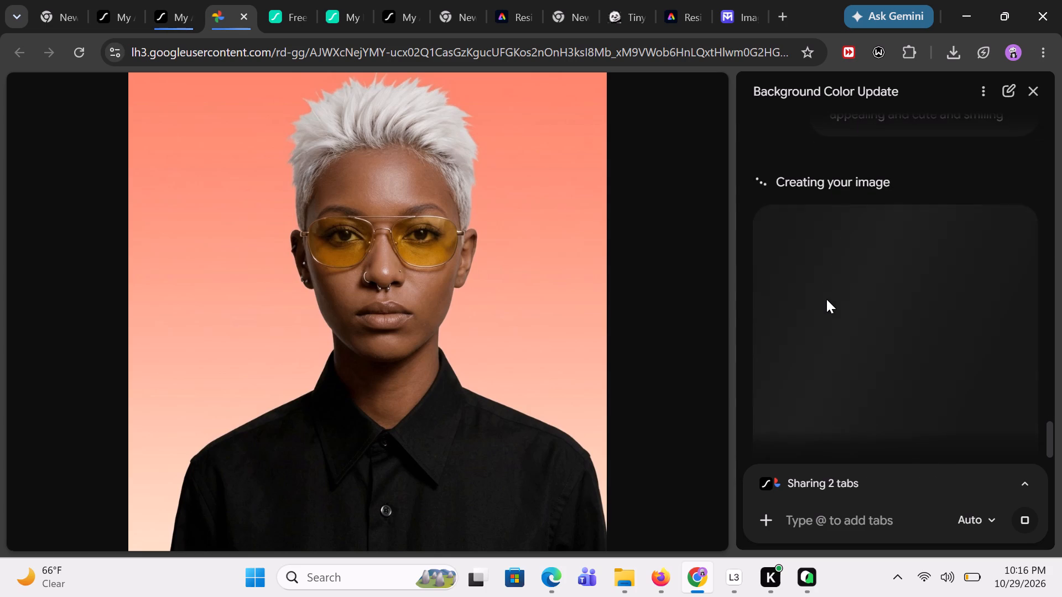
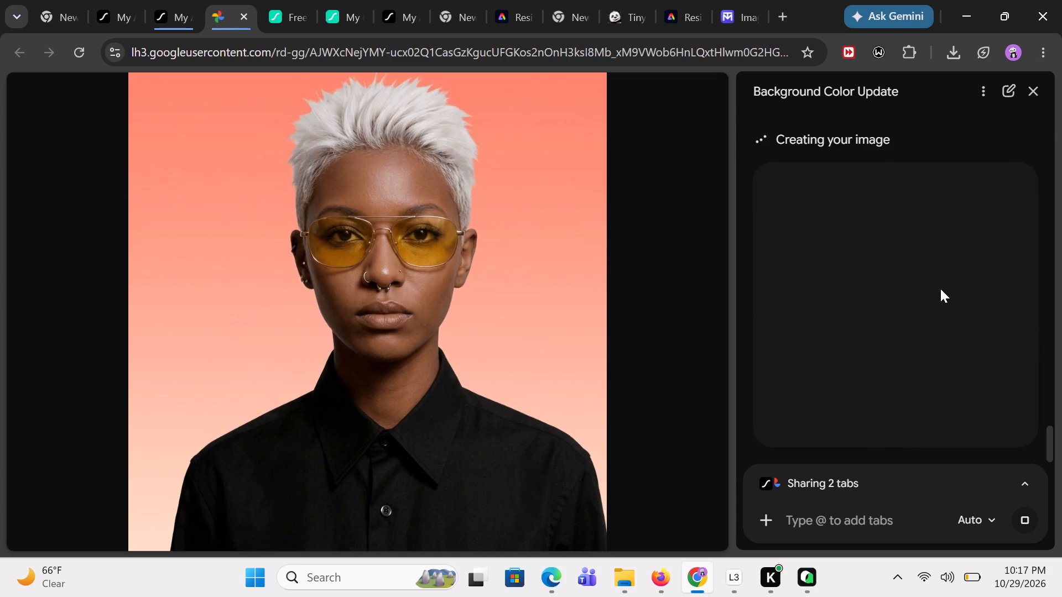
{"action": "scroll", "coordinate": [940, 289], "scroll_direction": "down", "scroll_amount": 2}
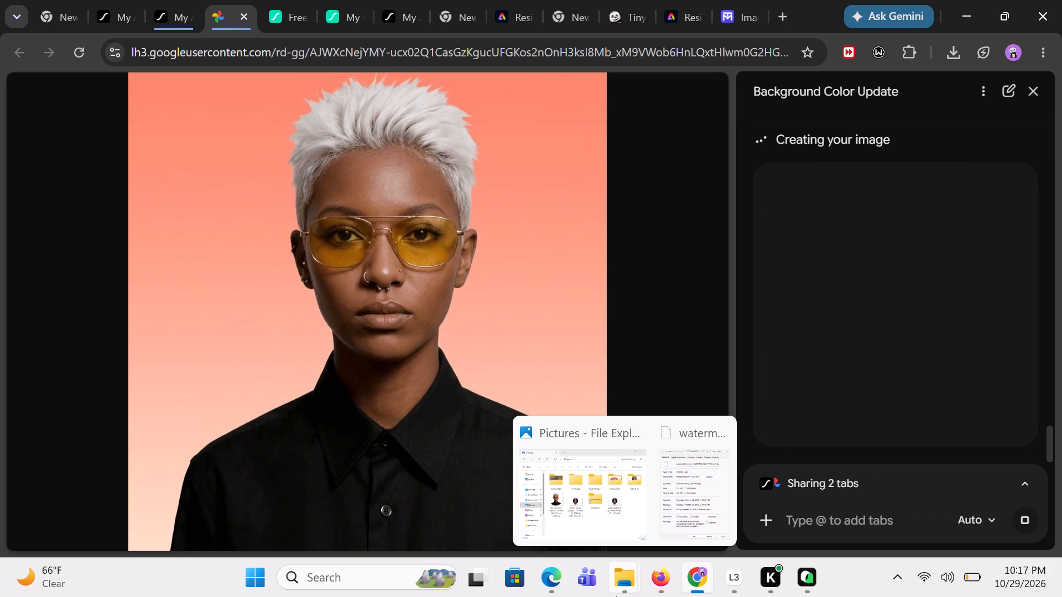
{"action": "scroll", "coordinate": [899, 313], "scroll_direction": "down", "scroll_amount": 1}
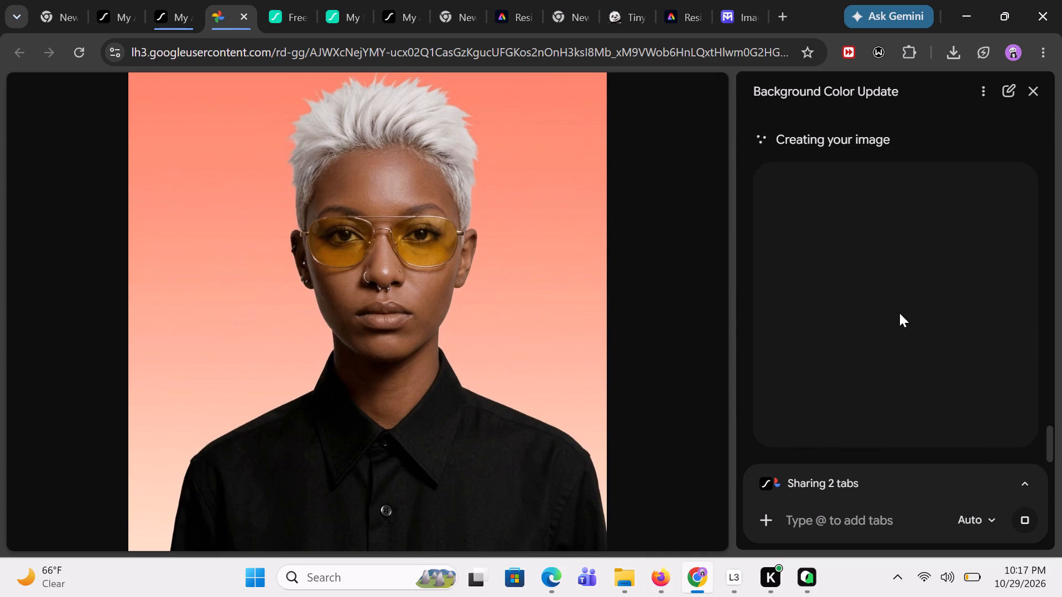
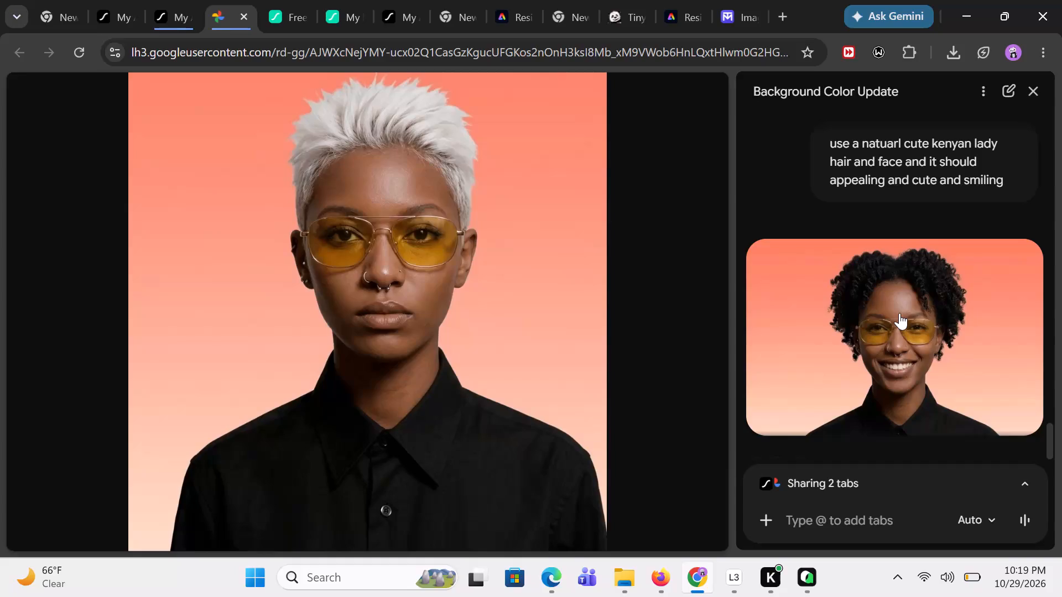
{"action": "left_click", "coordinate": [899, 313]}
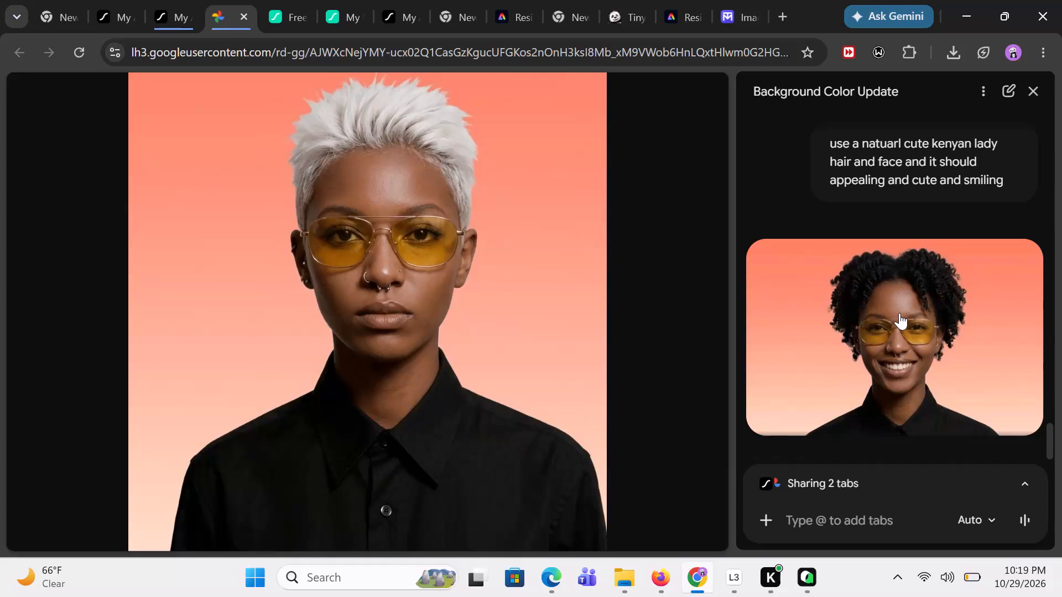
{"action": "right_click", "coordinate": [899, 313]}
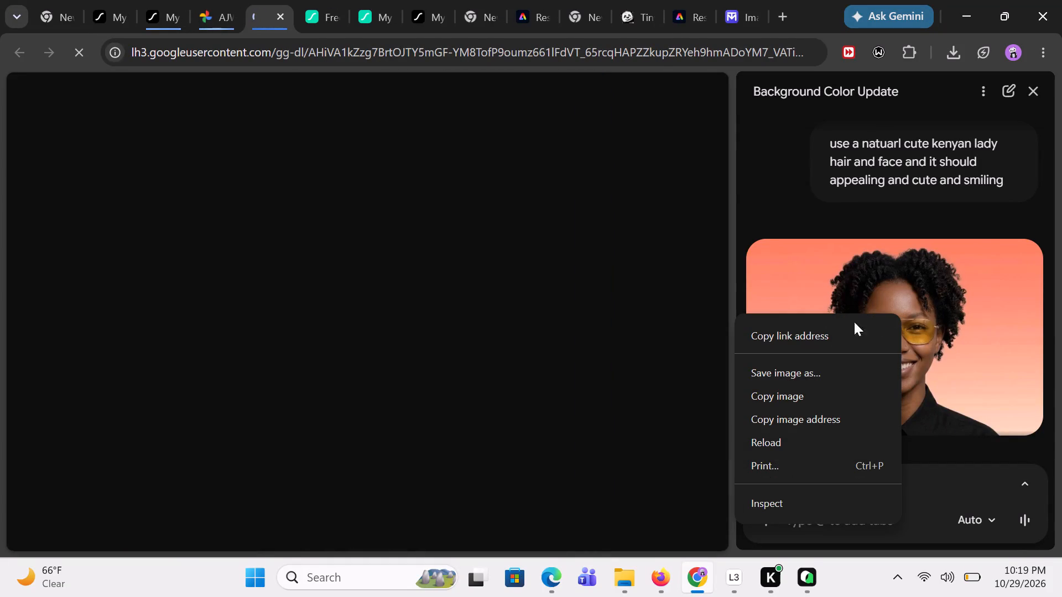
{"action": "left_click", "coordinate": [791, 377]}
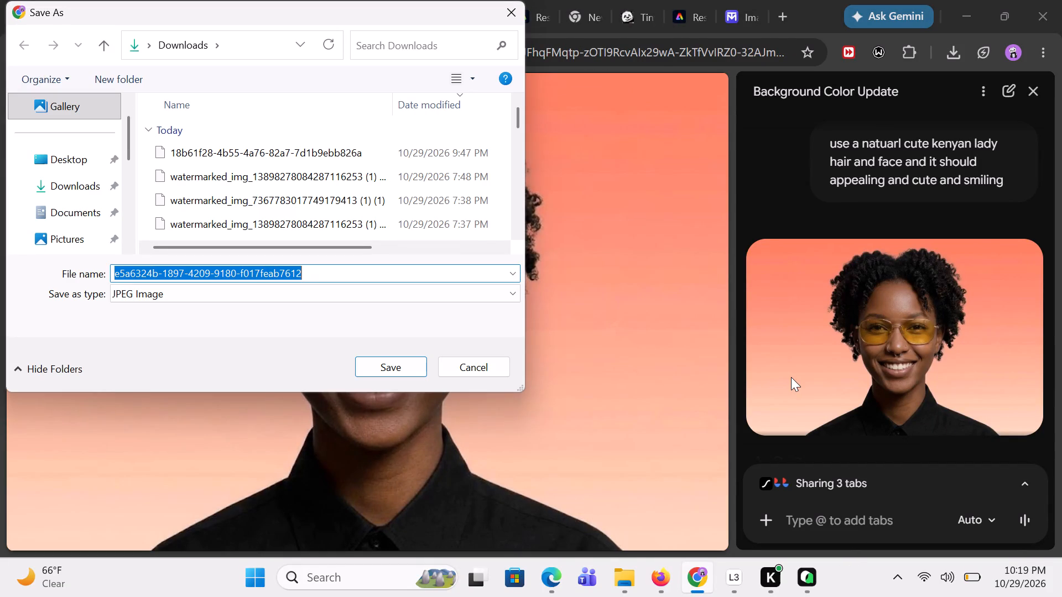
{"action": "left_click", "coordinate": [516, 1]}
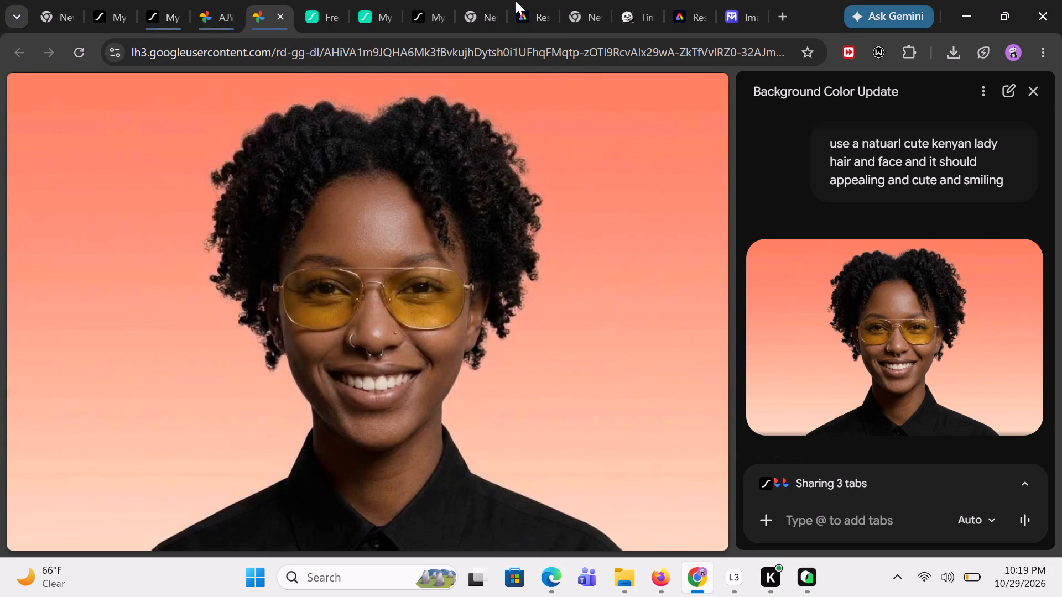
Ask Gemini to "remove nose piece" from the smiling curly-haired portrait.
{"action": "left_click", "coordinate": [815, 526]}
{"action": "type", "text": "remoc"}
{"action": "key", "text": "BackSpace"}
{"action": "type", "text": "ve ai"}
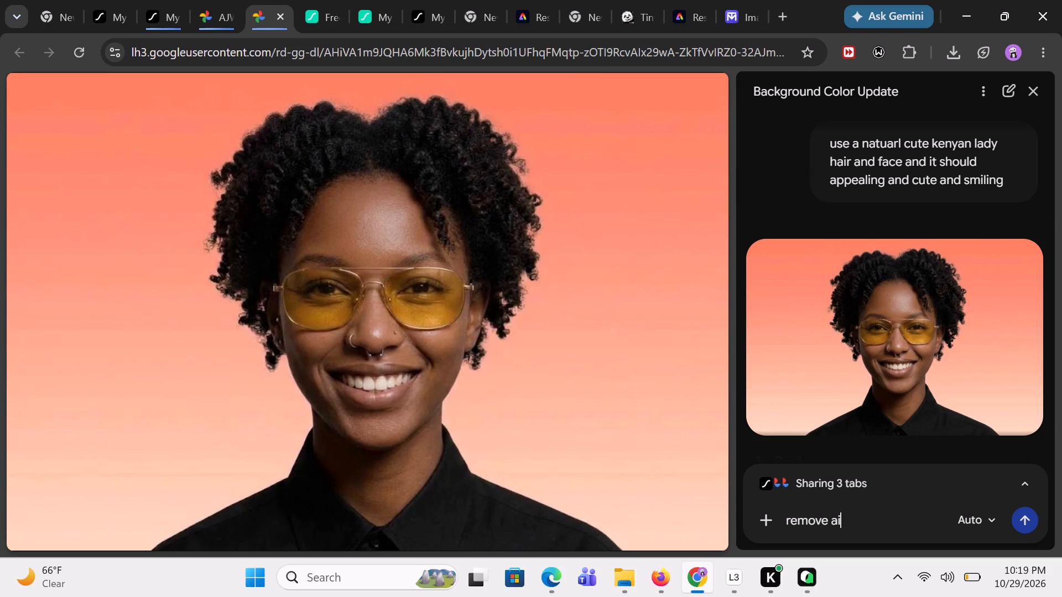
{"action": "key", "text": "BackSpace"}
{"action": "key", "text": "BackSpace"}
{"action": "type", "text": "nose"}
{"action": "key", "text": "space"}
{"action": "type", "text": "pic"}
{"action": "key", "text": "BackSpace"}
{"action": "key", "text": "e"}
{"action": "type", "text": "ce"}
{"action": "key", "text": "Return"}
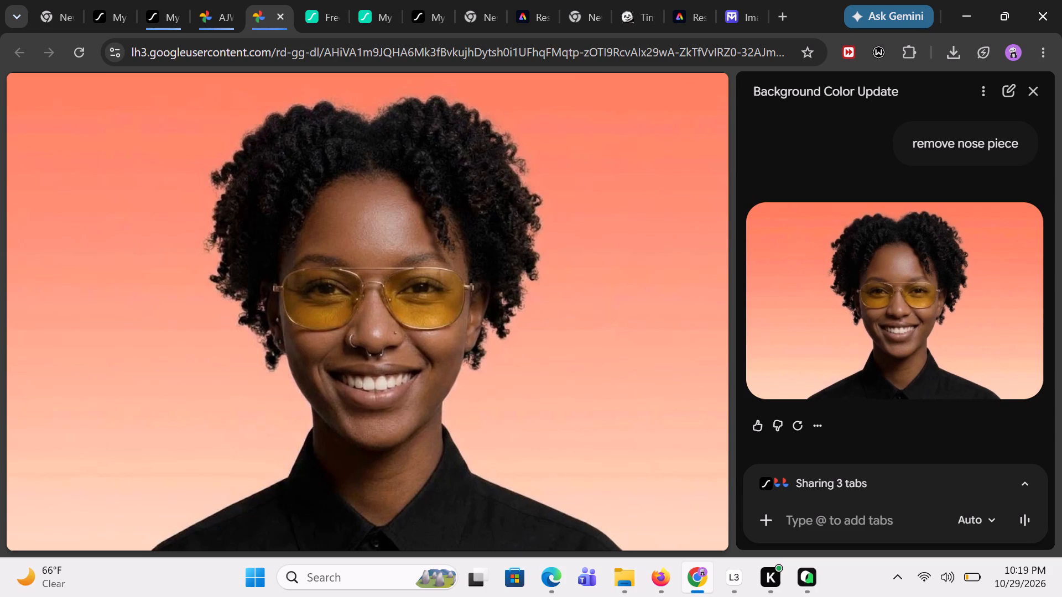
Open the newly generated portrait without nose jewellery at full size and save it as a JPEG in Downloads.
{"action": "left_click", "coordinate": [904, 299]}
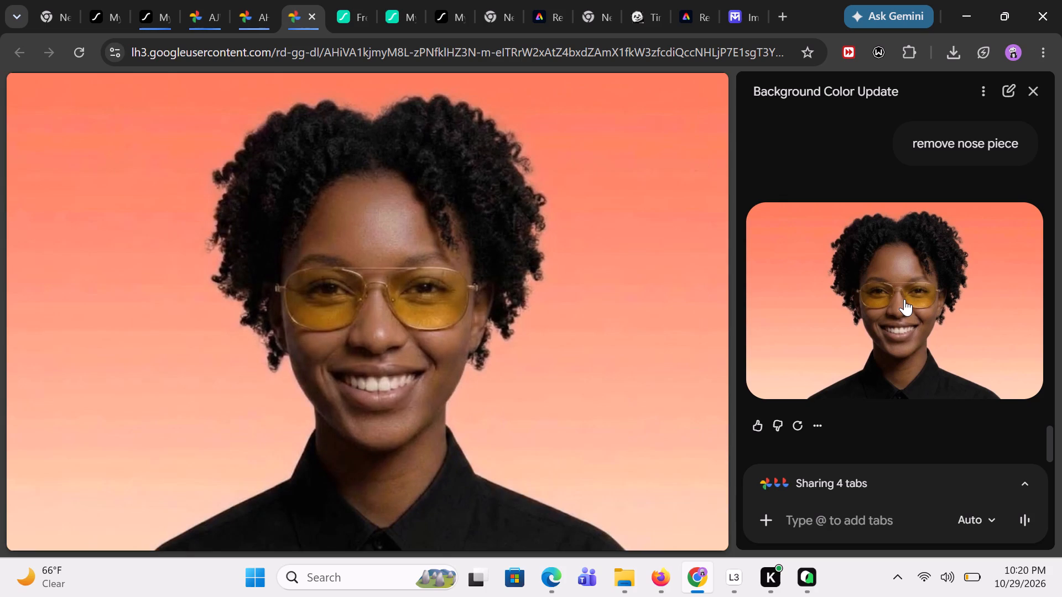
{"action": "right_click", "coordinate": [447, 248]}
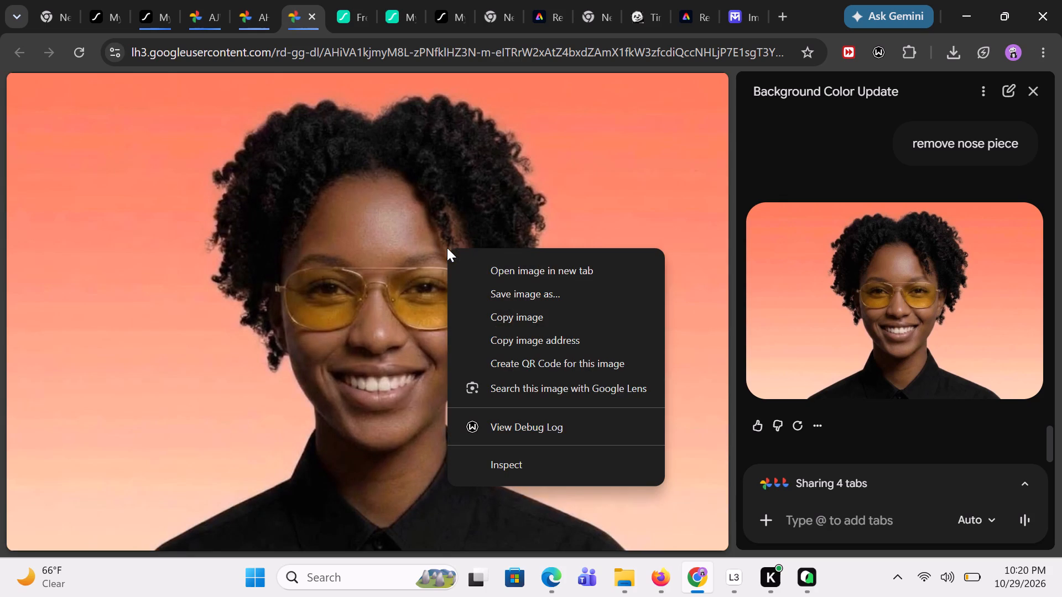
{"action": "left_click", "coordinate": [527, 298]}
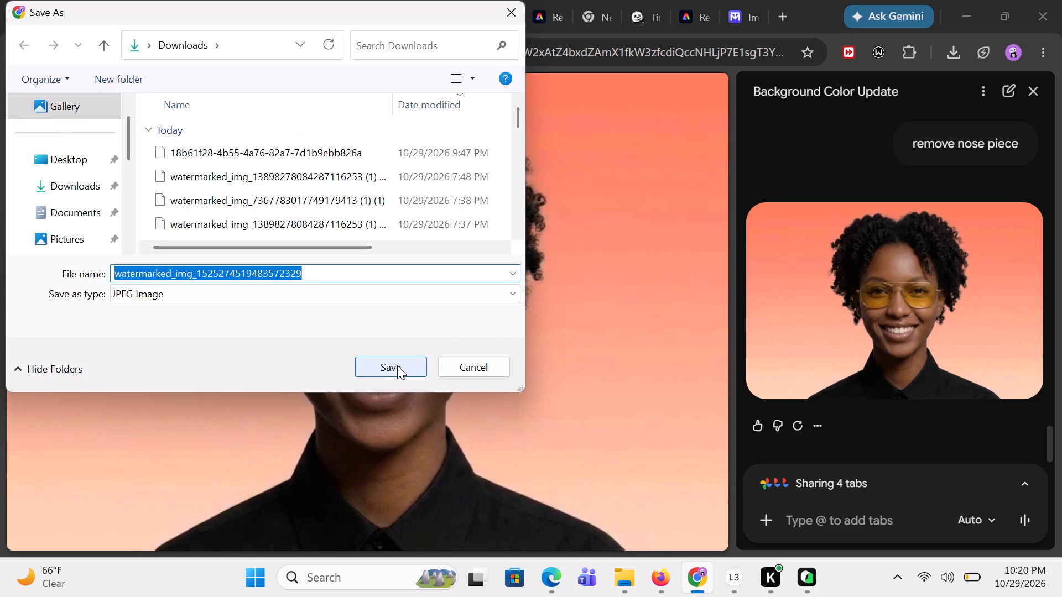
{"action": "left_click", "coordinate": [397, 365]}
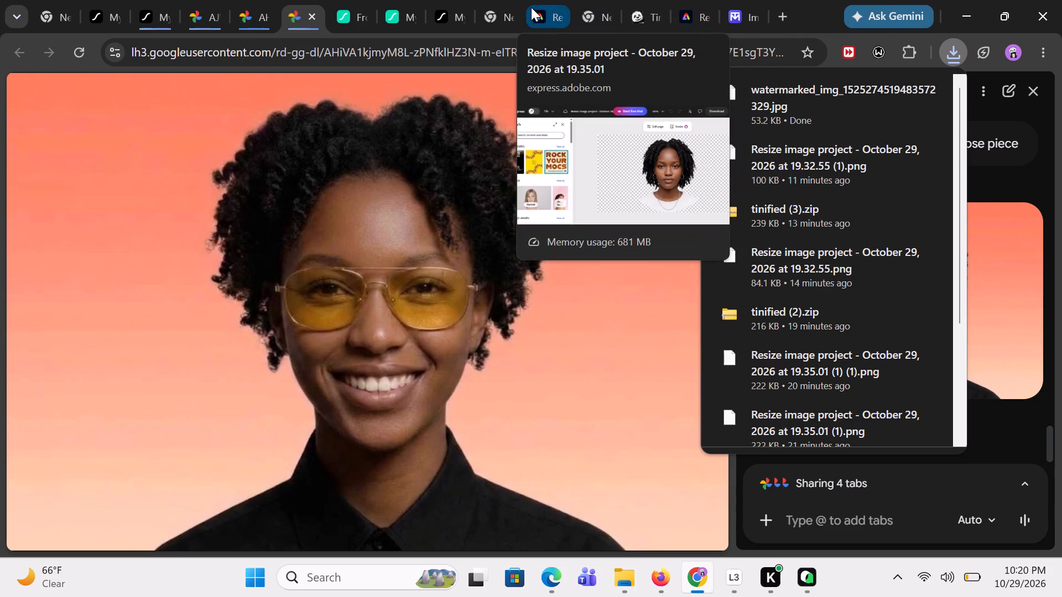
Open Adobe Express's resize-image tool in the blank tab and upload the newly saved watermarked_img portrait from Downloads.
{"action": "left_click", "coordinate": [541, 7]}
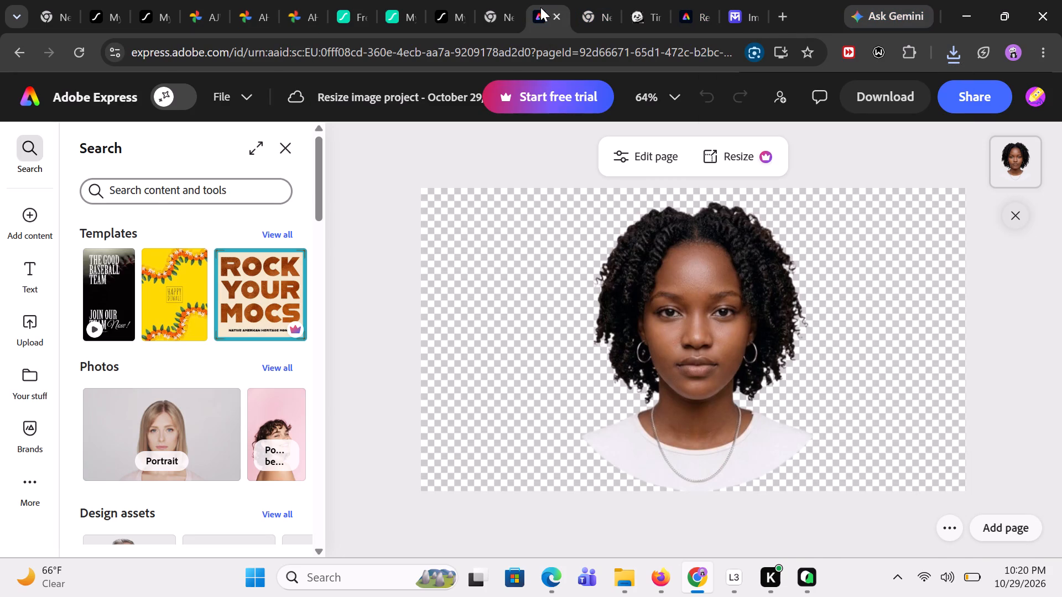
{"action": "left_click", "coordinate": [491, 9]}
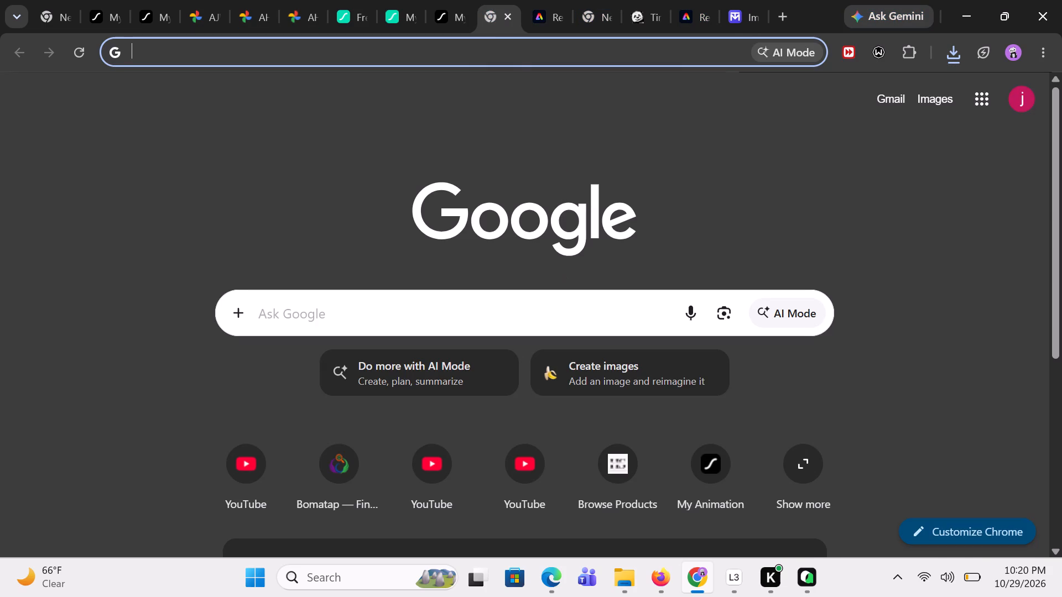
{"action": "left_click", "coordinate": [540, 334]}
{"action": "key", "text": "a"}
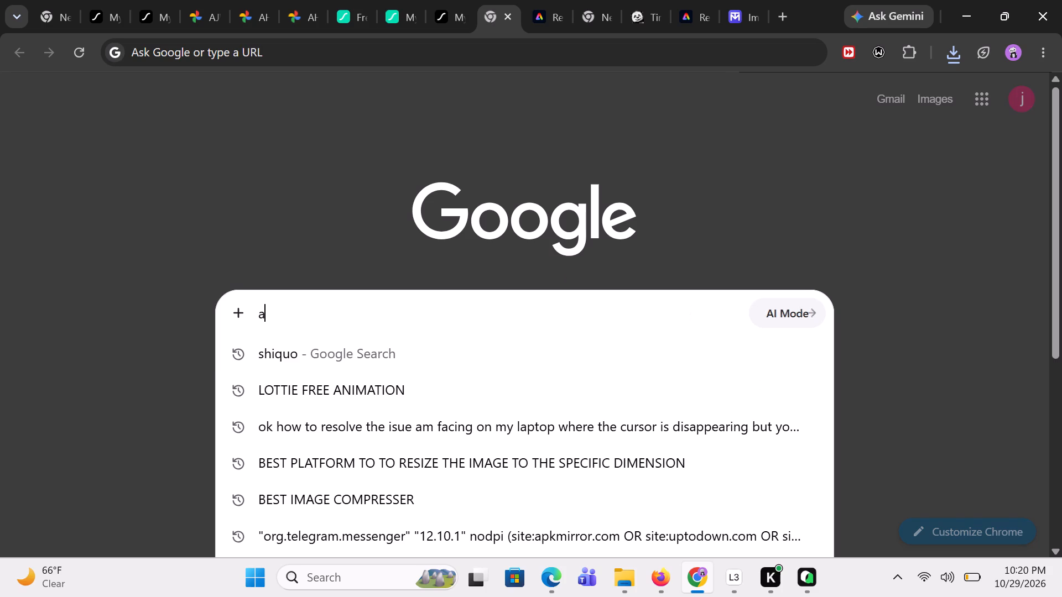
{"action": "type", "text": "do"}
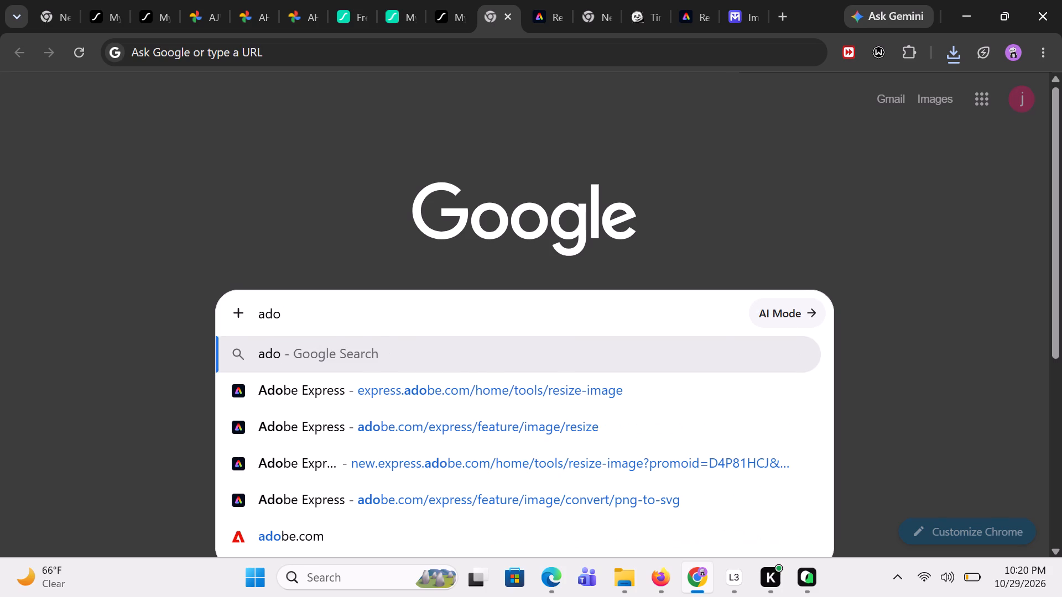
{"action": "left_click", "coordinate": [553, 390]}
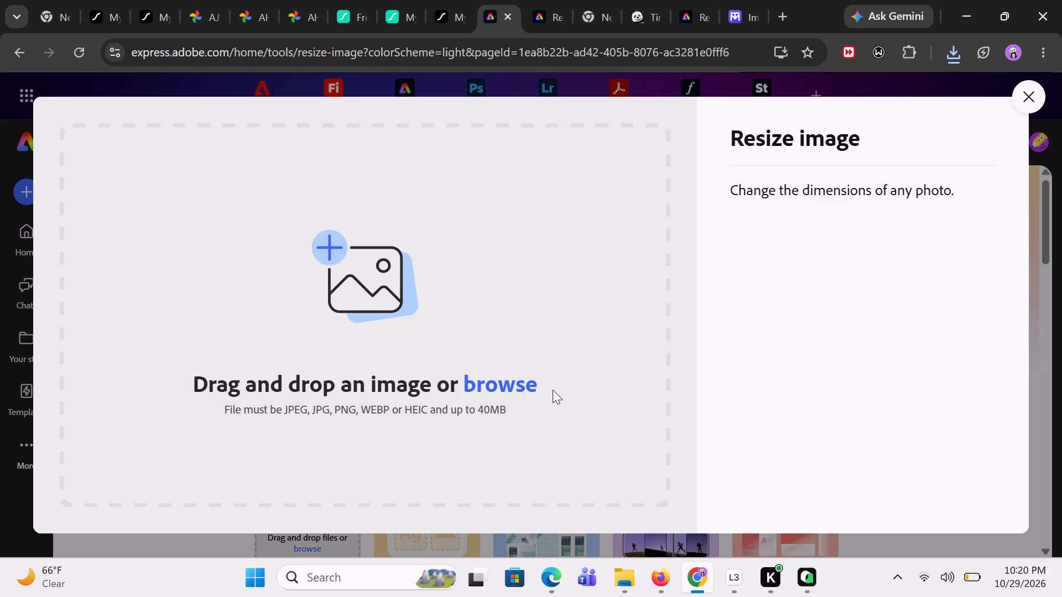
{"action": "right_click", "coordinate": [384, 270]}
{"action": "left_click", "coordinate": [384, 270]}
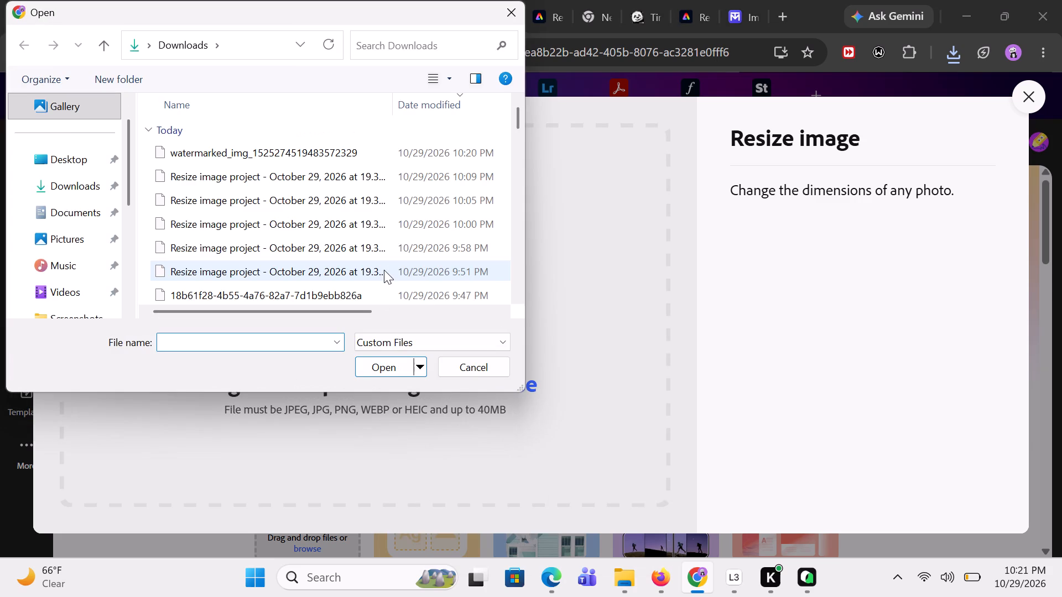
{"action": "left_click", "coordinate": [278, 148]}
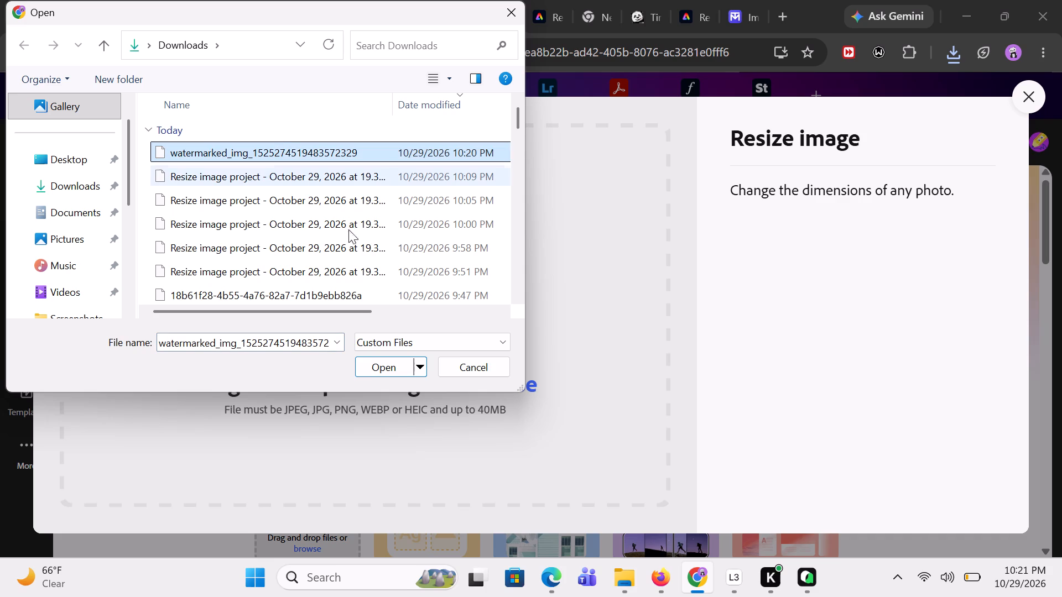
{"action": "left_click", "coordinate": [381, 372]}
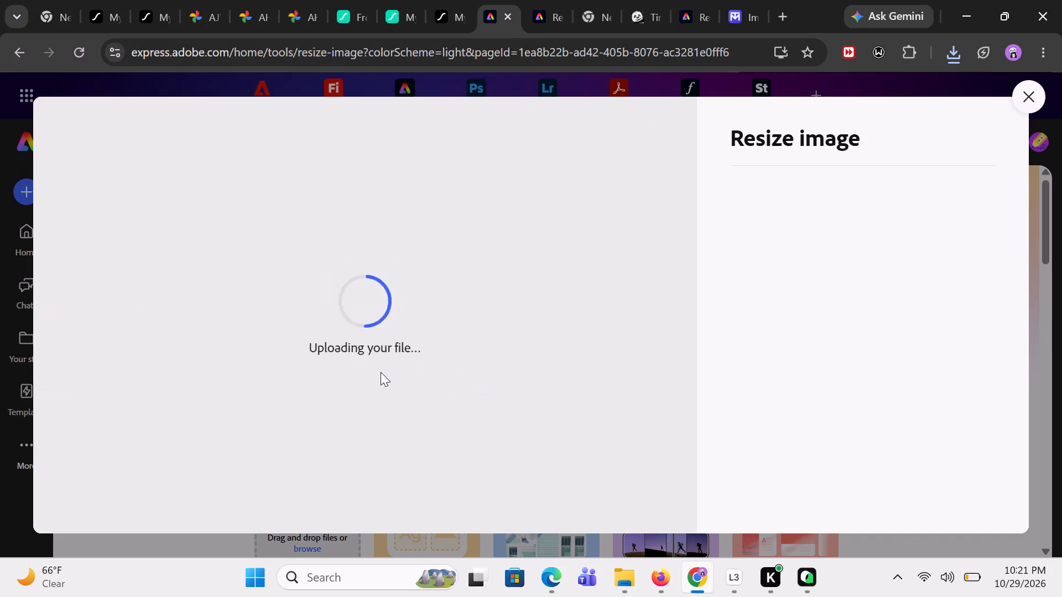
Resize the portrait to a width of 330 px with locked proportions and download it.
{"action": "left_click", "coordinate": [774, 274]}
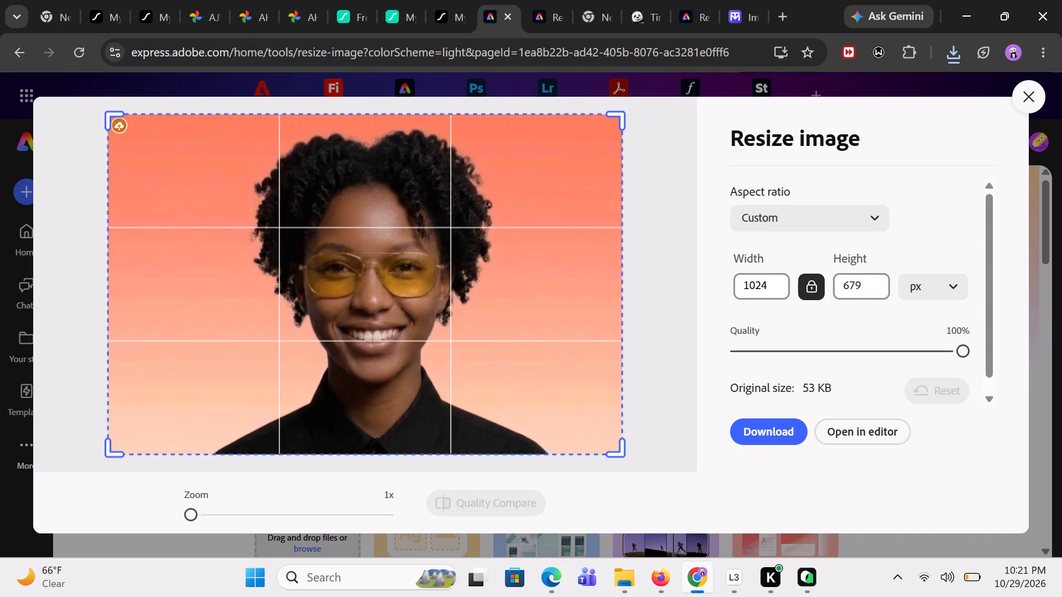
{"action": "key", "text": "BackSpace"}
{"action": "key", "text": "BackSpace"}
{"action": "key", "text": "BackSpace"}
{"action": "key", "text": "BackSpace"}
{"action": "key", "text": "BackSpace"}
{"action": "key", "text": "BackSpace"}
{"action": "key", "text": "BackSpace"}
{"action": "key", "text": "BackSpace"}
{"action": "key", "text": "BackSpace"}
{"action": "key", "text": "BackSpace"}
{"action": "key", "text": "BackSpace"}
{"action": "key", "text": "BackSpace"}
{"action": "key", "text": "BackSpace"}
{"action": "key", "text": "BackSpace"}
{"action": "key", "text": "BackSpace"}
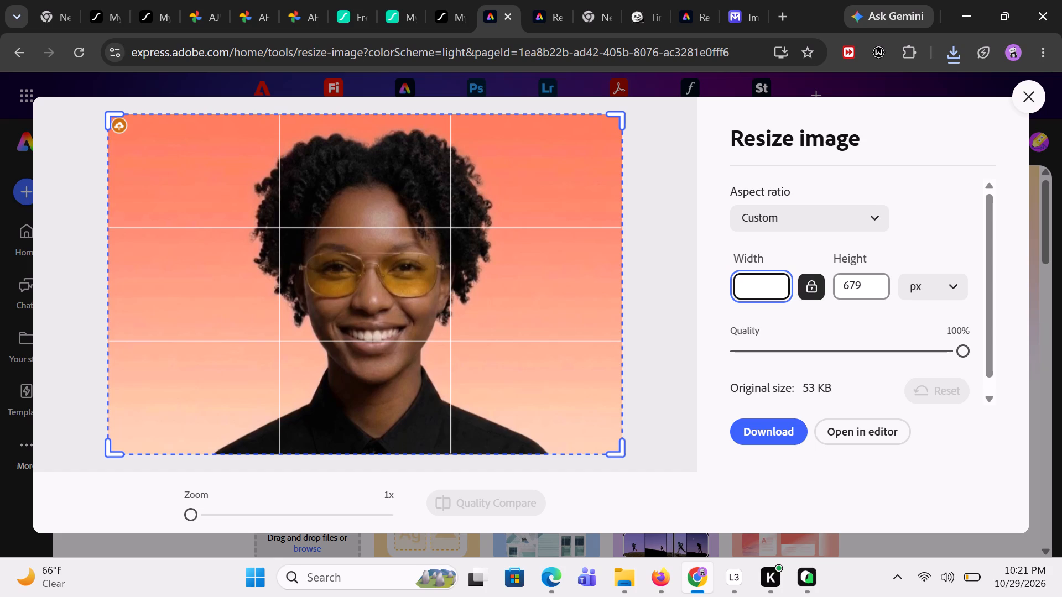
{"action": "key", "text": "2"}
{"action": "key", "text": "BackSpace"}
{"action": "type", "text": "300"}
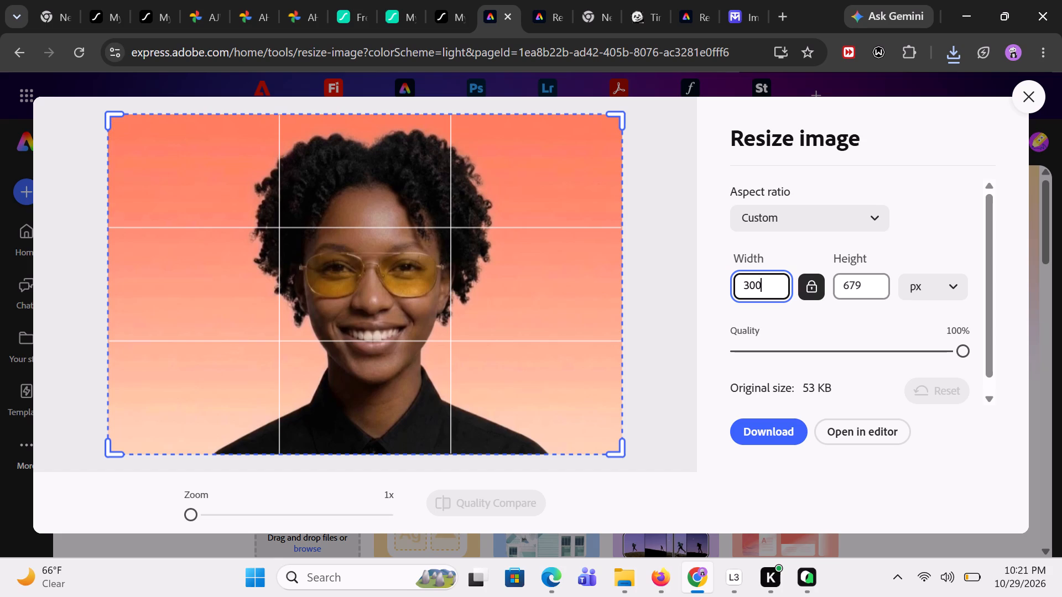
{"action": "key", "text": "BackSpace"}
{"action": "key", "text": "BackSpace"}
{"action": "type", "text": "30"}
{"action": "key", "text": "Return"}
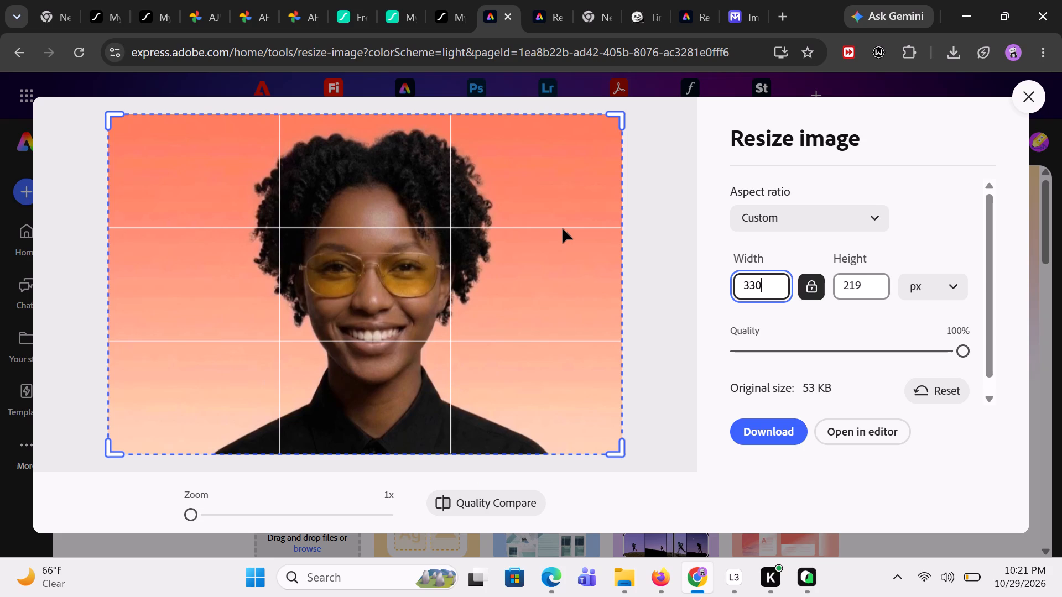
{"action": "left_click", "coordinate": [763, 427]}
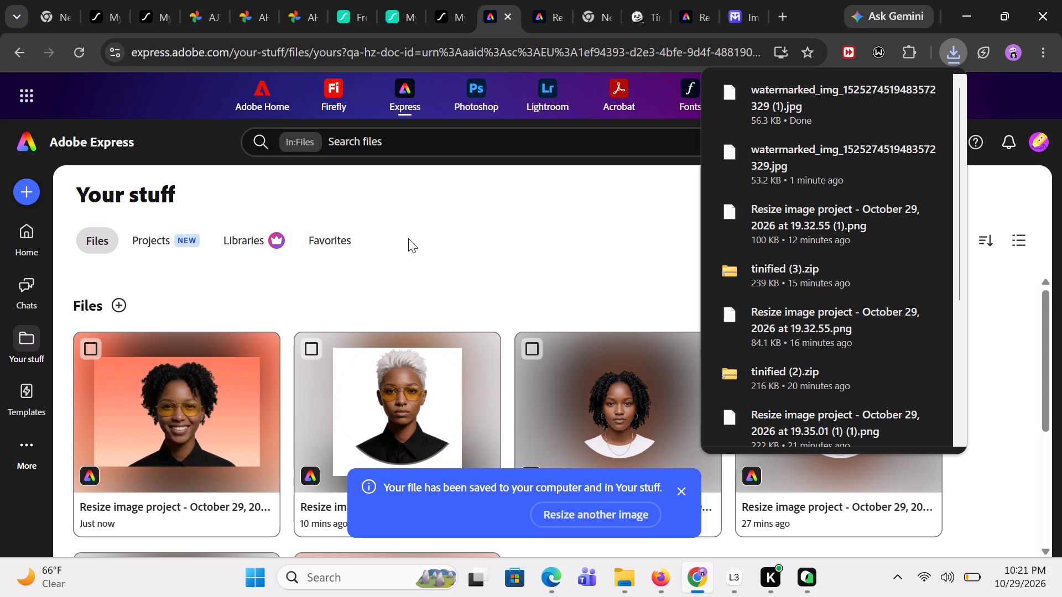
Open the new resize project from Your stuff in the editor and remove the portrait's background.
{"action": "left_click", "coordinate": [170, 421]}
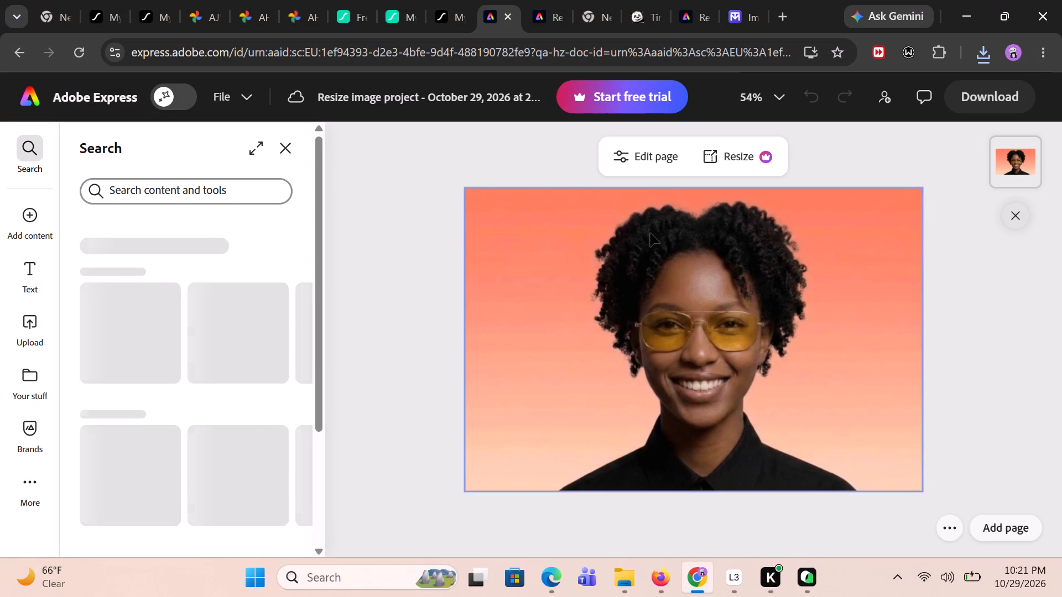
{"action": "left_click", "coordinate": [639, 315]}
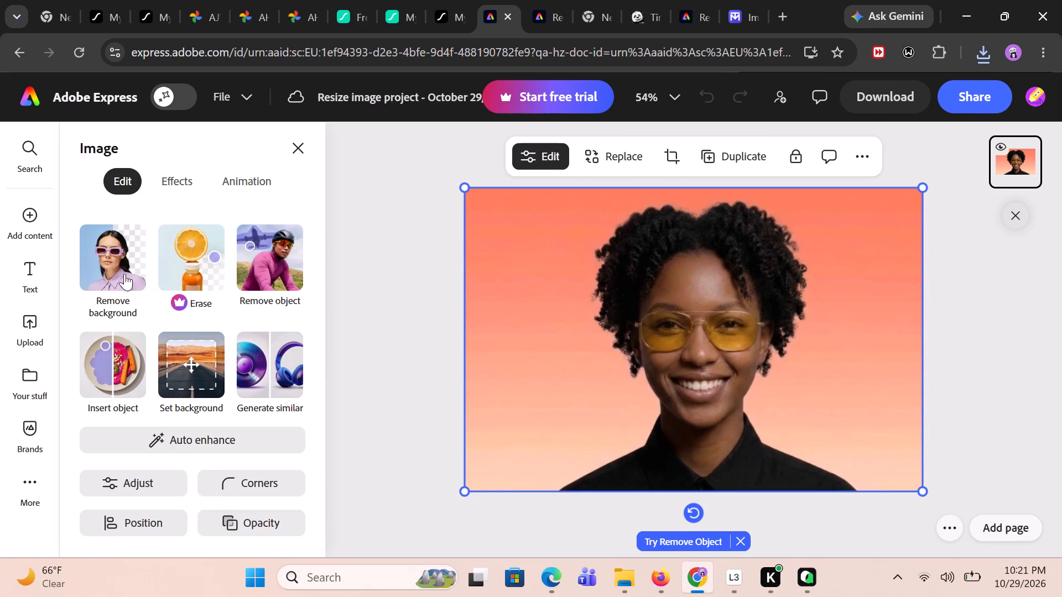
{"action": "left_click", "coordinate": [102, 270]}
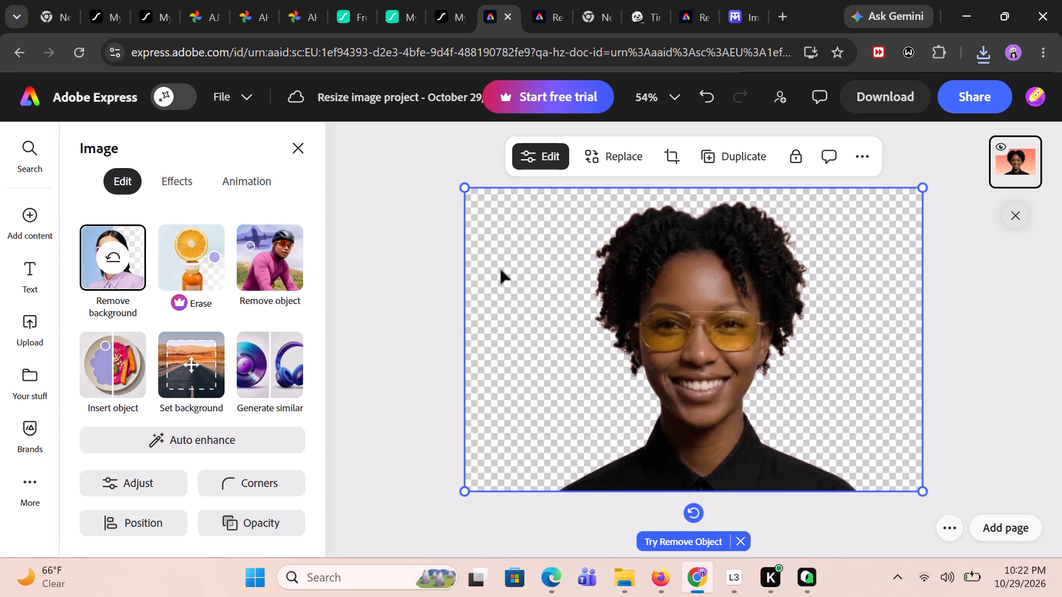
{"action": "right_click", "coordinate": [693, 299]}
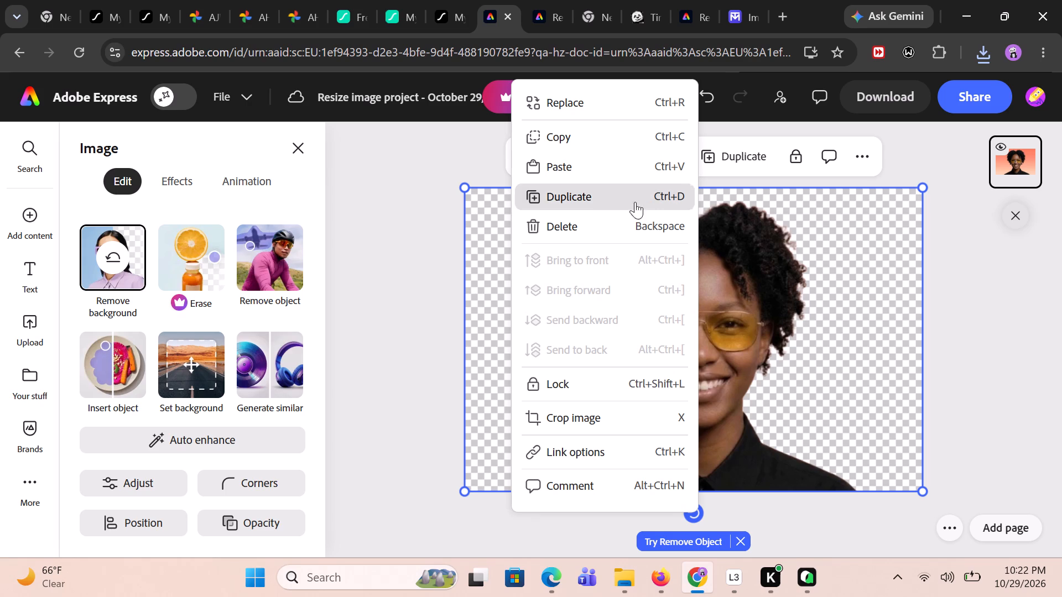
{"action": "left_click", "coordinate": [868, 298]}
Download the cut-out portrait as a transparent PNG at size 1.
{"action": "left_click", "coordinate": [860, 99]}
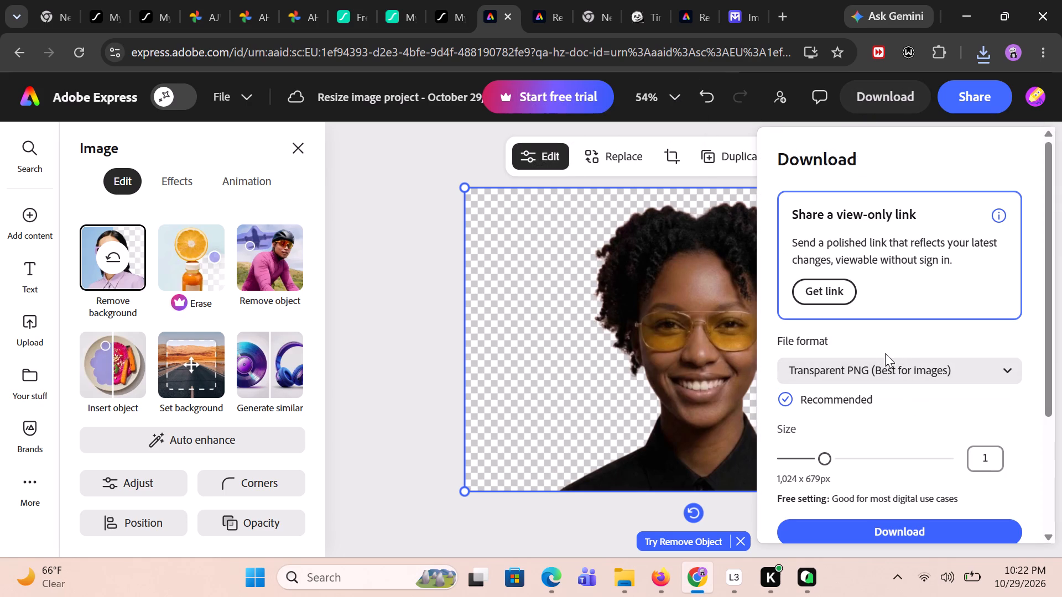
{"action": "left_click", "coordinate": [889, 539]}
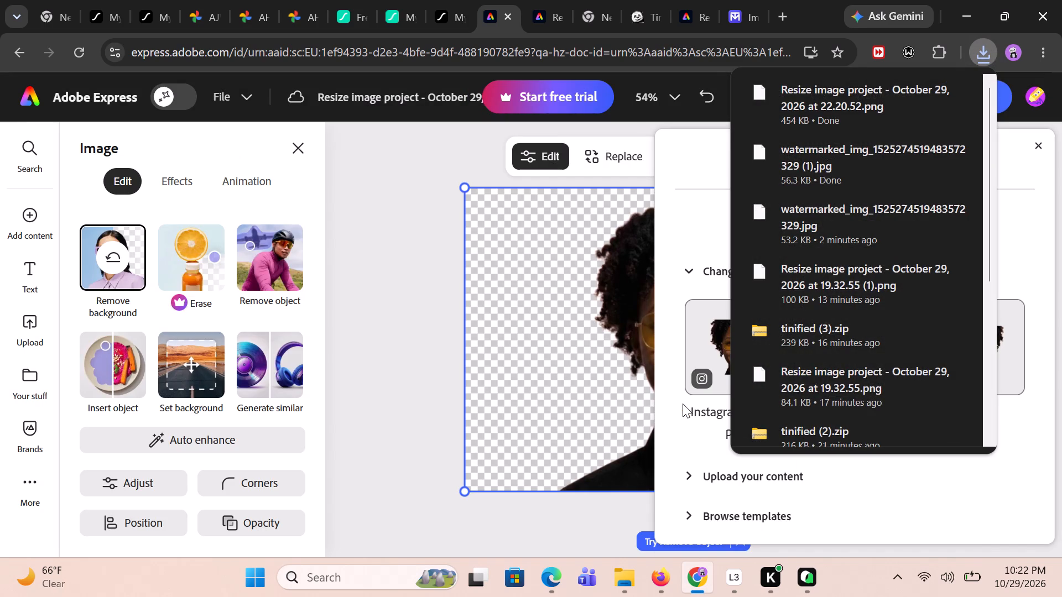
{"action": "left_click", "coordinate": [372, 272]}
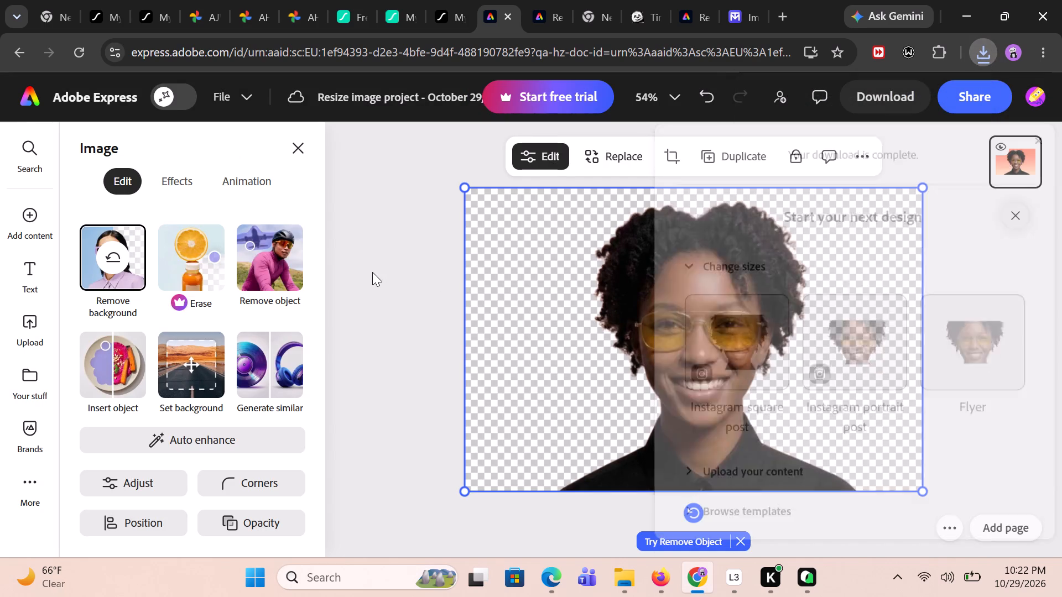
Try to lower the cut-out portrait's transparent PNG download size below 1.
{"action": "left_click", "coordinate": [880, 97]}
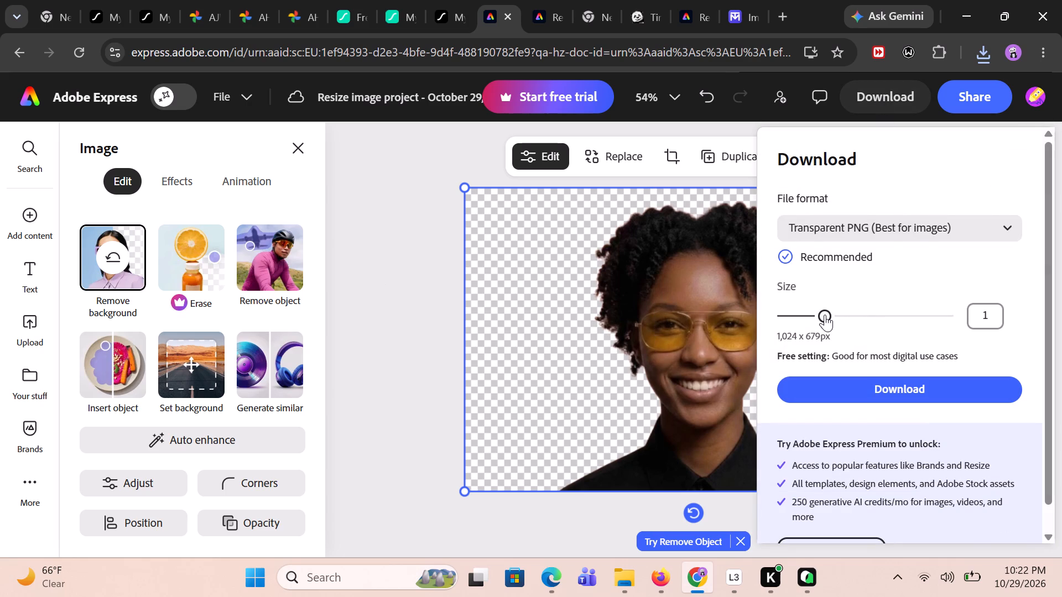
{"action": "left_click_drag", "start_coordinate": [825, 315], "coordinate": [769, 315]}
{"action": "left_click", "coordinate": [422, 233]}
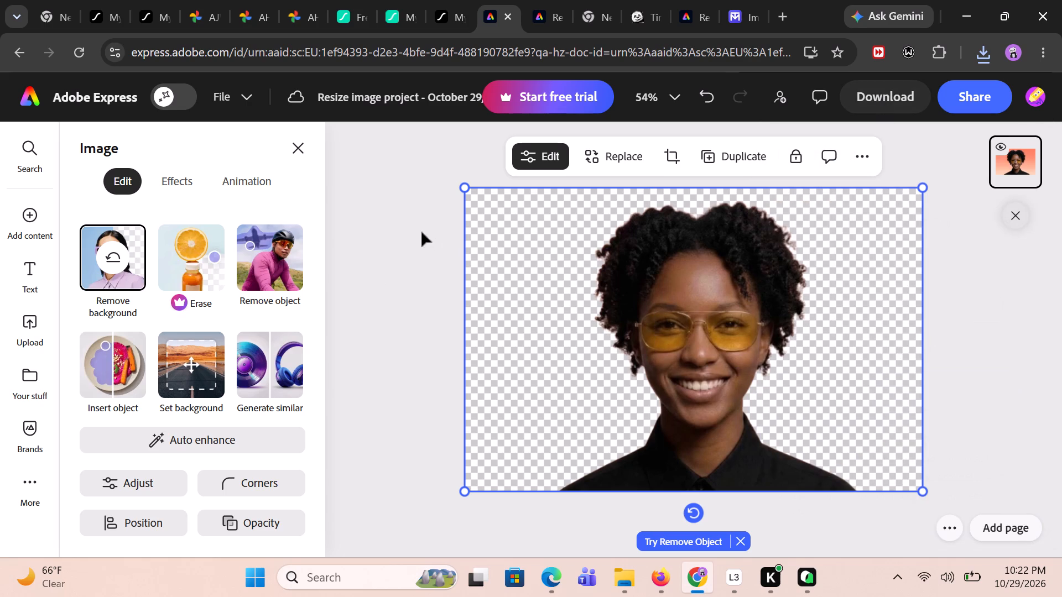
Check the download settings of the unsmiling portrait's resize project in the neighbouring tab for comparison.
{"action": "left_click", "coordinate": [551, 7]}
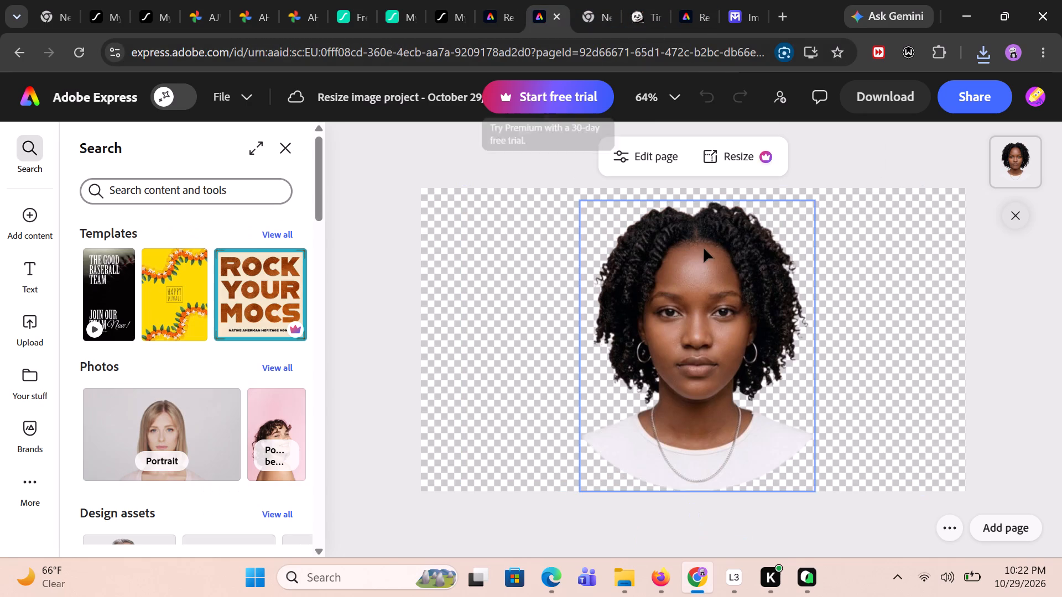
{"action": "left_click", "coordinate": [878, 97]}
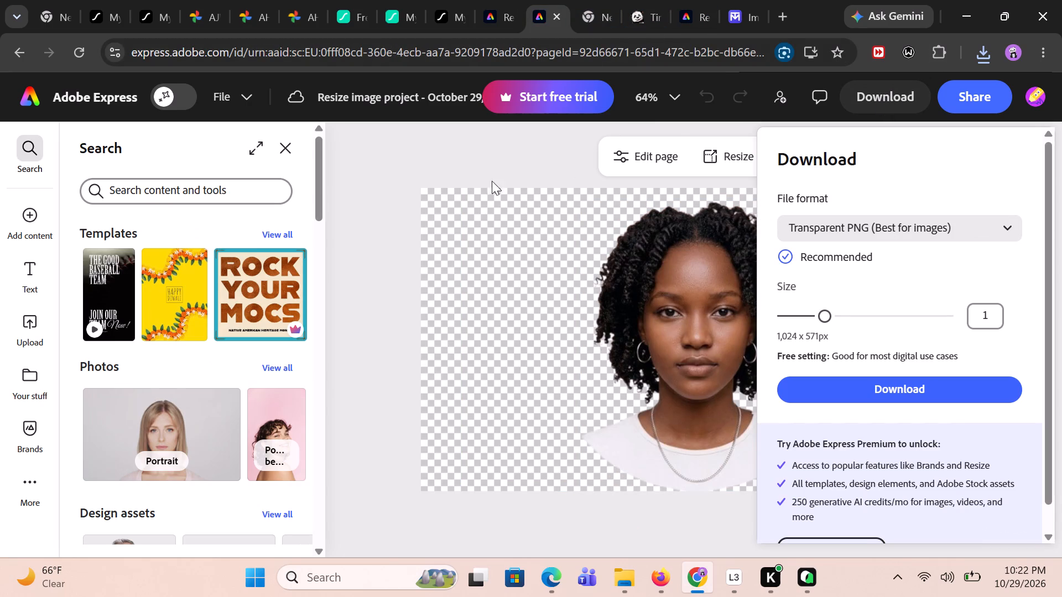
{"action": "left_click", "coordinate": [475, 175]}
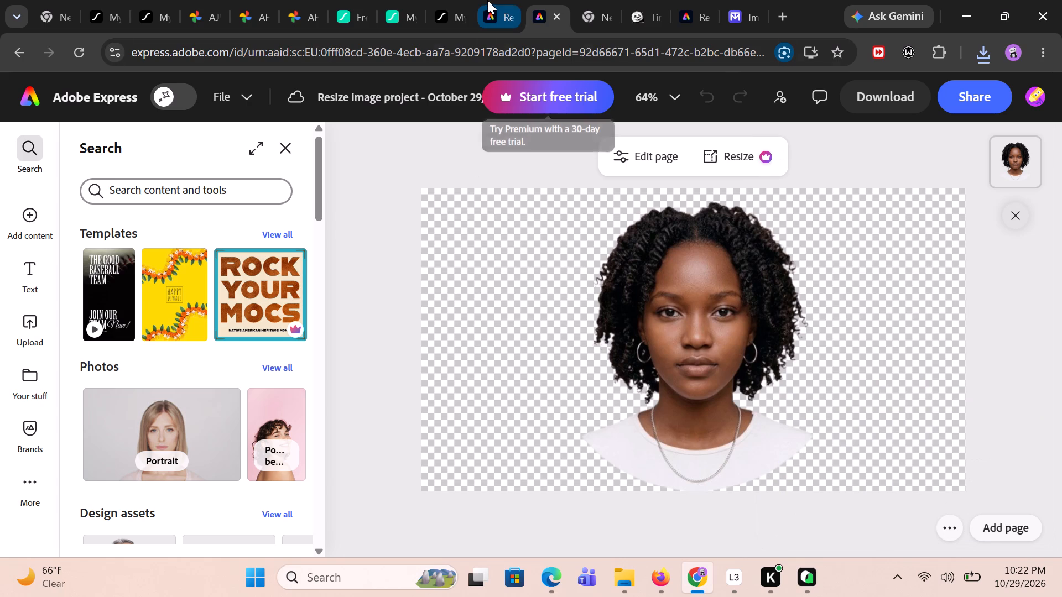
{"action": "left_click", "coordinate": [487, 0]}
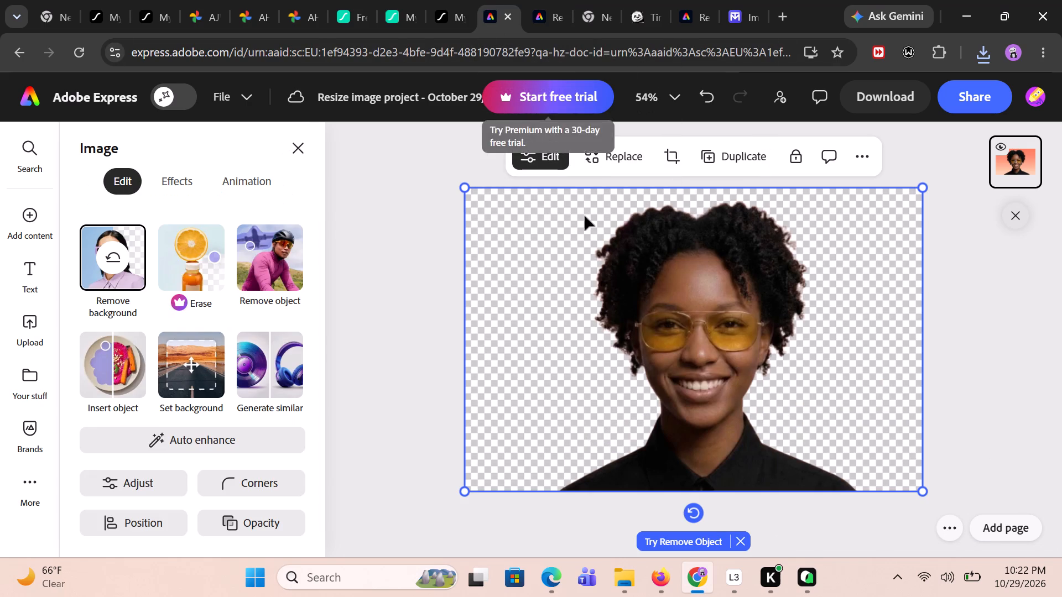
Search for "resize" in a new tab, open Adobe Express's image resizer and upload the newest cut-out portrait PNG from Downloads.
{"action": "left_click", "coordinate": [780, 18]}
{"action": "type", "text": "resize"}
{"action": "key", "text": "Return"}
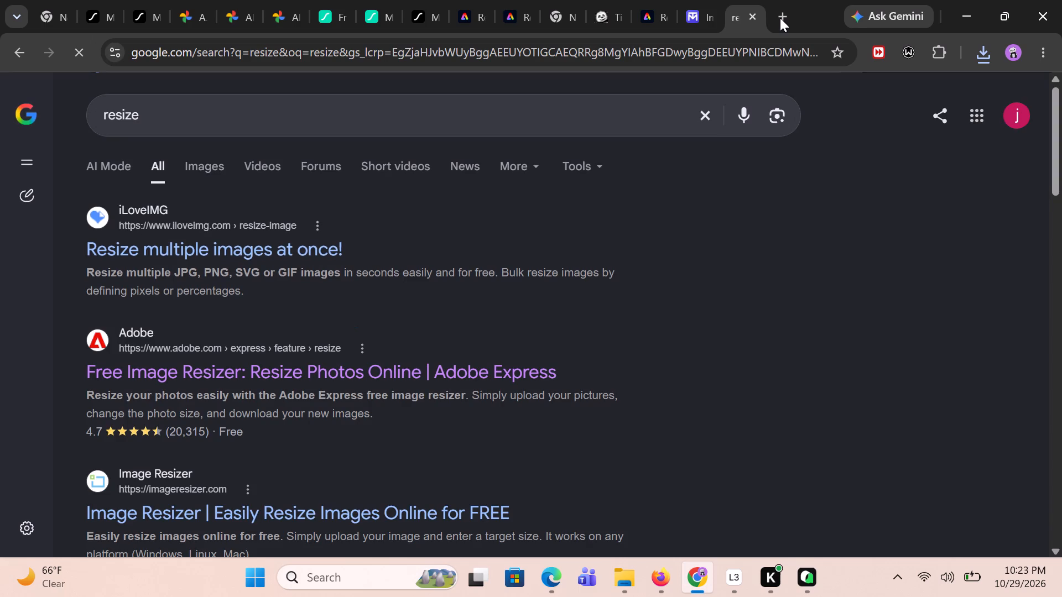
{"action": "left_click", "coordinate": [408, 378]}
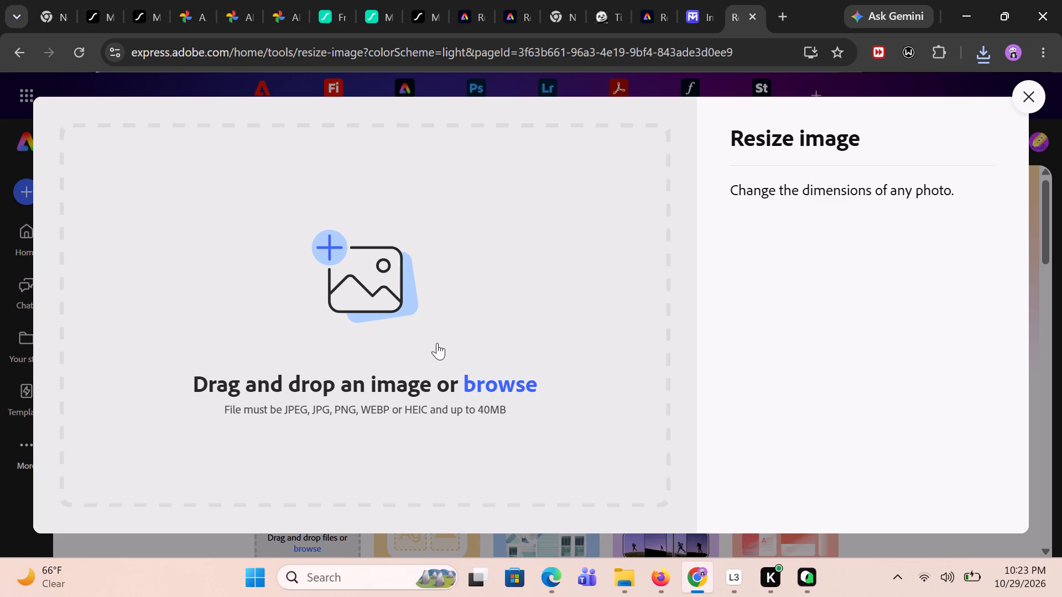
{"action": "left_click", "coordinate": [367, 332]}
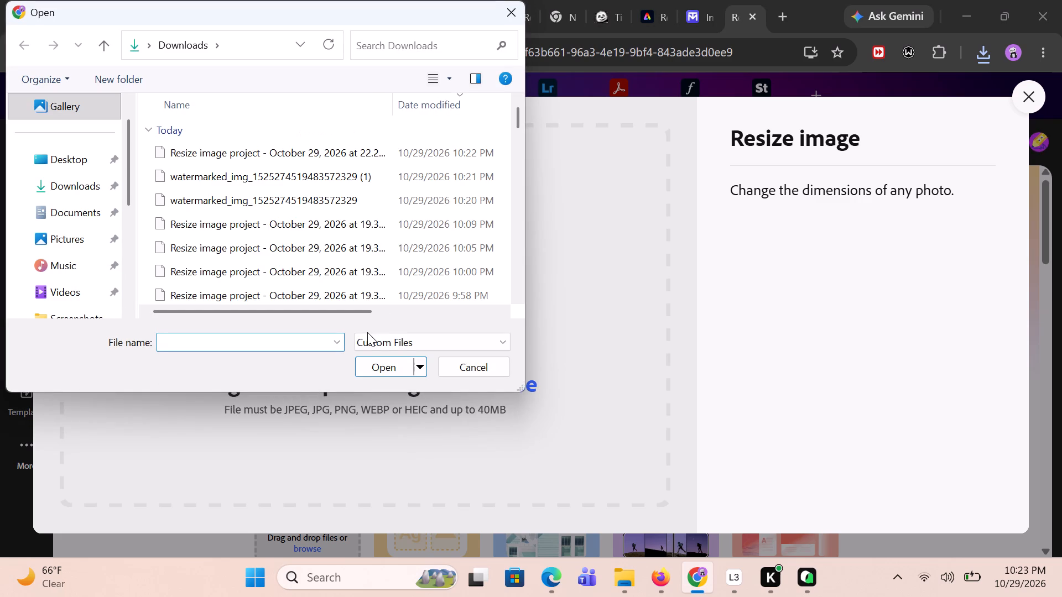
{"action": "left_click", "coordinate": [311, 154]}
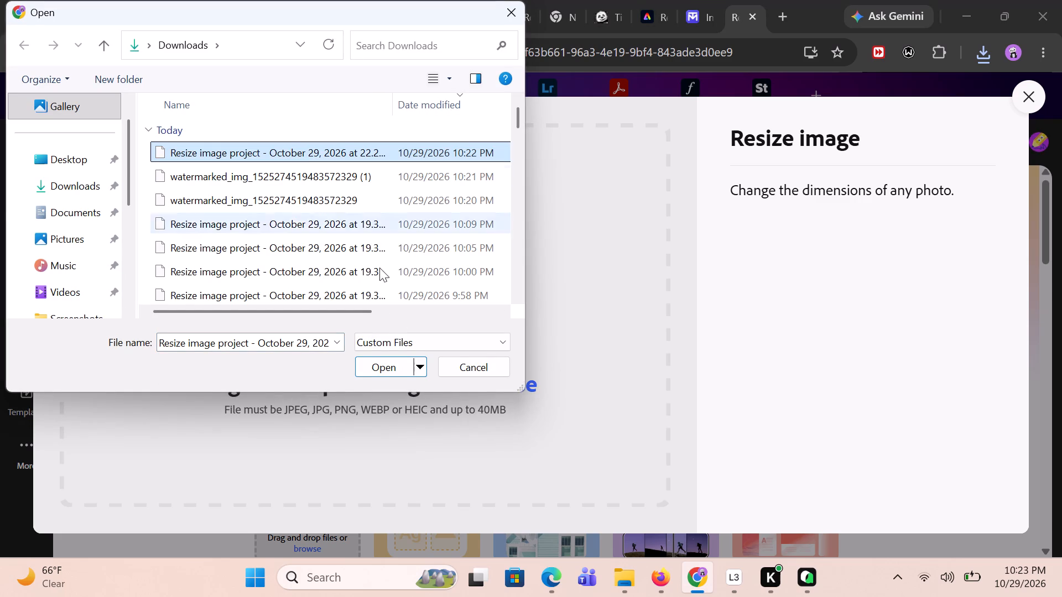
{"action": "left_click", "coordinate": [391, 361]}
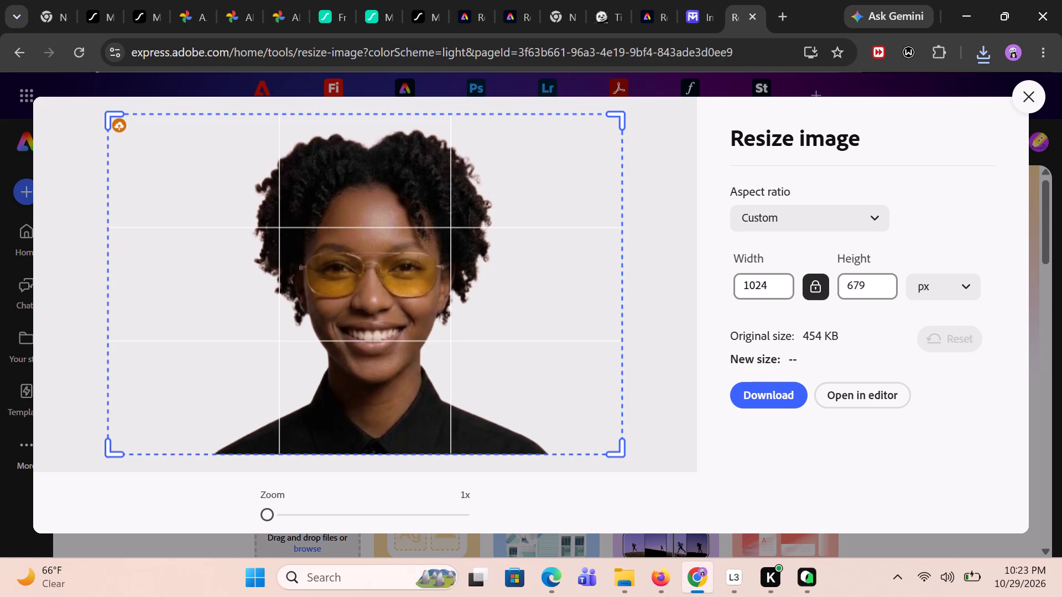
Resize the cut-out portrait to a width of 330 px with locked proportions and download it.
{"action": "left_click", "coordinate": [775, 285]}
{"action": "key", "text": "BackSpace"}
{"action": "key", "text": "BackSpace"}
{"action": "key", "text": "BackSpace"}
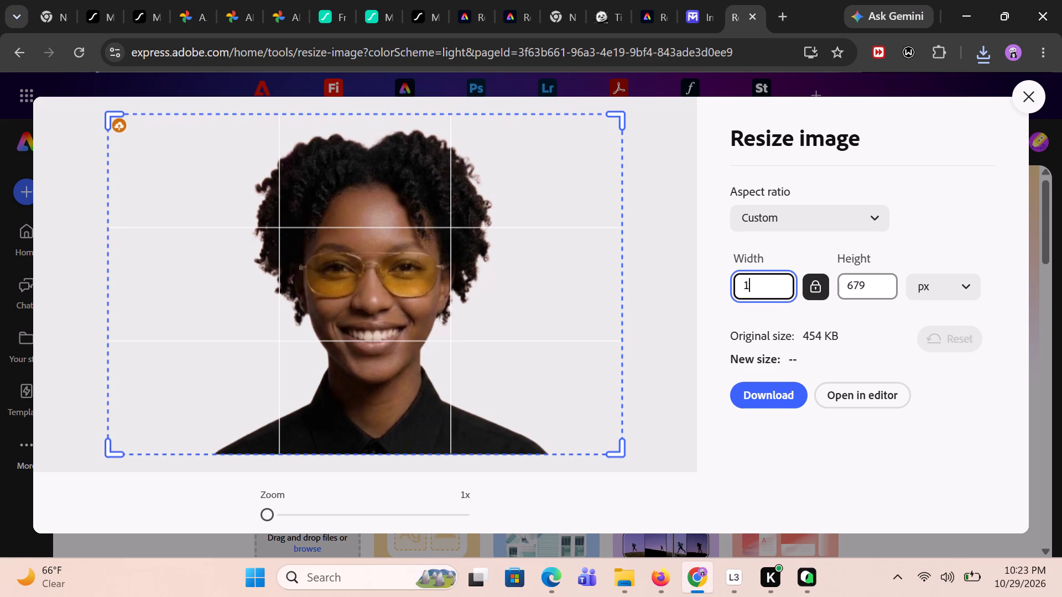
{"action": "key", "text": "BackSpace"}
{"action": "key", "text": "BackSpace"}
{"action": "type", "text": "330"}
{"action": "key", "text": "Return"}
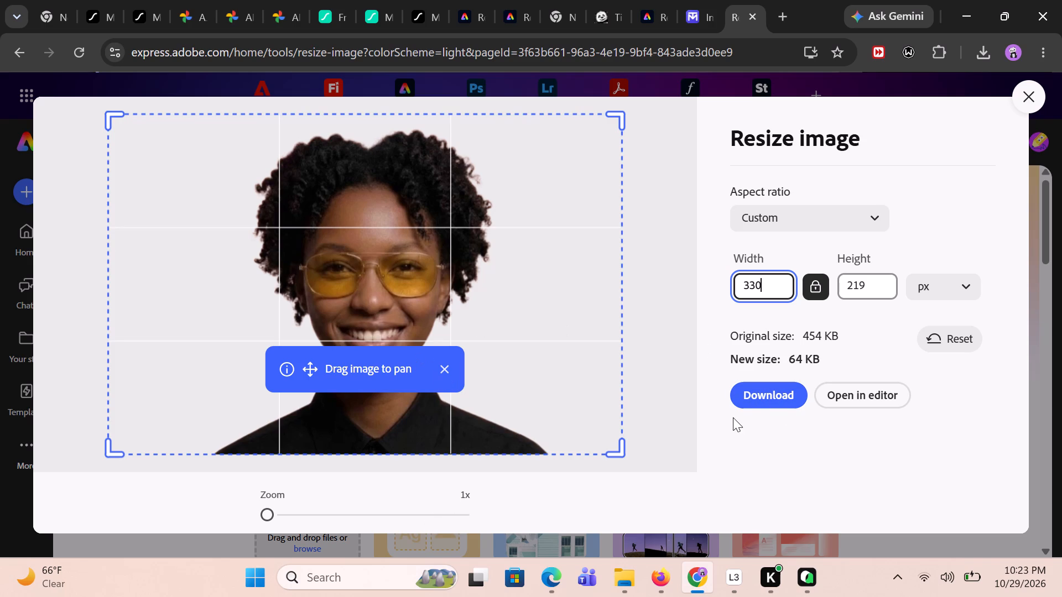
{"action": "left_click", "coordinate": [760, 394]}
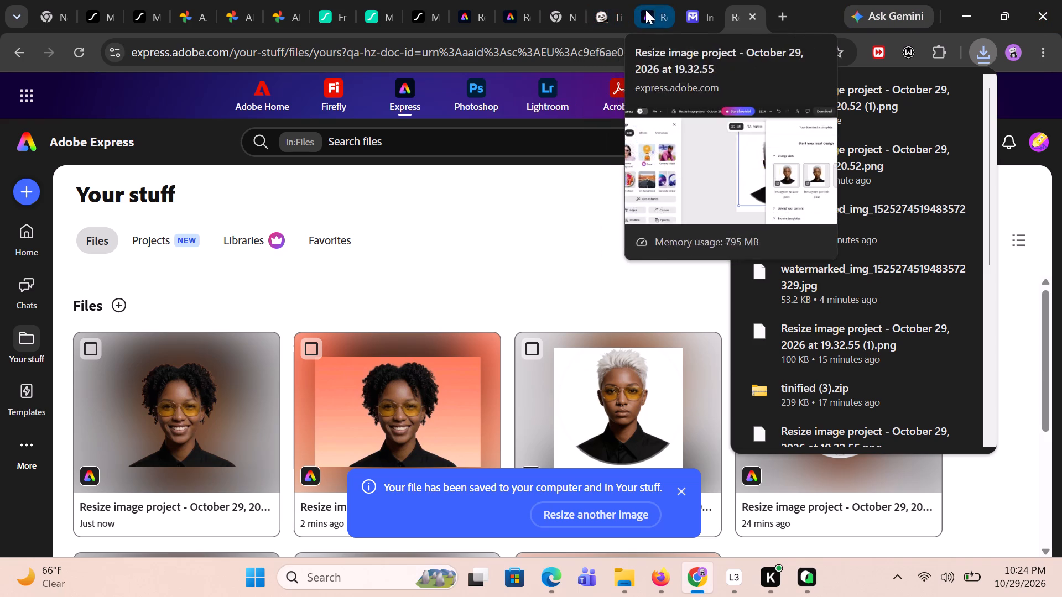
Switch to TinyPNG, reload it to clear the earlier images, and upload the newly resized portrait from Downloads for compression.
{"action": "left_click", "coordinate": [599, 15]}
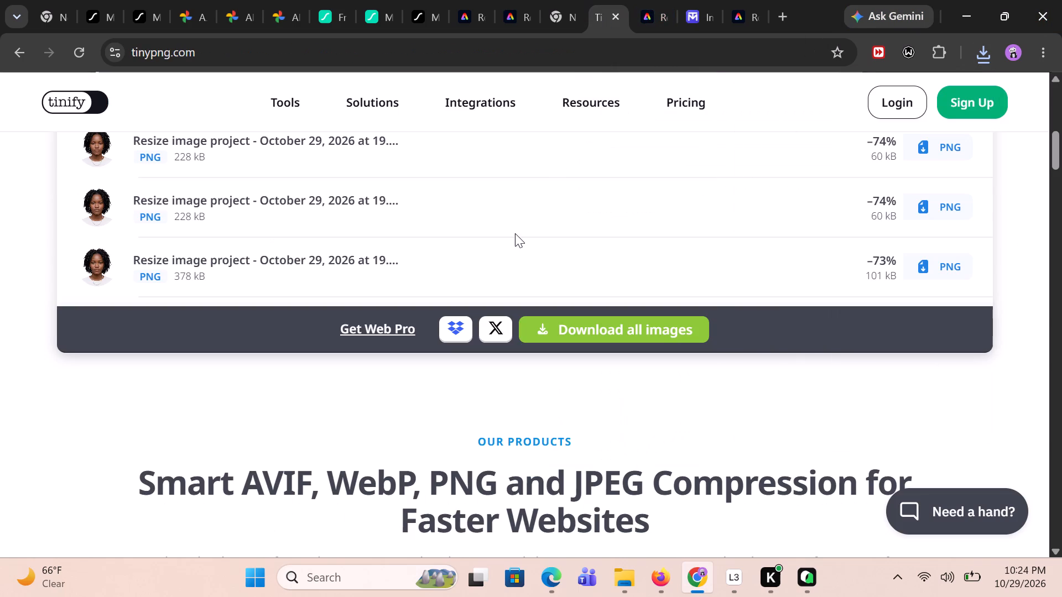
{"action": "scroll", "coordinate": [572, 125], "scroll_direction": "up", "scroll_amount": 8}
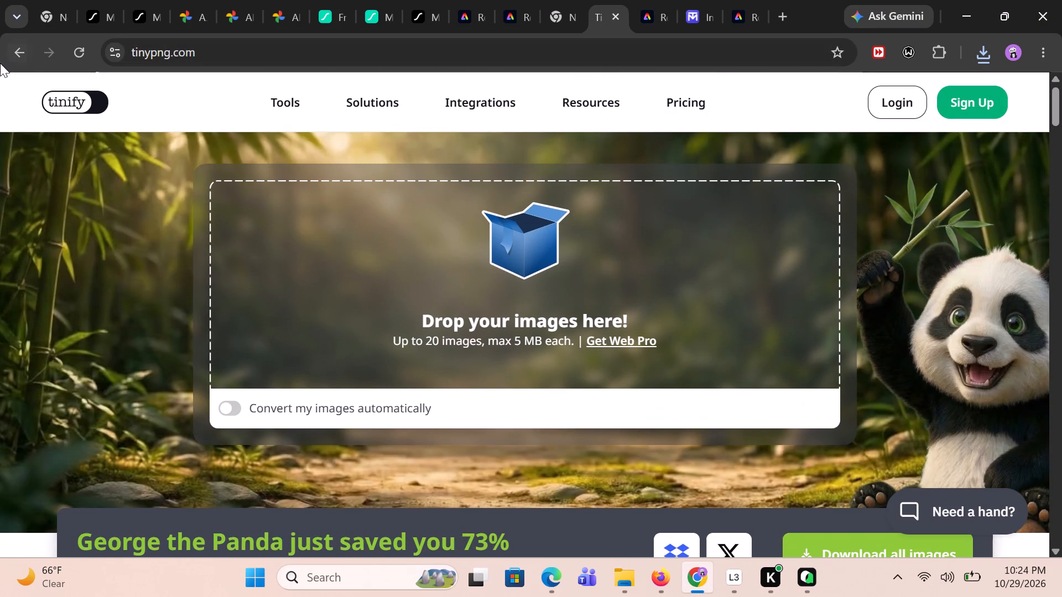
{"action": "left_click", "coordinate": [74, 56]}
{"action": "scroll", "coordinate": [438, 295], "scroll_direction": "down", "scroll_amount": 1}
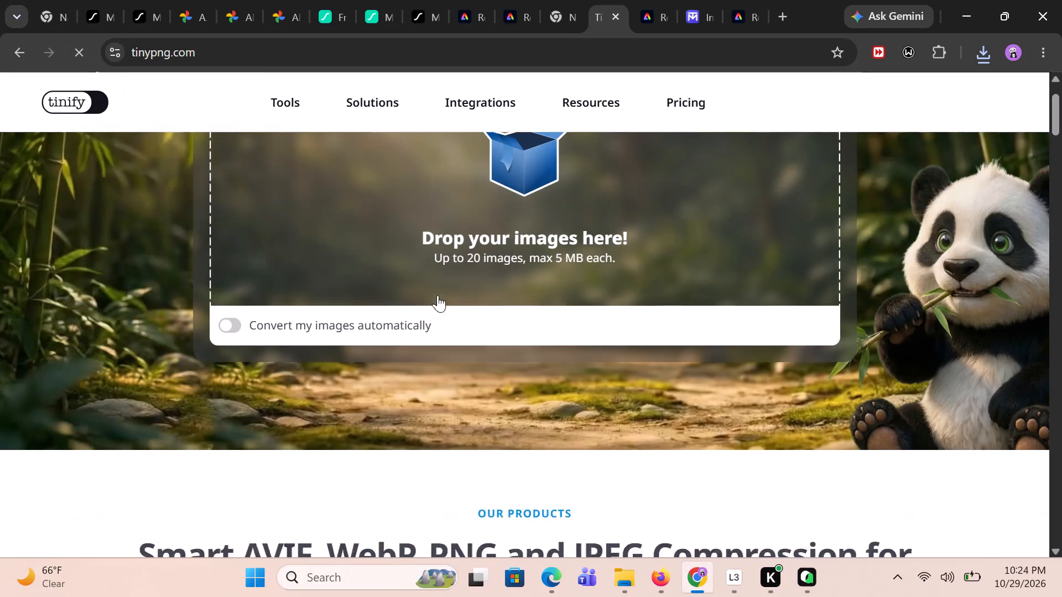
{"action": "scroll", "coordinate": [438, 295], "scroll_direction": "down", "scroll_amount": 2}
{"action": "scroll", "coordinate": [438, 295], "scroll_direction": "up", "scroll_amount": 3}
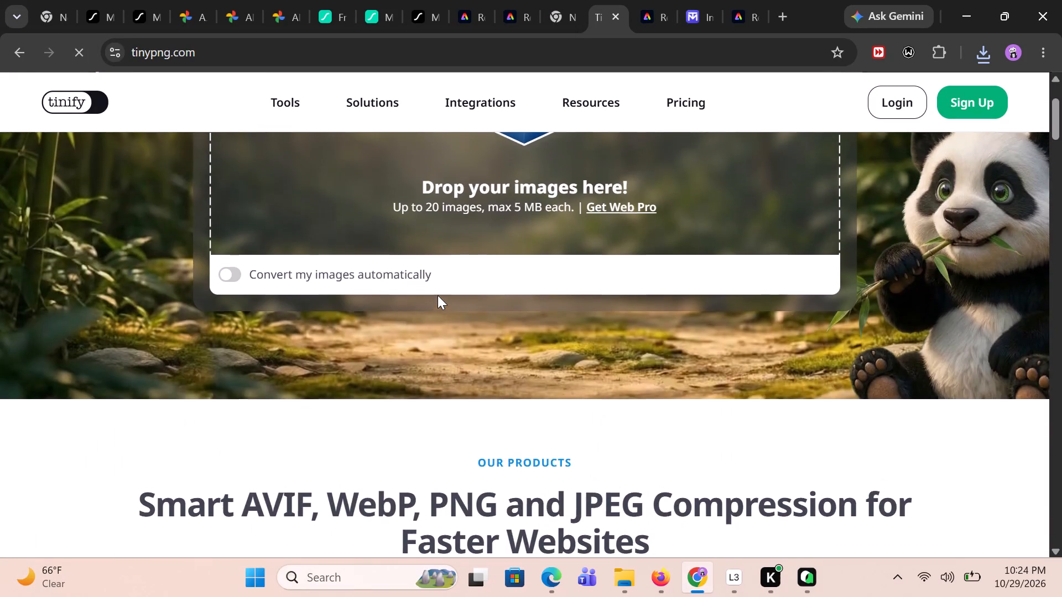
{"action": "scroll", "coordinate": [438, 295], "scroll_direction": "up", "scroll_amount": 2}
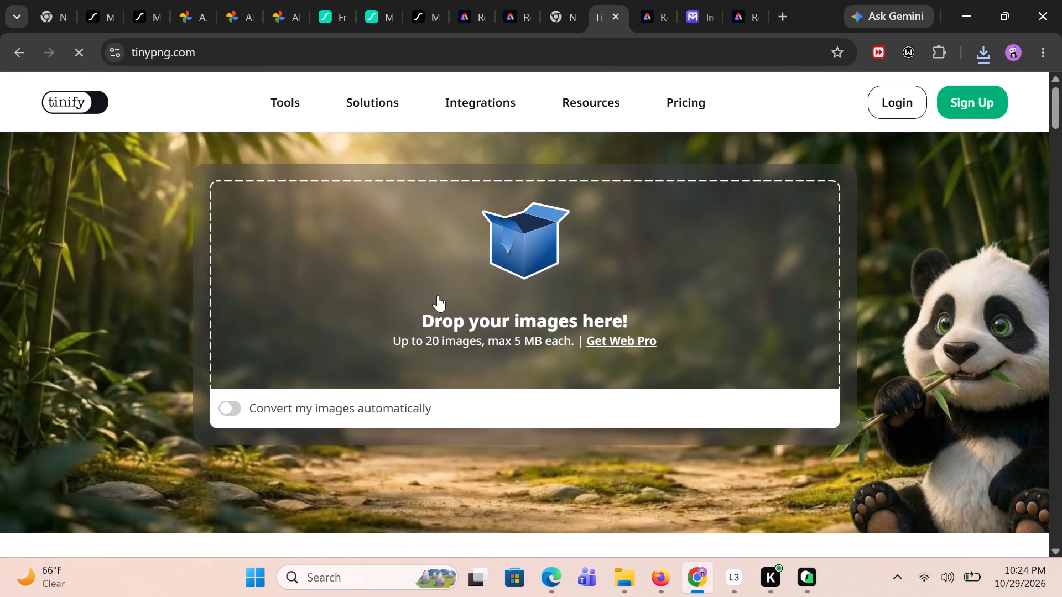
{"action": "left_click", "coordinate": [483, 237]}
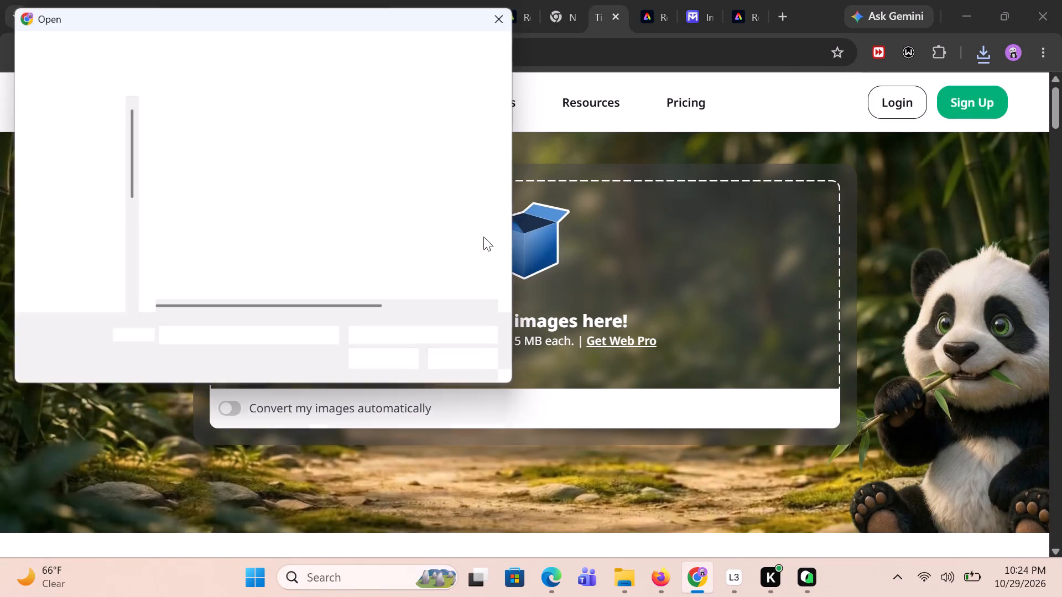
{"action": "left_click", "coordinate": [244, 152]}
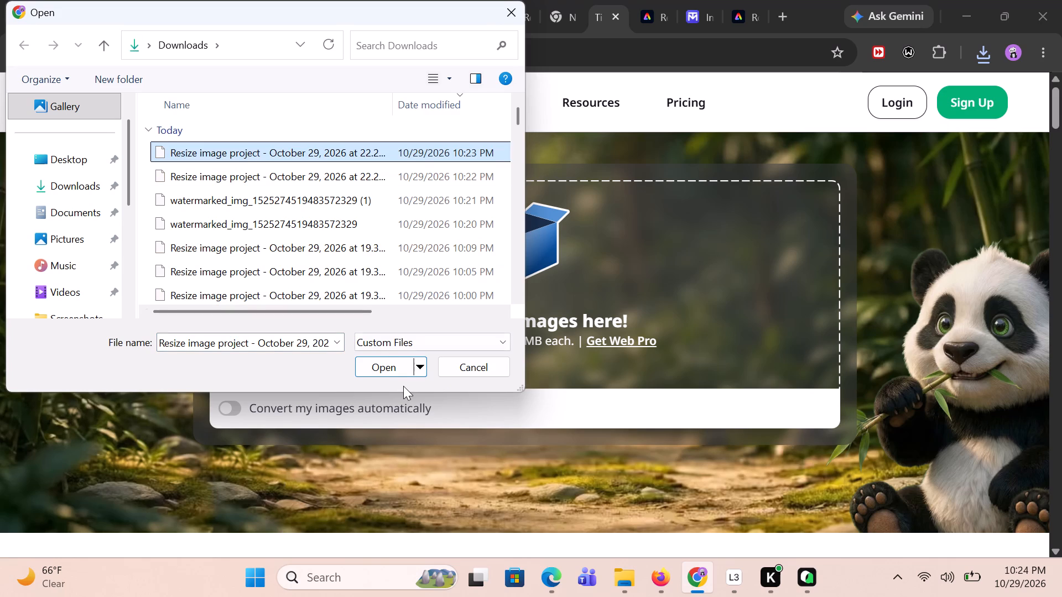
{"action": "left_click", "coordinate": [393, 371]}
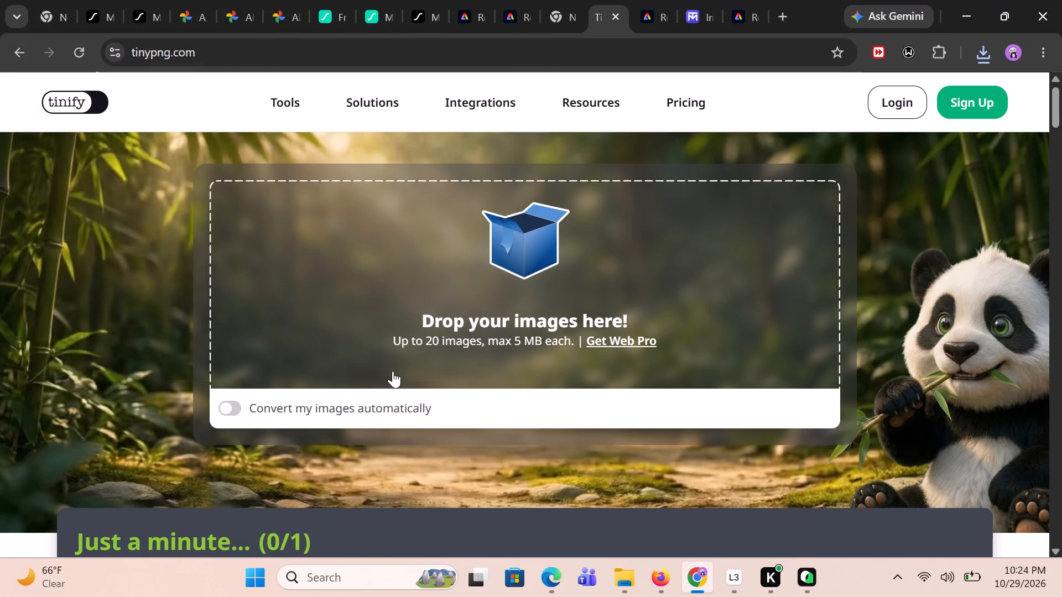
Download the compressed portrait from TinyPNG as a zip archive.
{"action": "scroll", "coordinate": [393, 371], "scroll_direction": "down", "scroll_amount": 2}
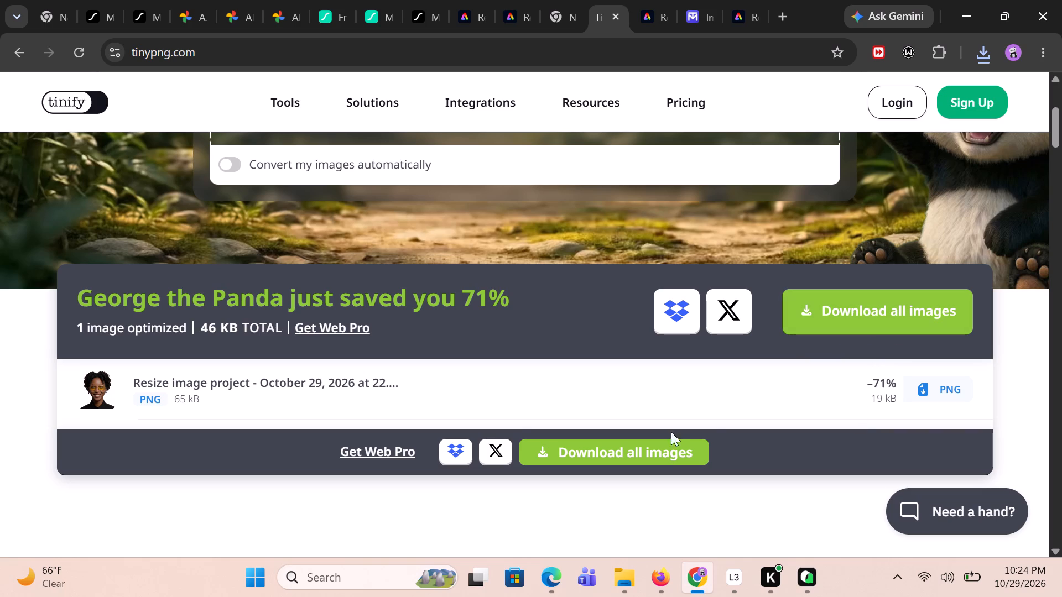
{"action": "left_click", "coordinate": [633, 451]}
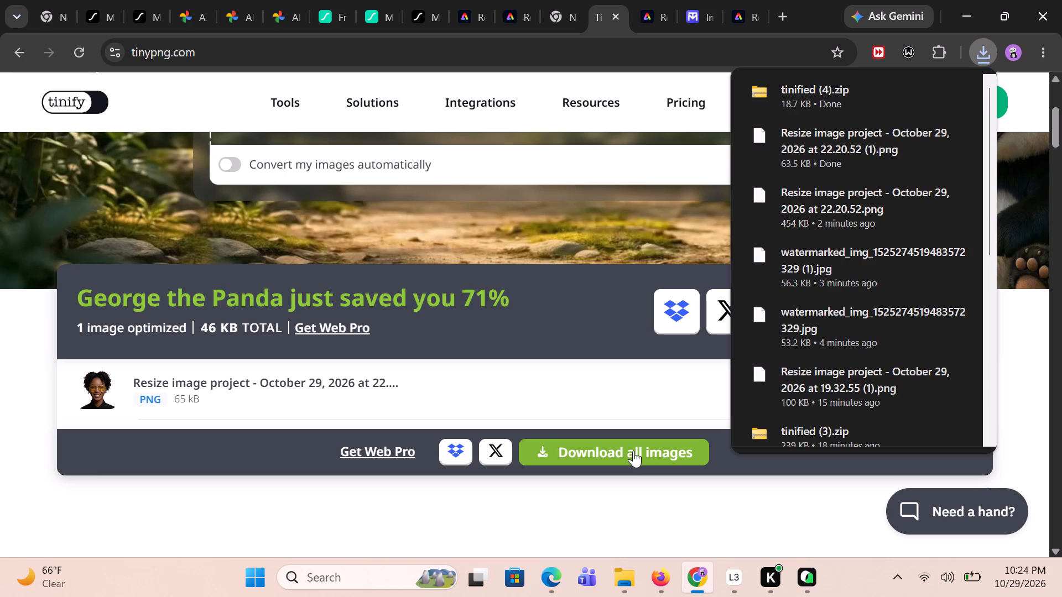
Switch to File Explorer, open the tinified (4) archive in Downloads and copy its portrait PNG to the Pictures folder.
{"action": "left_click", "coordinate": [548, 570]}
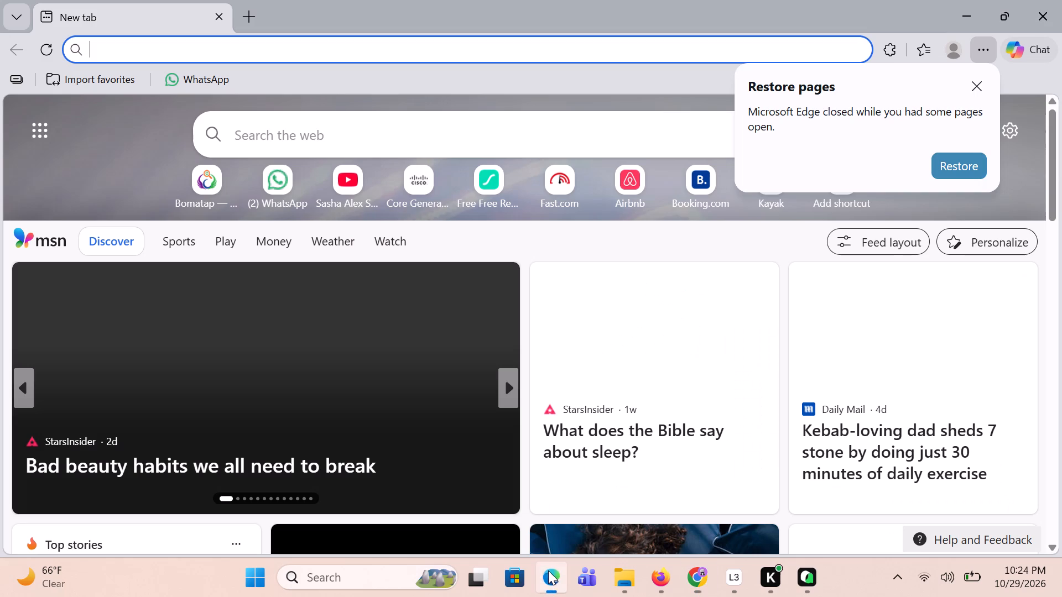
{"action": "left_click", "coordinate": [609, 590]}
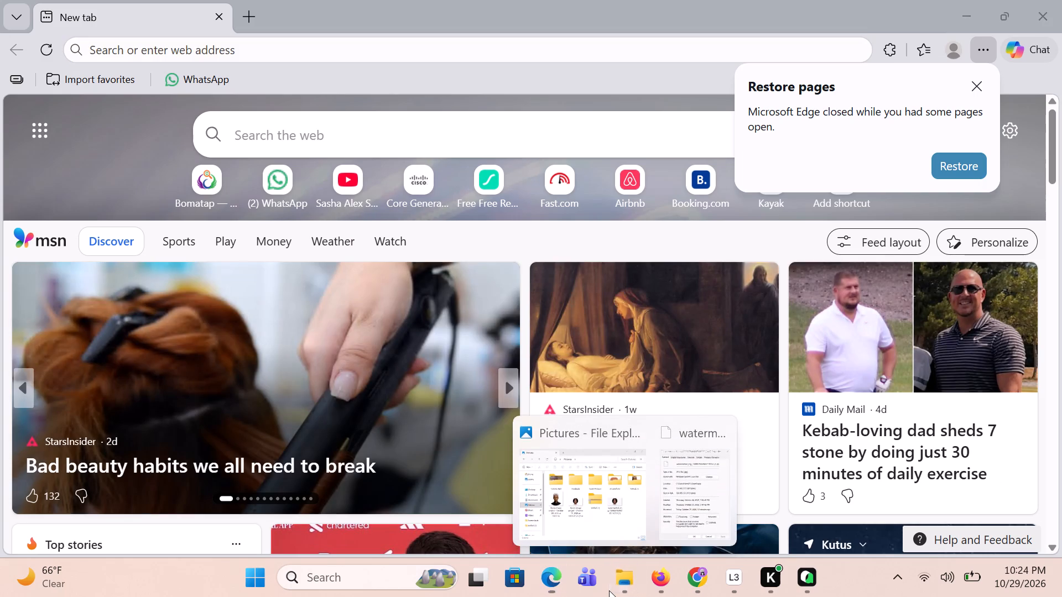
{"action": "left_click", "coordinate": [604, 499]}
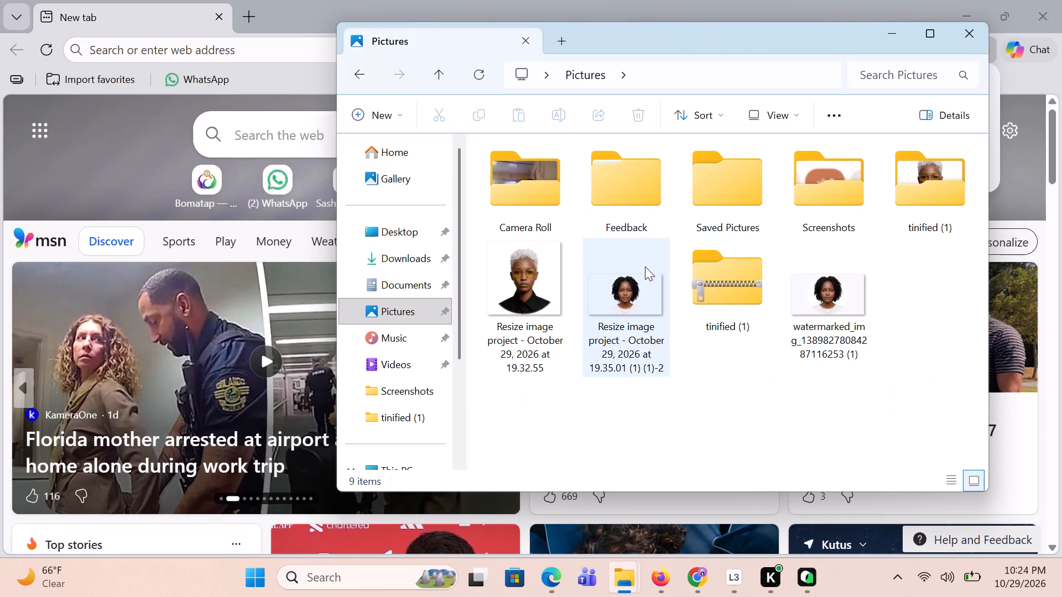
{"action": "left_click", "coordinate": [407, 255]}
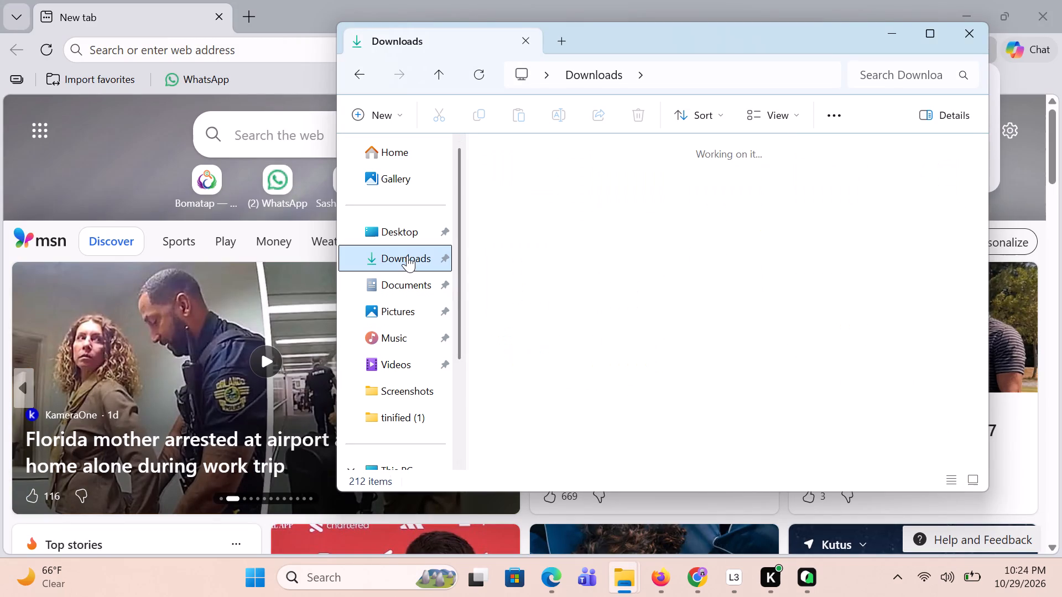
{"action": "left_click", "coordinate": [407, 255]}
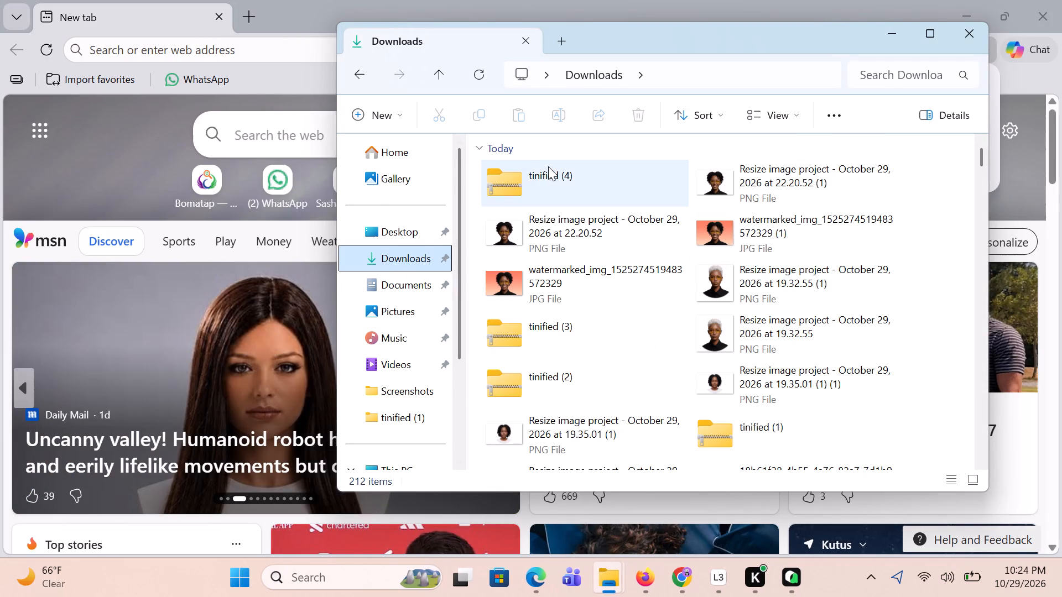
{"action": "double_click", "coordinate": [548, 166]}
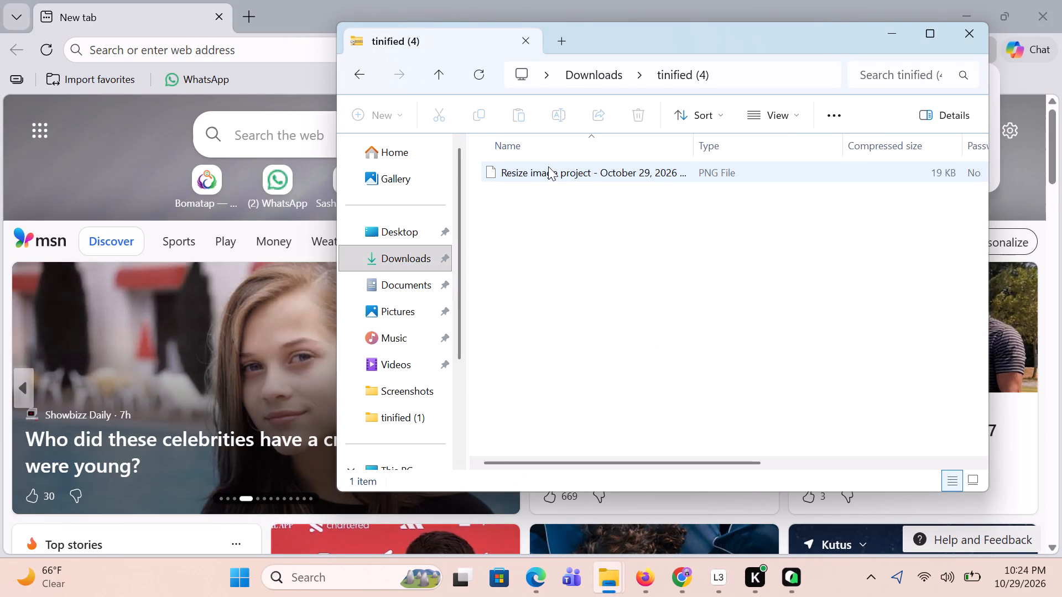
{"action": "left_click_drag", "start_coordinate": [590, 176], "coordinate": [383, 286]}
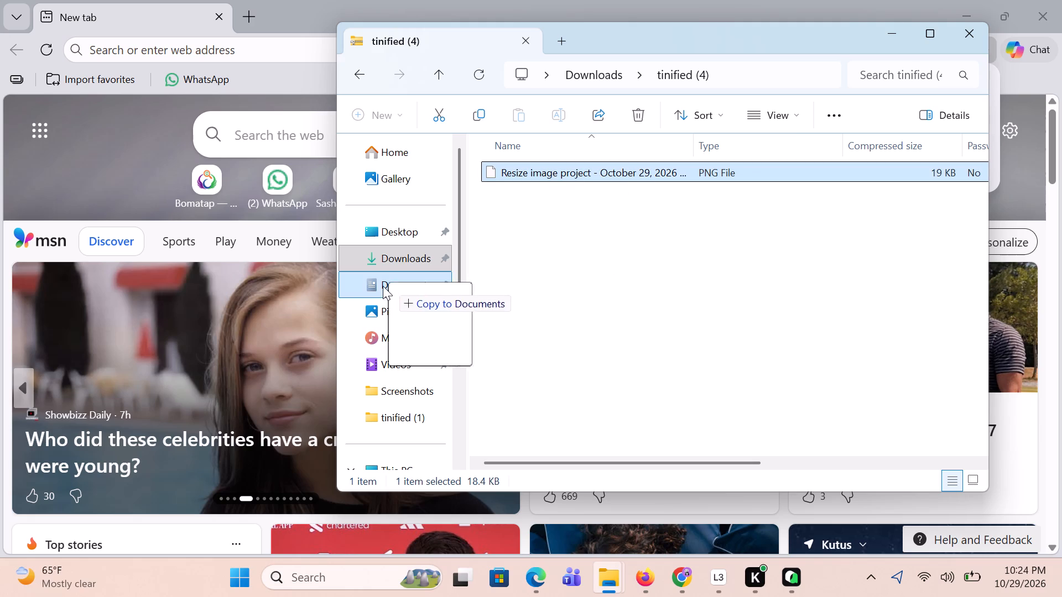
{"action": "left_click_drag", "start_coordinate": [383, 286], "coordinate": [381, 309]}
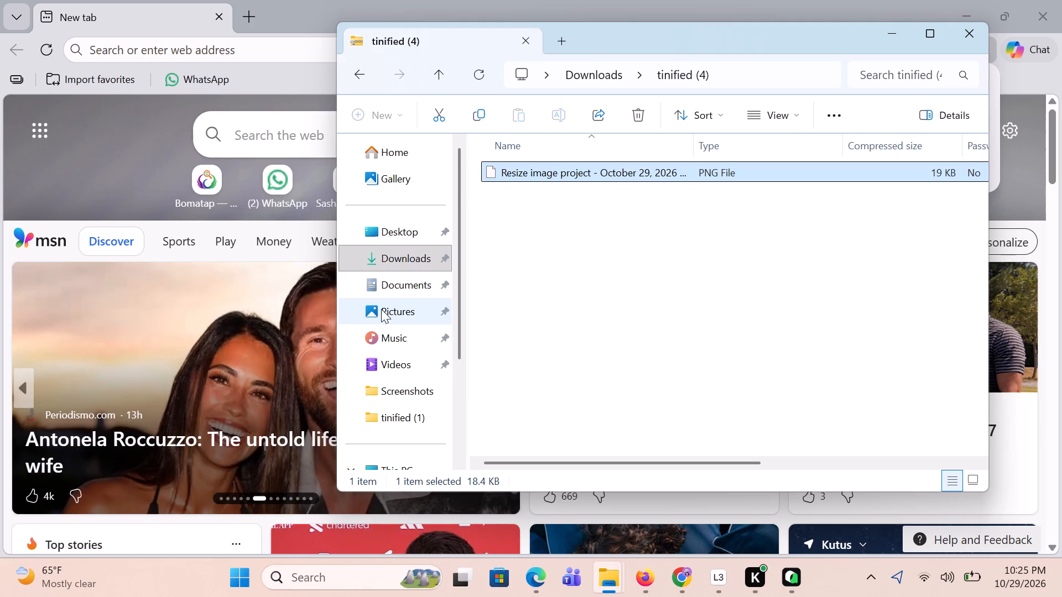
Open the Pictures folder to place the copied smiling portrait there and minimize the File Explorer window.
{"action": "left_click", "coordinate": [381, 309]}
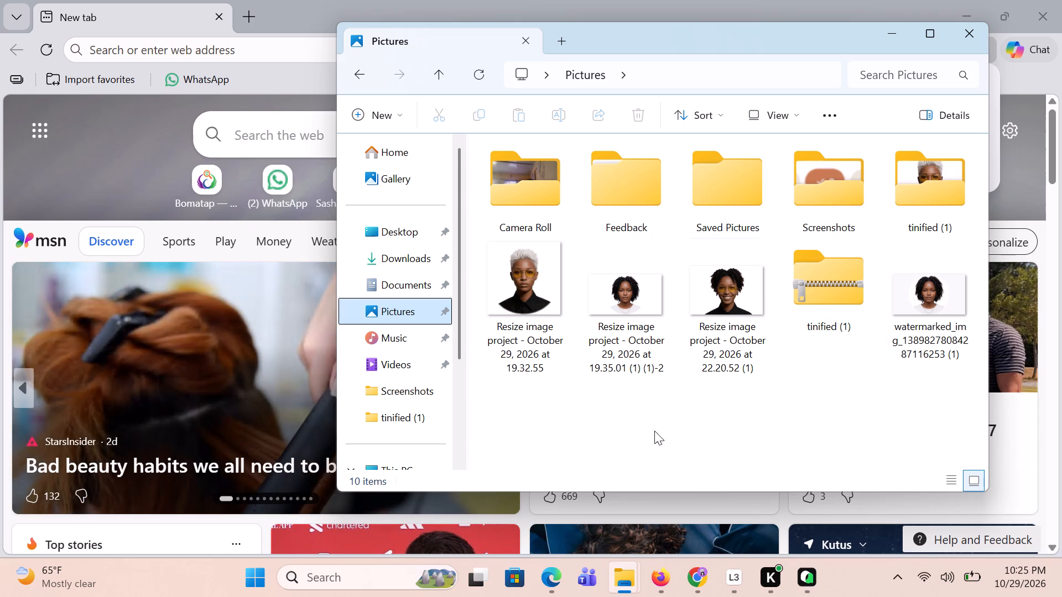
{"action": "left_click", "coordinate": [891, 30]}
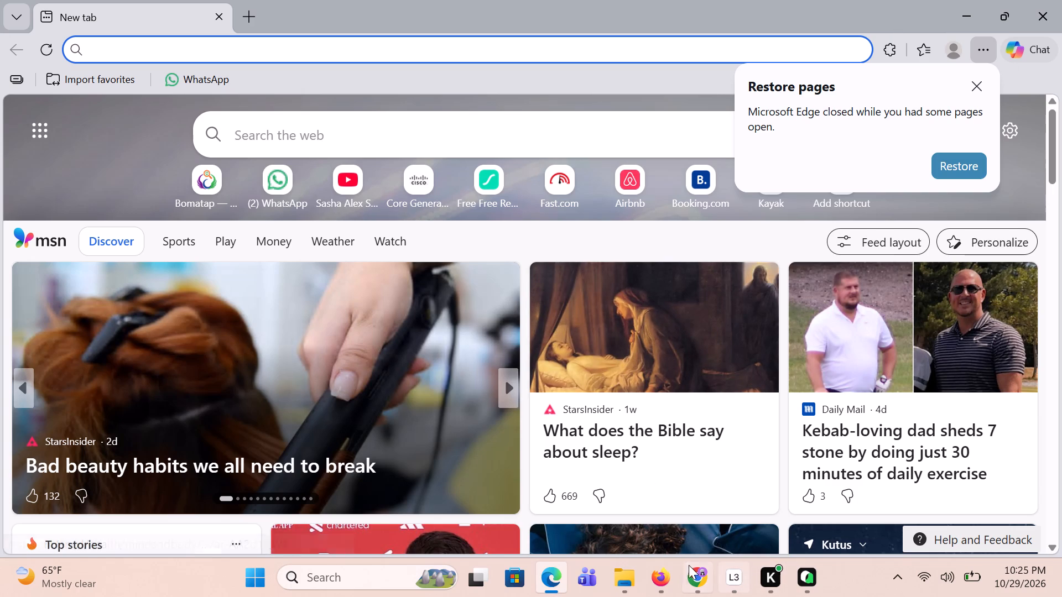
Switch to the My Animation file in Lottie Creator, close the Gemini chat and delete the selected blonde portrait layer.
{"action": "left_click", "coordinate": [705, 582]}
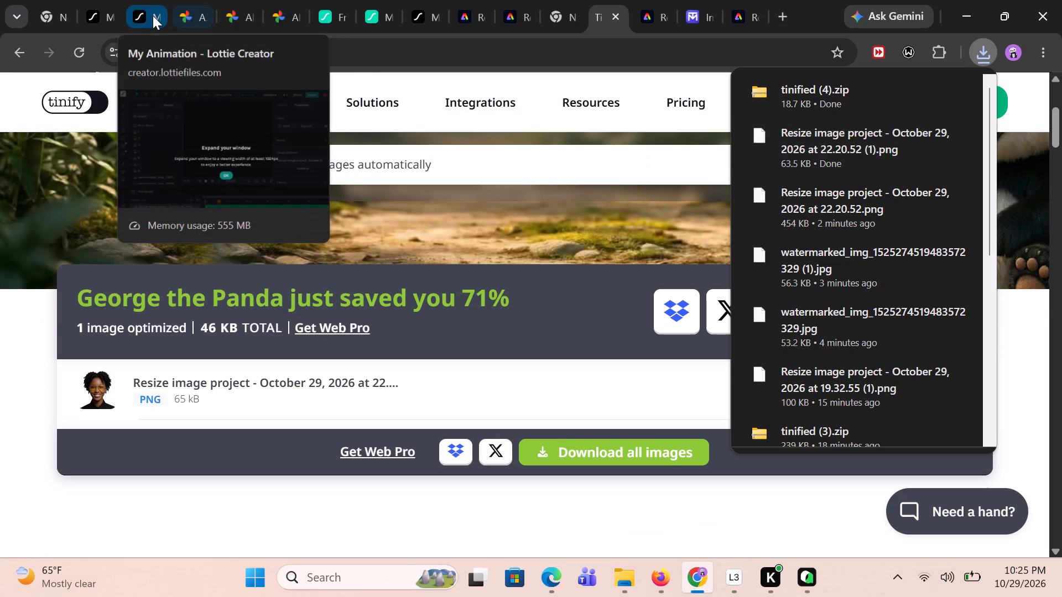
{"action": "left_click", "coordinate": [92, 13]}
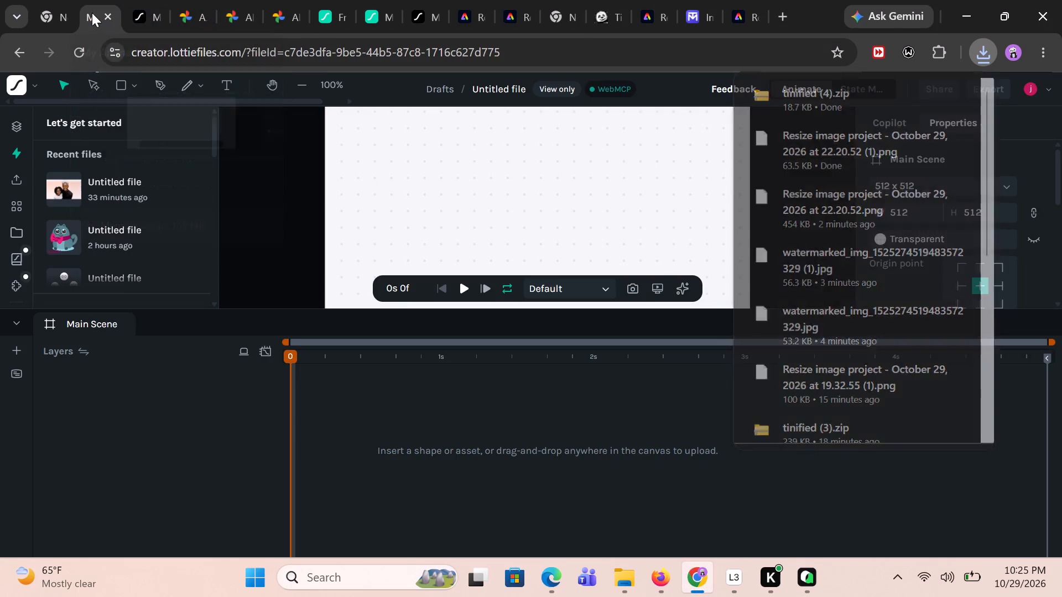
{"action": "left_click", "coordinate": [145, 14]}
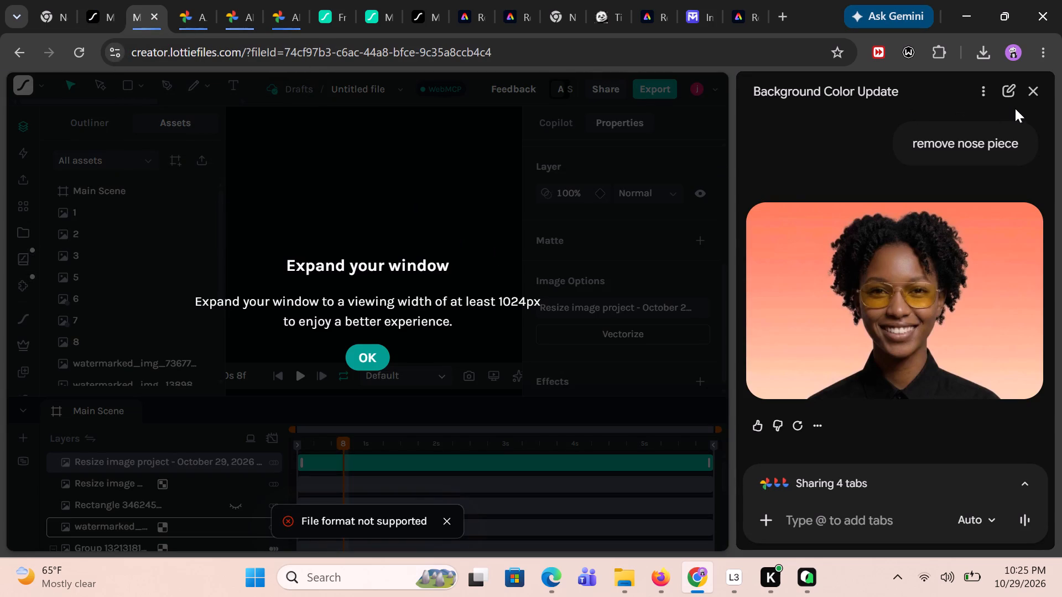
{"action": "left_click", "coordinate": [1032, 99]}
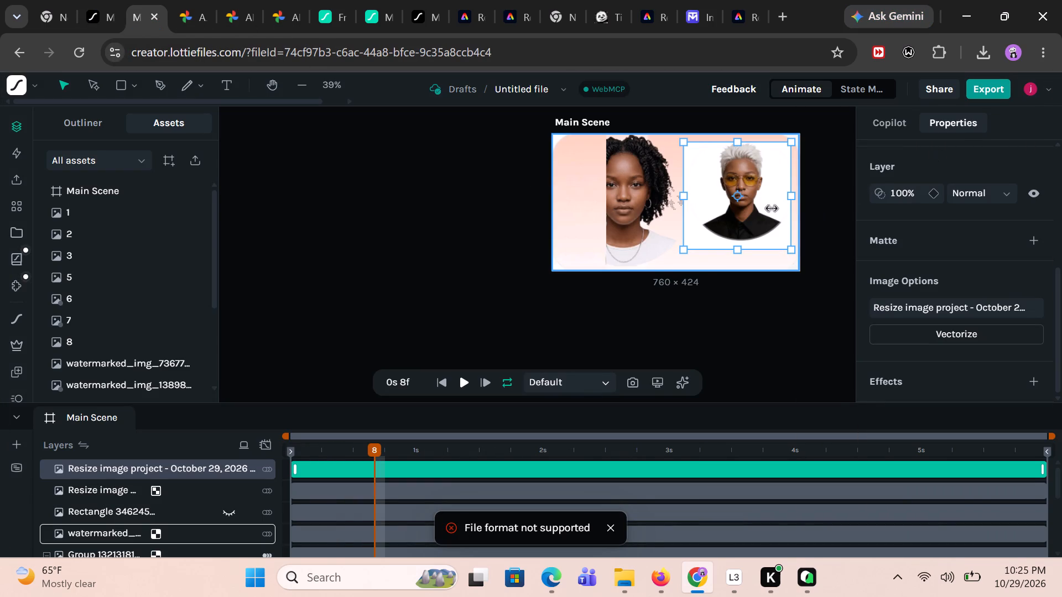
{"action": "key", "text": "Delete"}
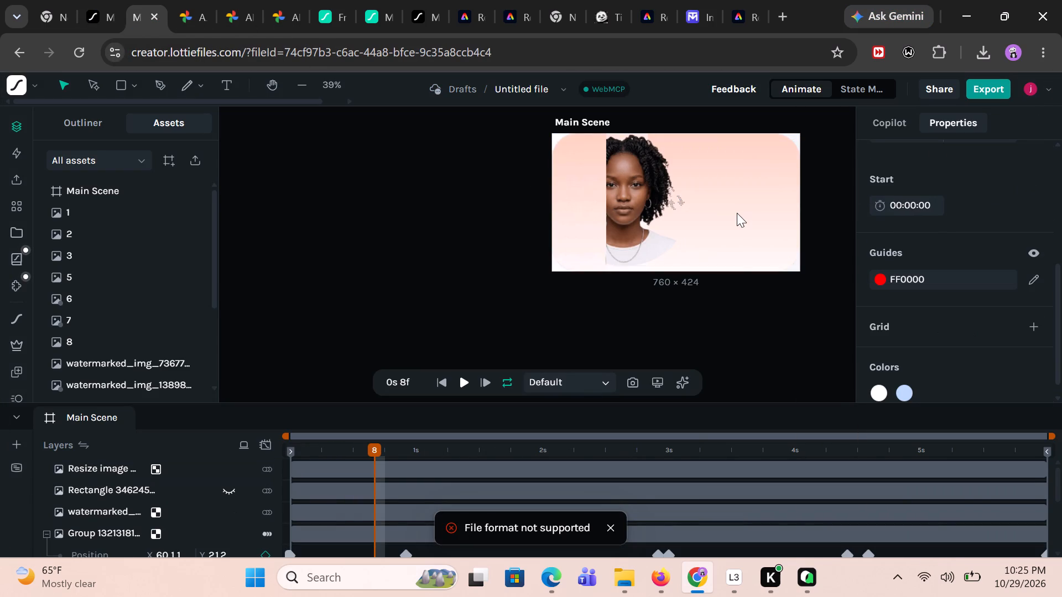
Upload the smiling portrait "Resize image project - October 29, 2026 at 22.20.52 (1)" from Pictures as an asset in the scene.
{"action": "left_click", "coordinate": [196, 160]}
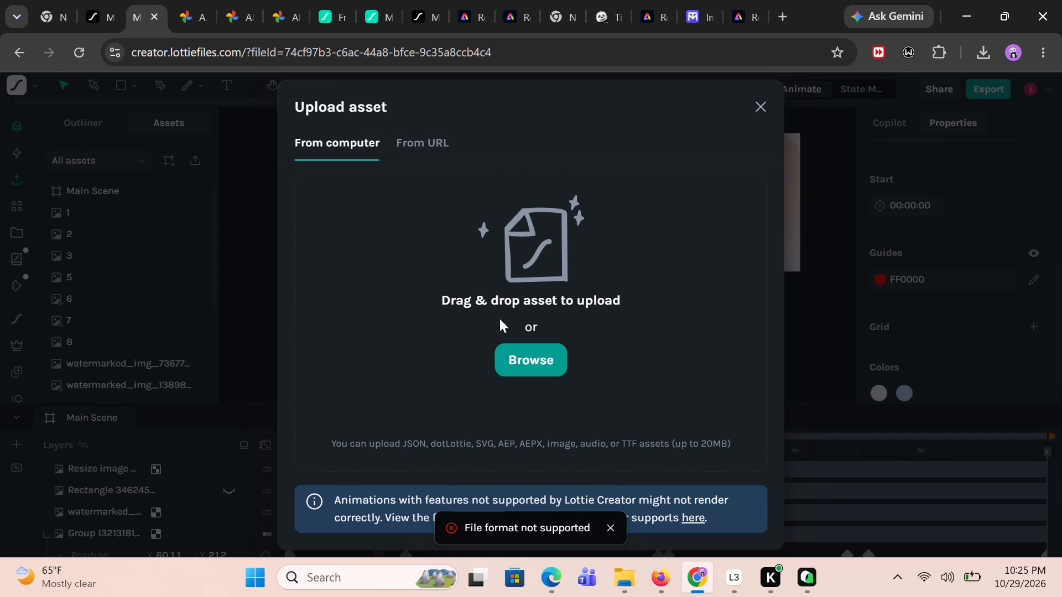
{"action": "left_click", "coordinate": [529, 360]}
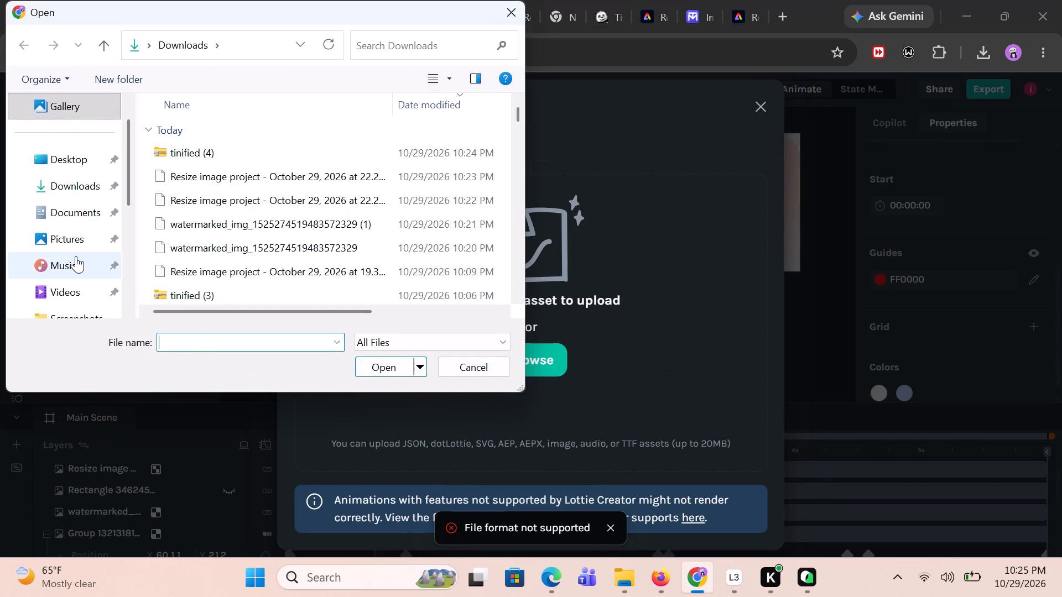
{"action": "scroll", "coordinate": [76, 256], "scroll_direction": "down", "scroll_amount": 2}
{"action": "scroll", "coordinate": [76, 256], "scroll_direction": "up", "scroll_amount": 1}
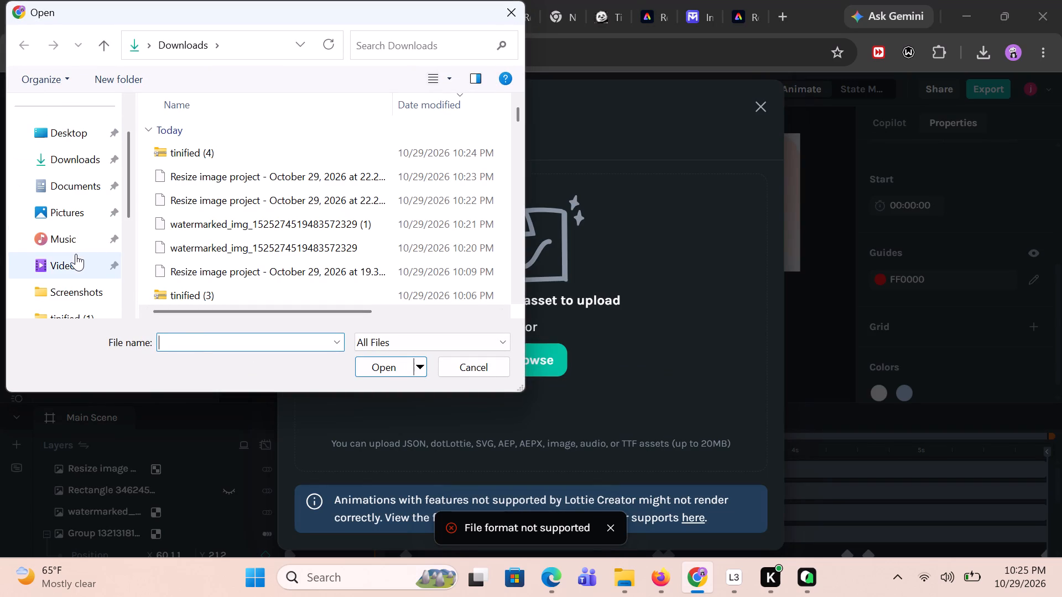
{"action": "scroll", "coordinate": [76, 254], "scroll_direction": "down", "scroll_amount": 1}
{"action": "scroll", "coordinate": [76, 254], "scroll_direction": "up", "scroll_amount": 1}
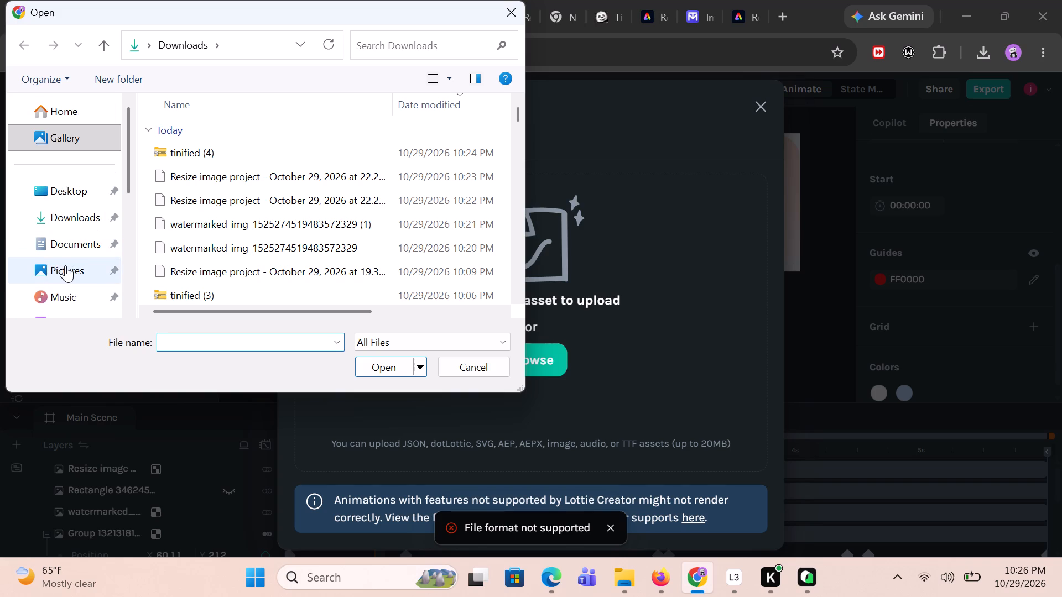
{"action": "double_click", "coordinate": [65, 265]}
{"action": "left_click", "coordinate": [371, 267]}
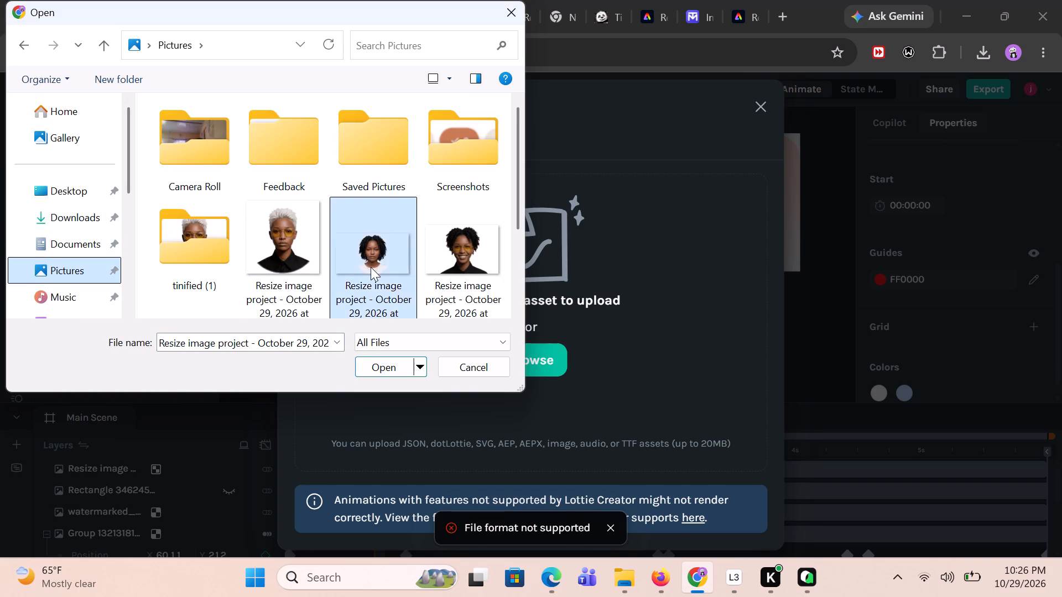
{"action": "scroll", "coordinate": [371, 267], "scroll_direction": "down", "scroll_amount": 1}
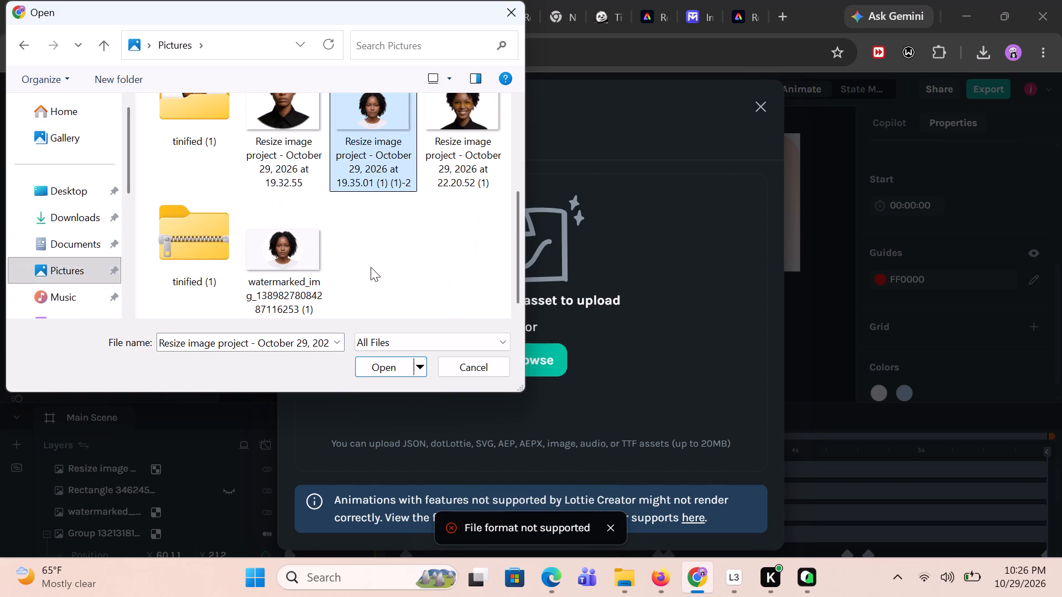
{"action": "scroll", "coordinate": [371, 267], "scroll_direction": "up", "scroll_amount": 1}
{"action": "scroll", "coordinate": [371, 267], "scroll_direction": "down", "scroll_amount": 1}
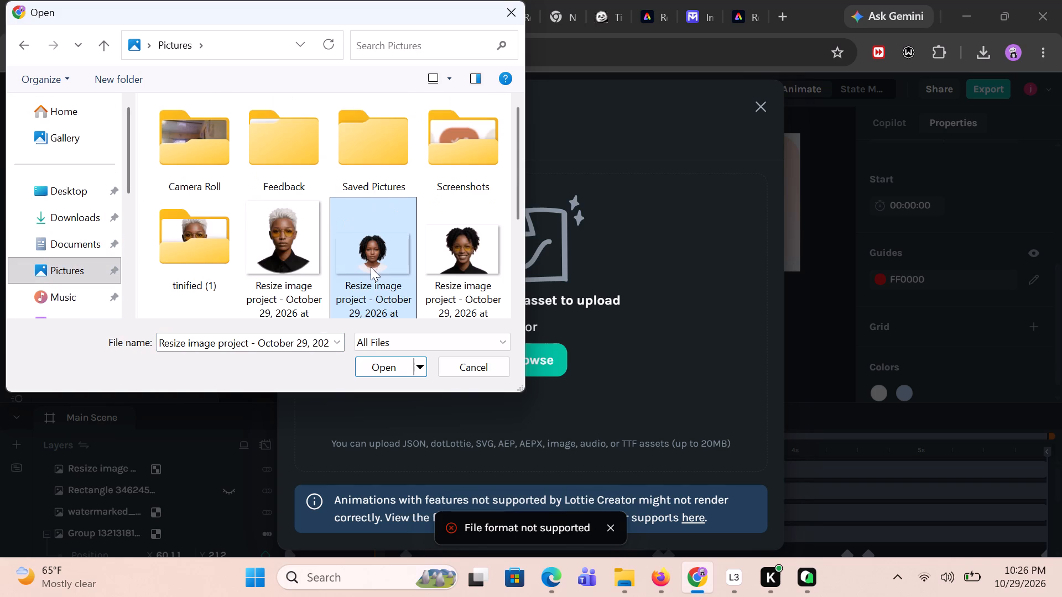
{"action": "scroll", "coordinate": [371, 267], "scroll_direction": "down", "scroll_amount": 1}
{"action": "left_click", "coordinate": [466, 254]}
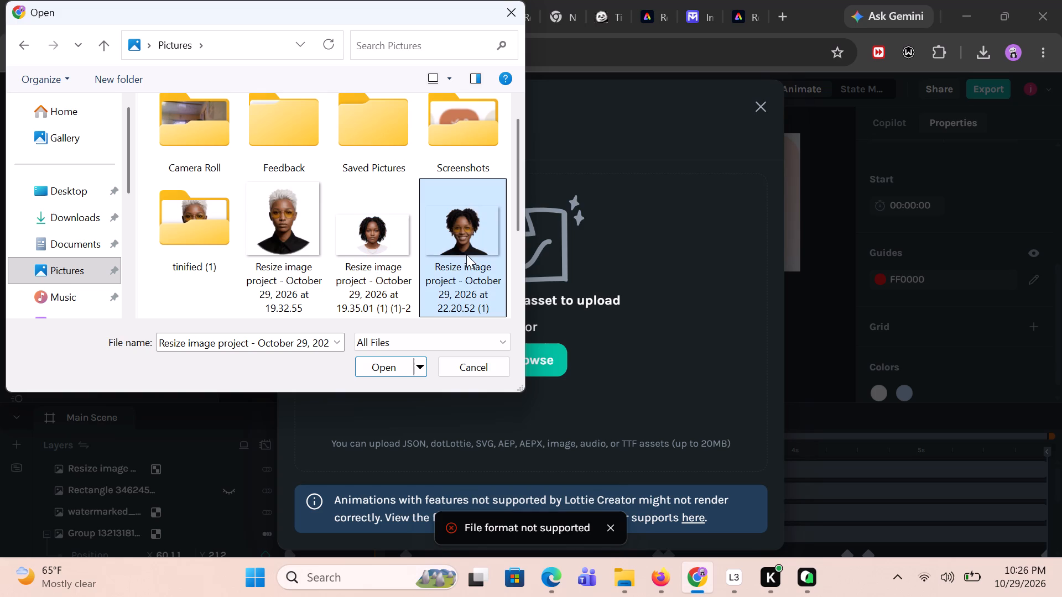
{"action": "left_click", "coordinate": [390, 365]}
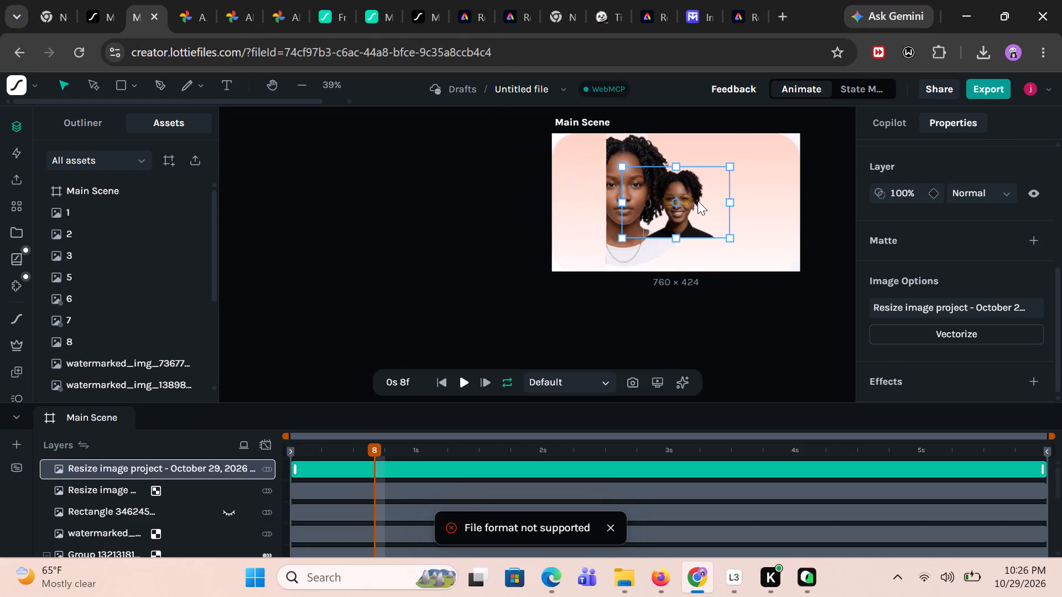
Move the smiling portrait to the right half of the Main Scene and stretch its height to better match the other portrait.
{"action": "left_click_drag", "start_coordinate": [697, 201], "coordinate": [765, 187]}
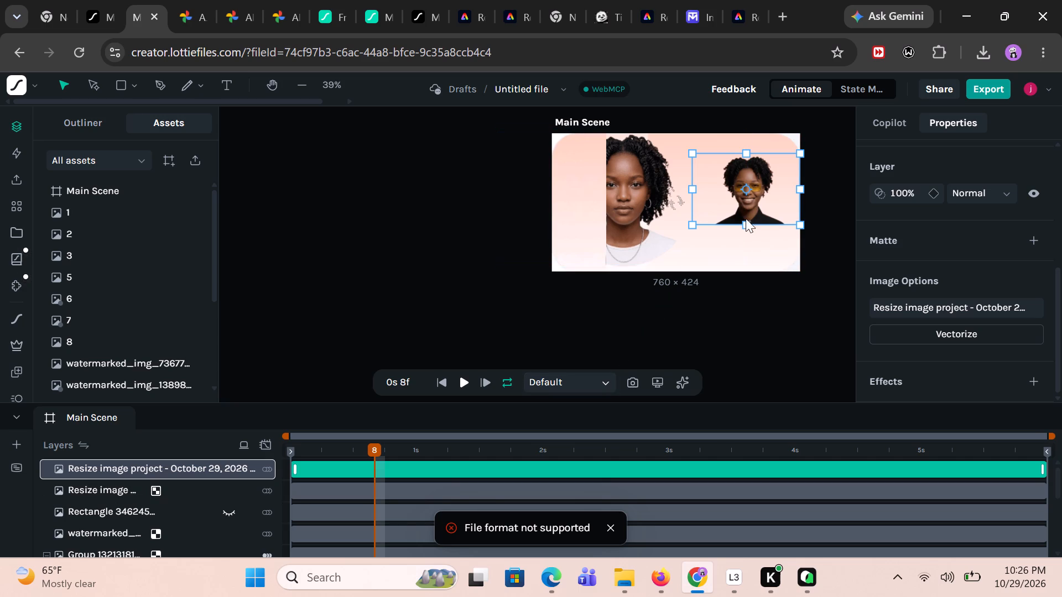
{"action": "left_click_drag", "start_coordinate": [750, 224], "coordinate": [750, 235]}
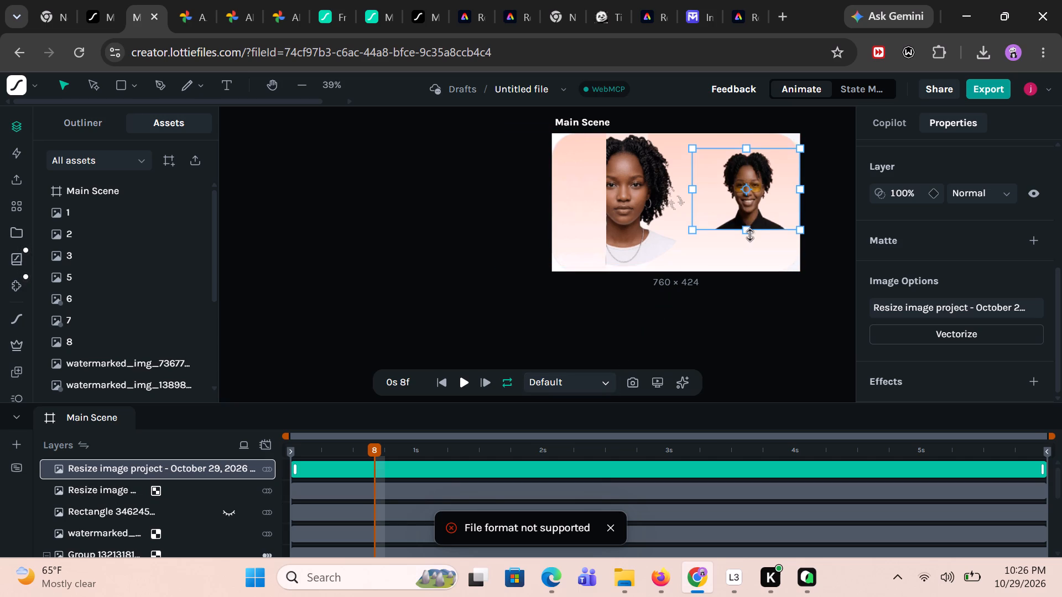
{"action": "left_click_drag", "start_coordinate": [750, 235], "coordinate": [750, 251]}
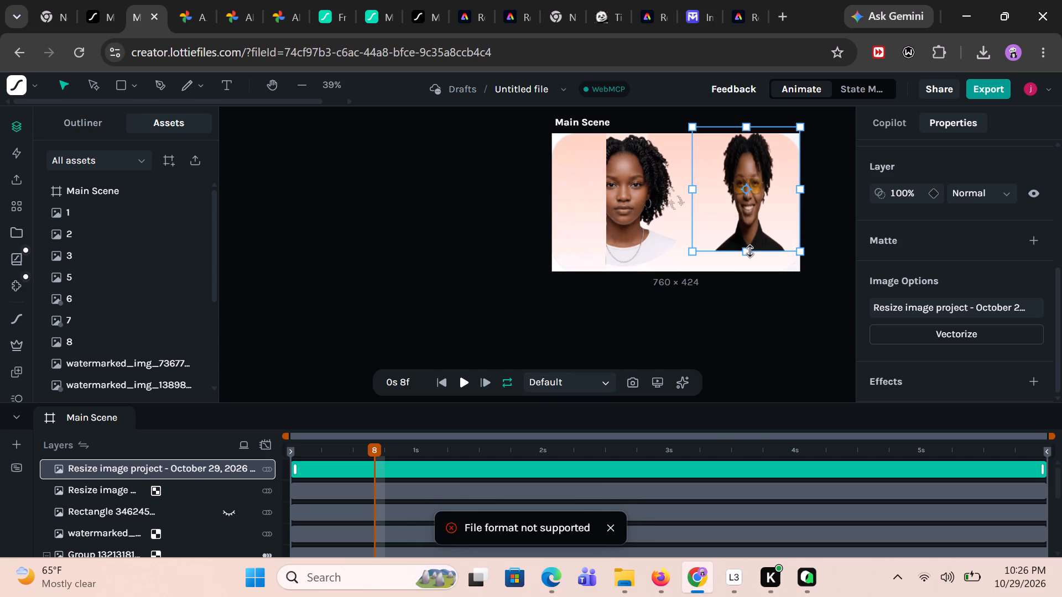
{"action": "left_click_drag", "start_coordinate": [750, 251], "coordinate": [753, 237]}
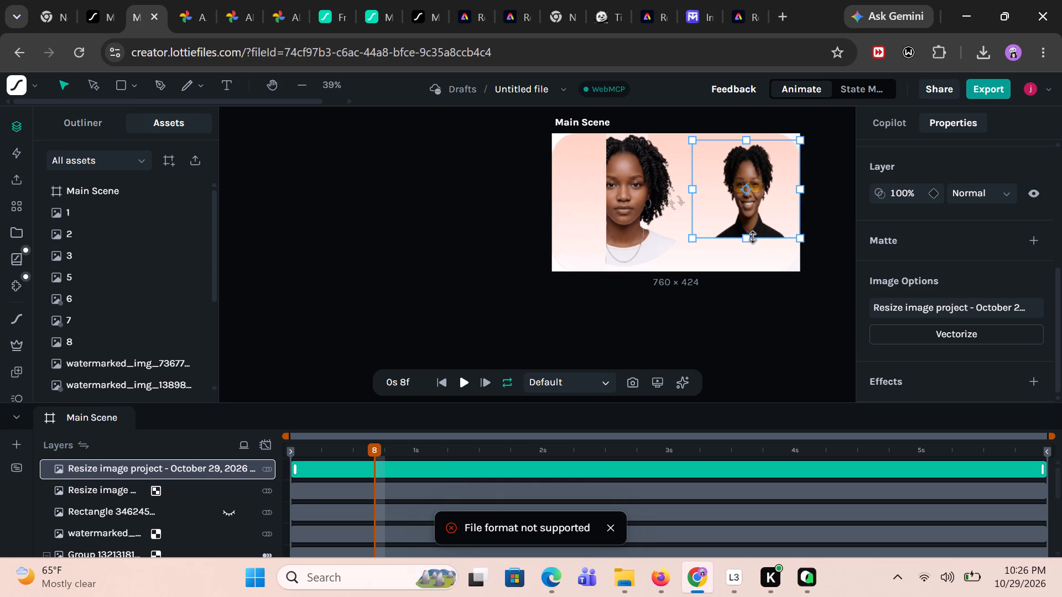
{"action": "left_click_drag", "start_coordinate": [753, 237], "coordinate": [755, 234]}
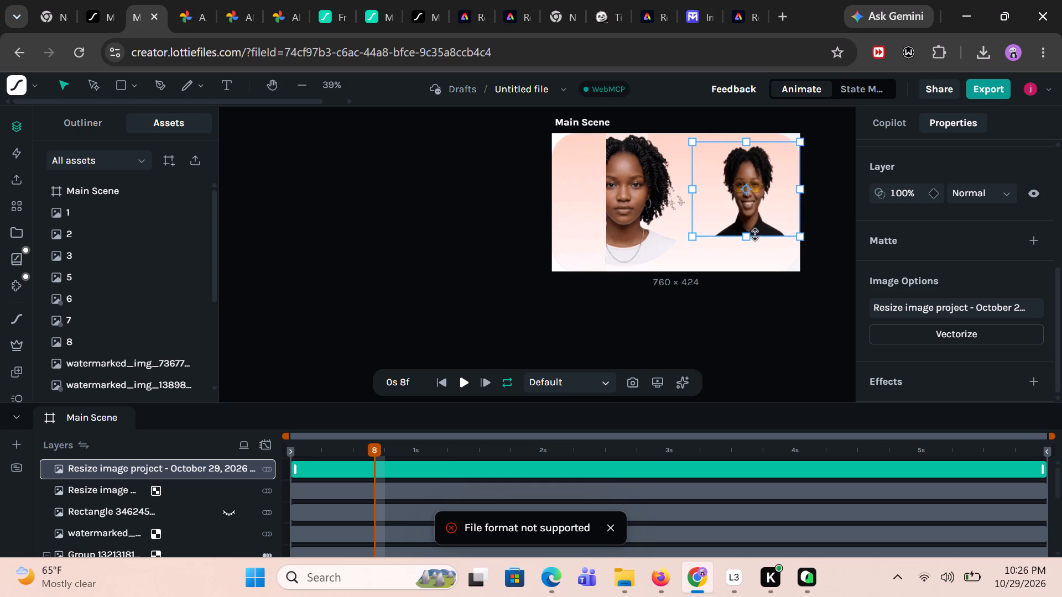
{"action": "left_click_drag", "start_coordinate": [755, 234], "coordinate": [755, 240]}
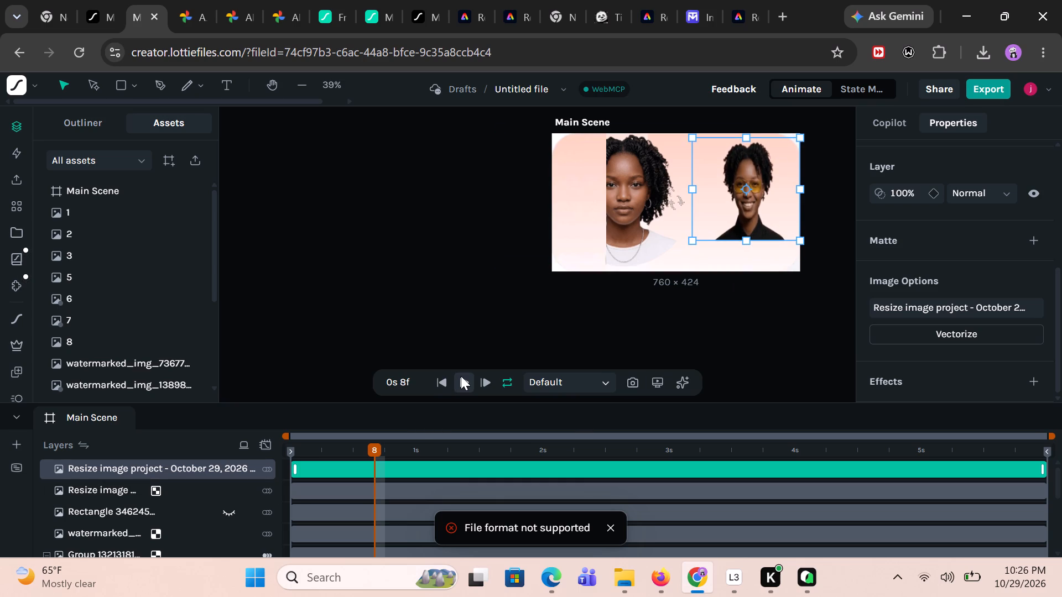
Play the animation to preview both portraits in the scene.
{"action": "left_click", "coordinate": [461, 376]}
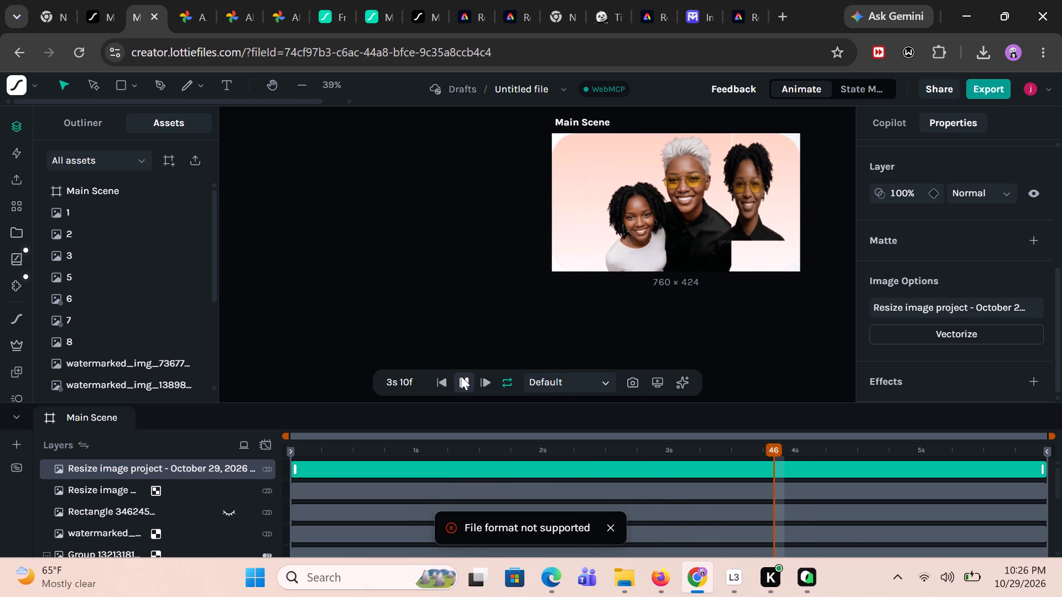
{"action": "left_click", "coordinate": [684, 575]}
{"action": "left_click", "coordinate": [684, 575]}
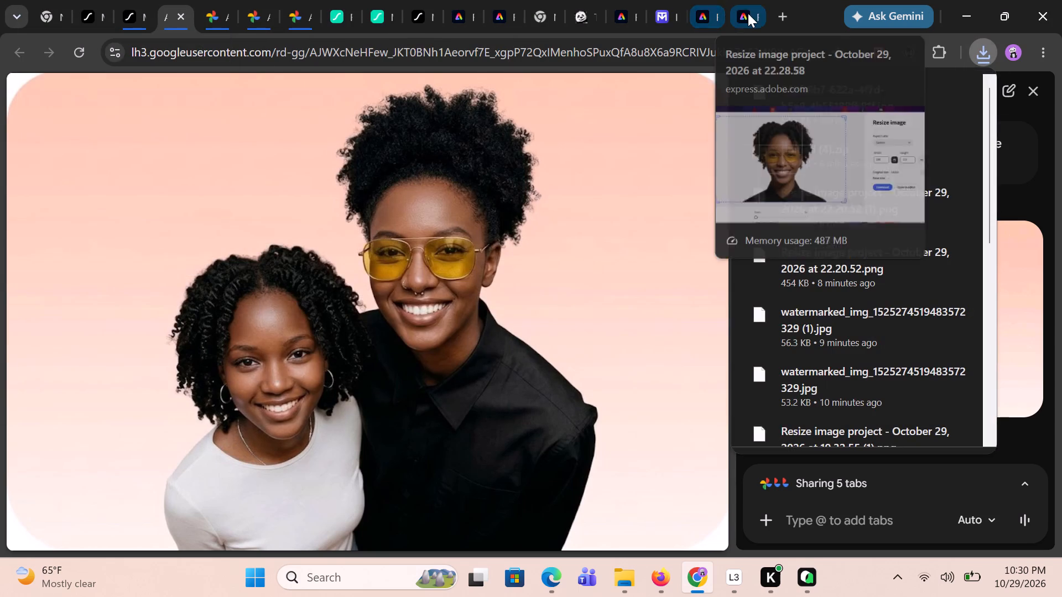
Close the Adobe Express Resize image session holding the single-lady portrait, along with its tab.
{"action": "left_click", "coordinate": [749, 14]}
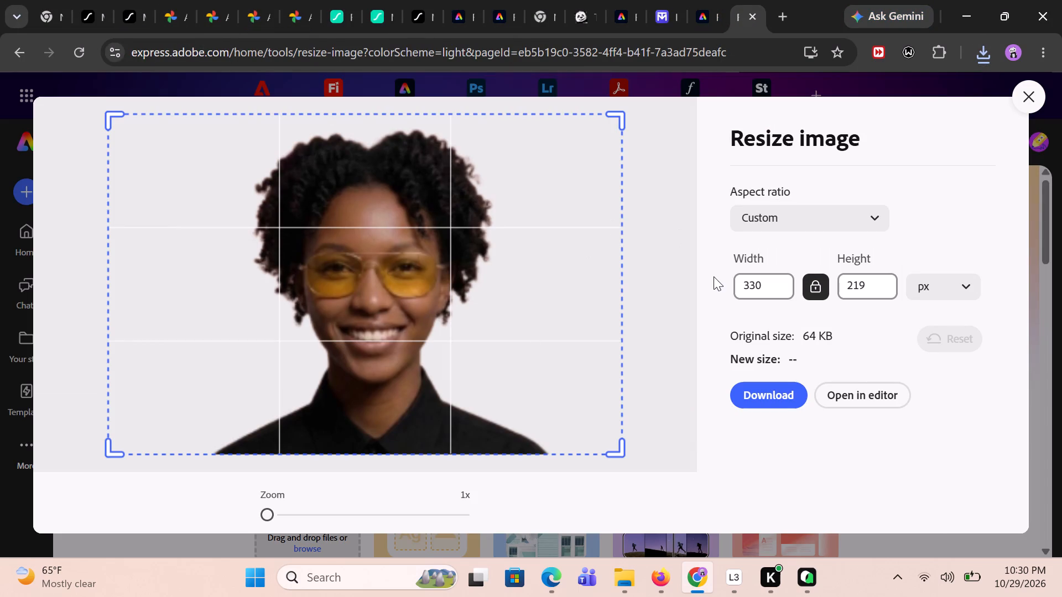
{"action": "left_click", "coordinate": [1022, 92]}
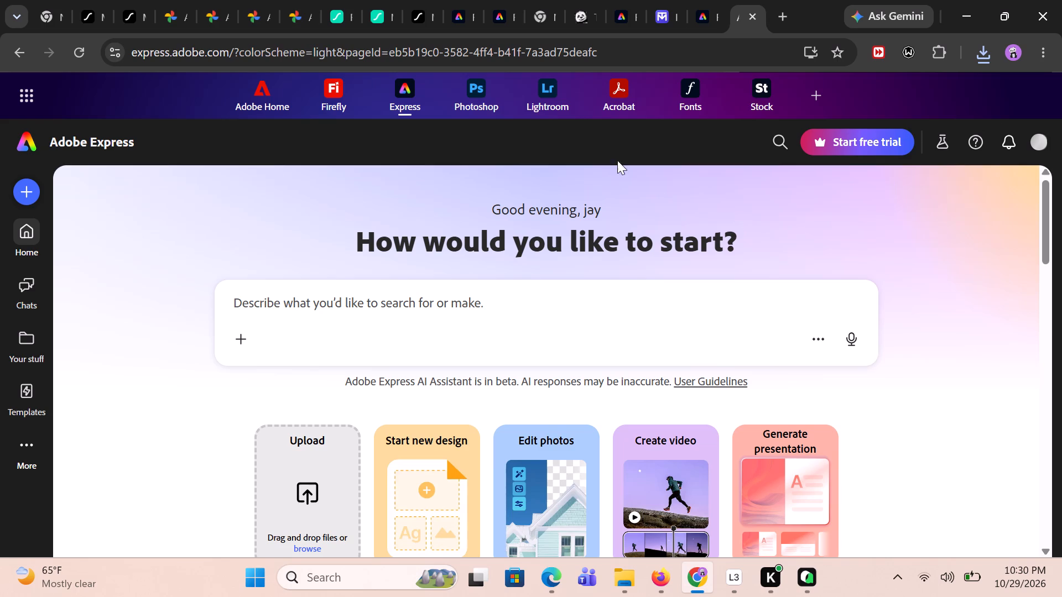
{"action": "left_click", "coordinate": [755, 17]}
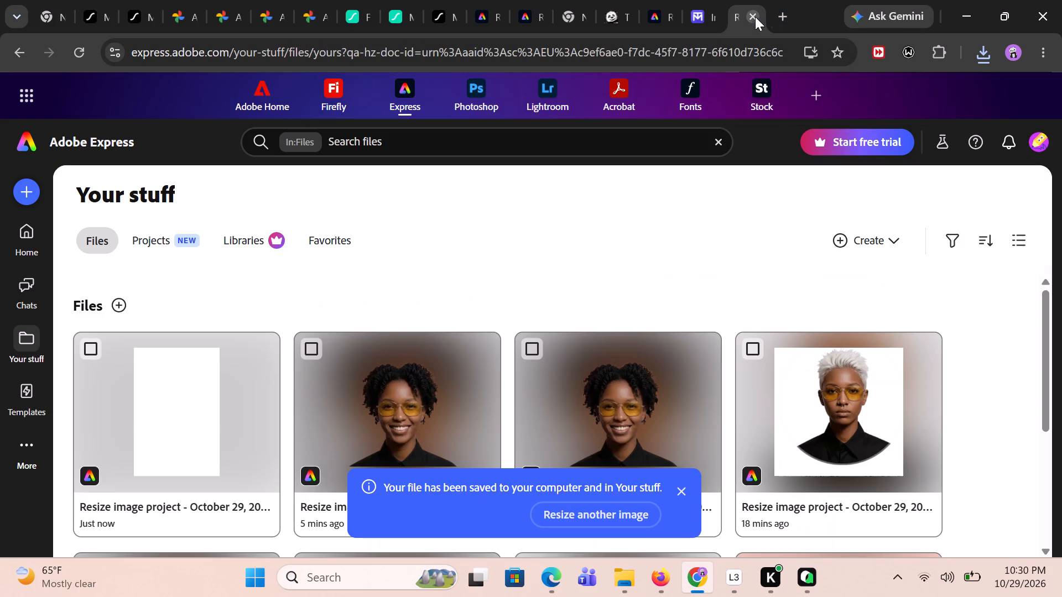
Open Adobe Express's Resize image tool in a new tab and load the newly saved 848f18b7… two-lady image from Downloads.
{"action": "left_click", "coordinate": [784, 20]}
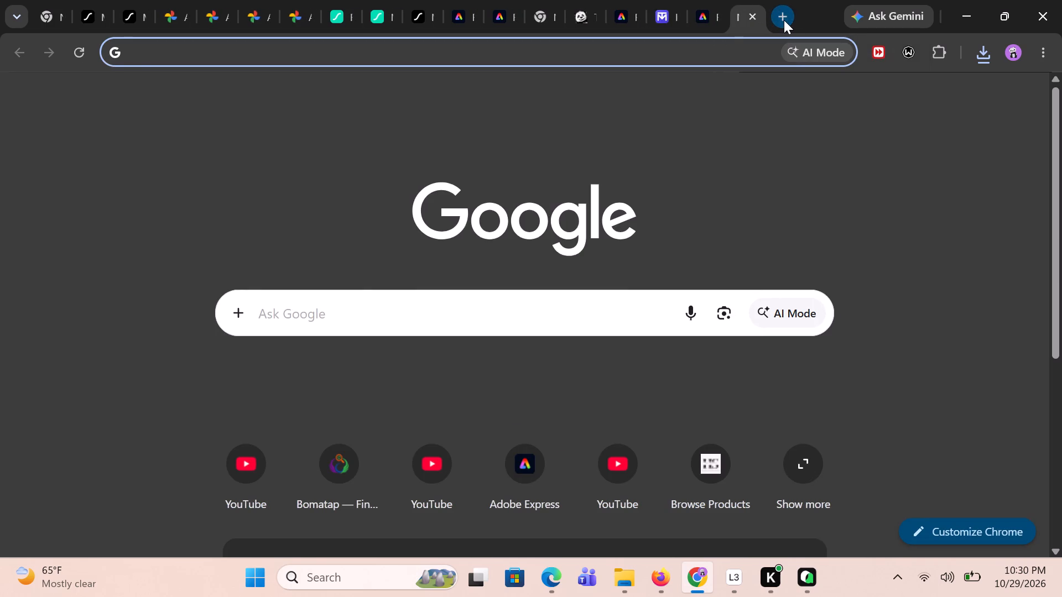
{"action": "type", "text": "re"}
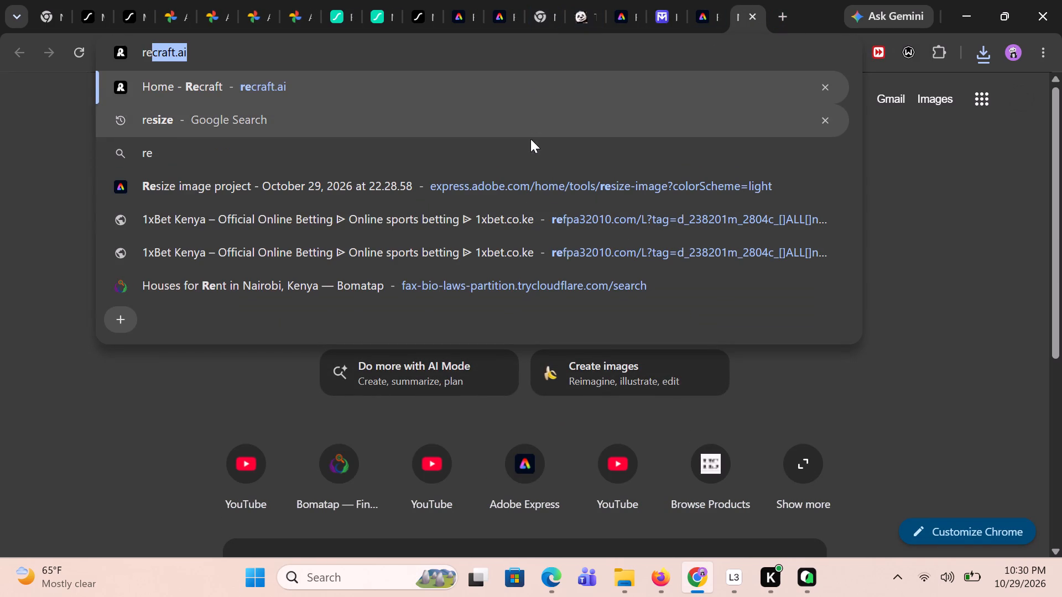
{"action": "key", "text": "BackSpace"}
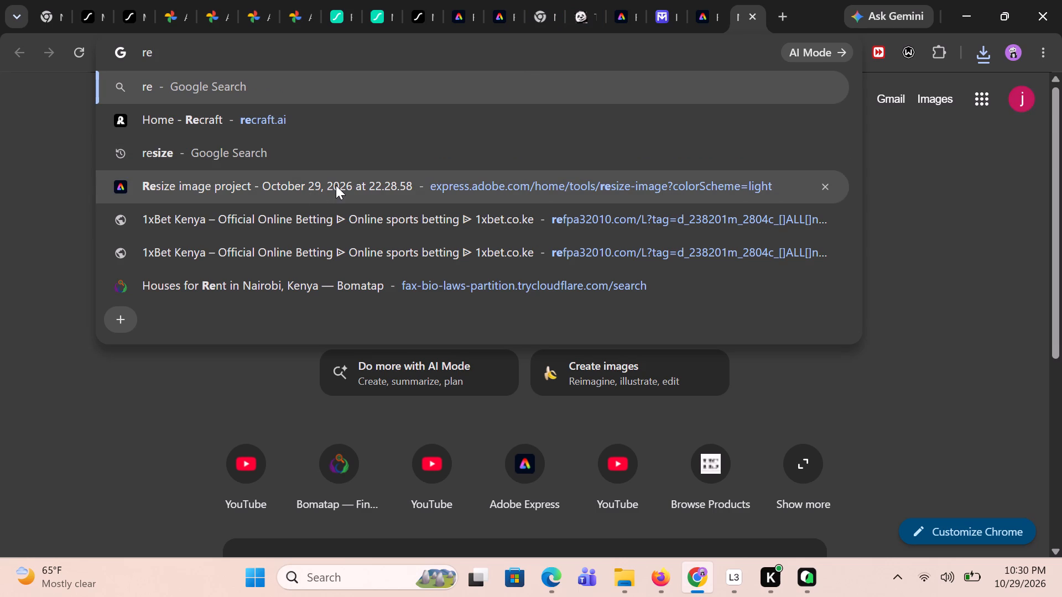
{"action": "key", "text": "BackSpace"}
{"action": "key", "text": "BackSpace"}
{"action": "key", "text": "a"}
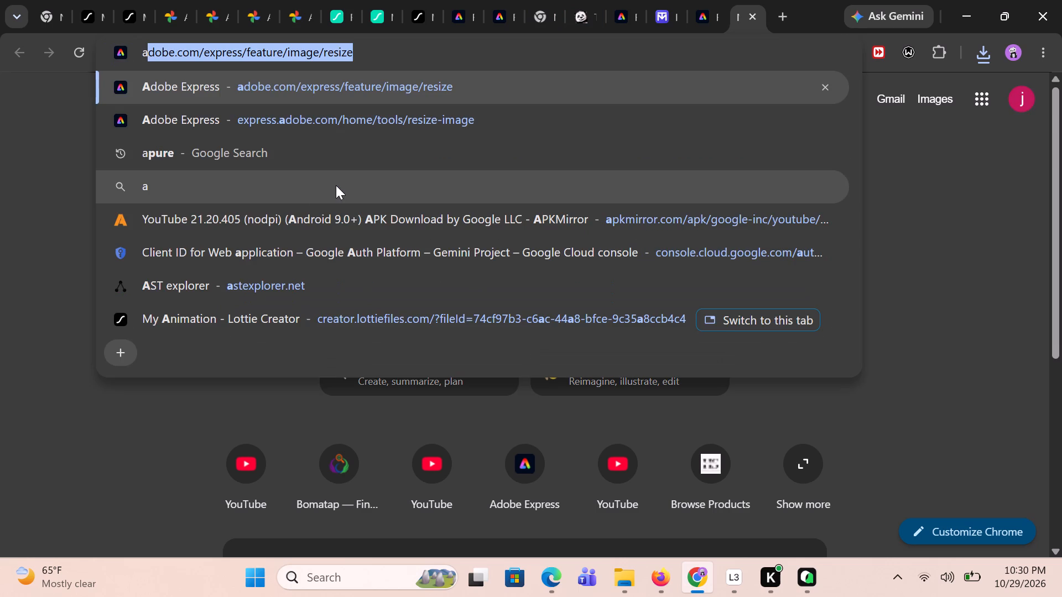
{"action": "left_click", "coordinate": [376, 84]}
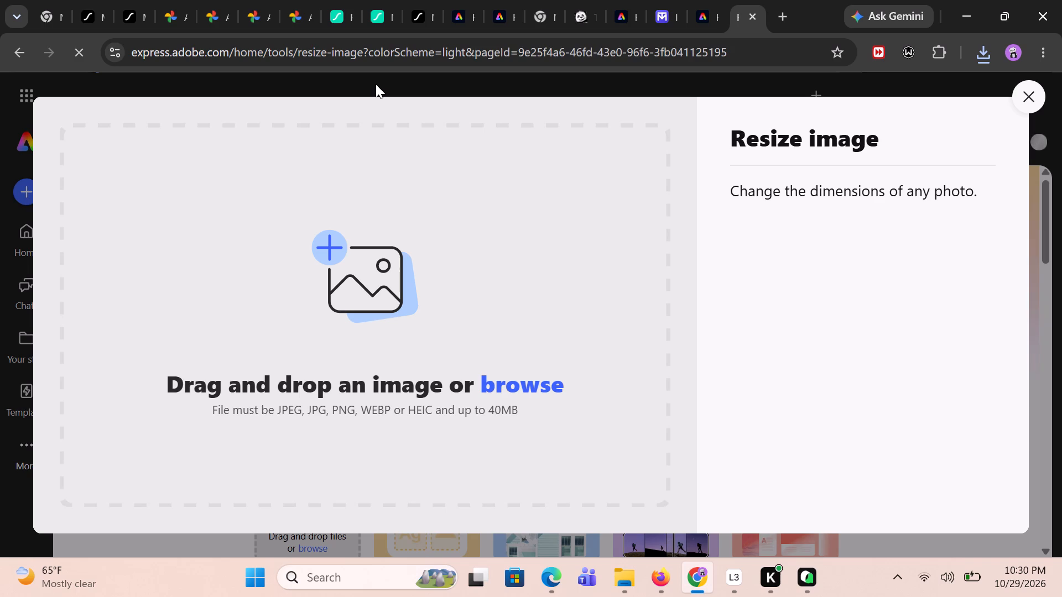
{"action": "left_click", "coordinate": [363, 273]}
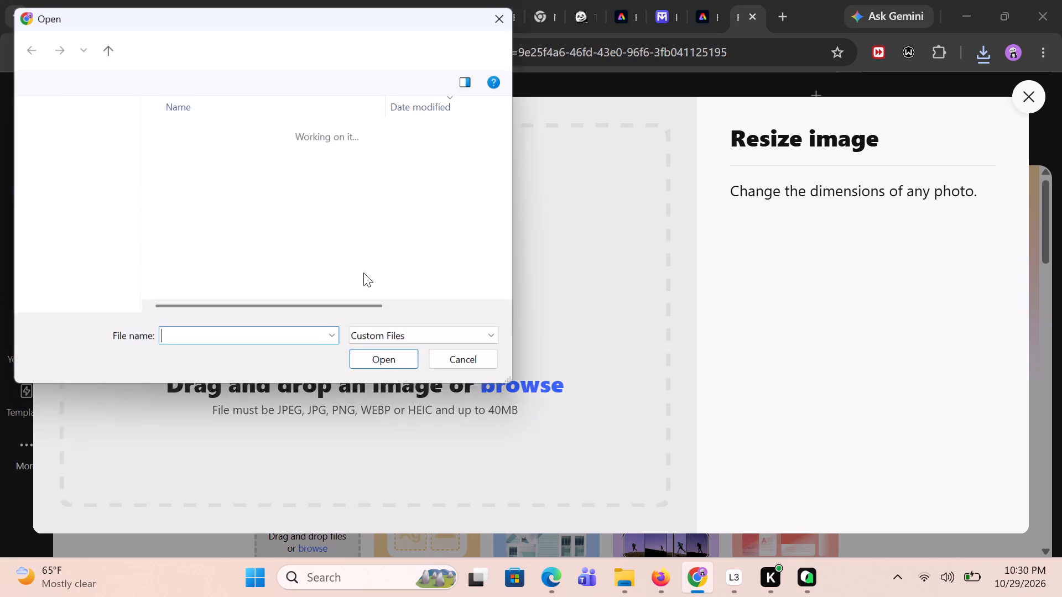
{"action": "left_click", "coordinate": [295, 154]}
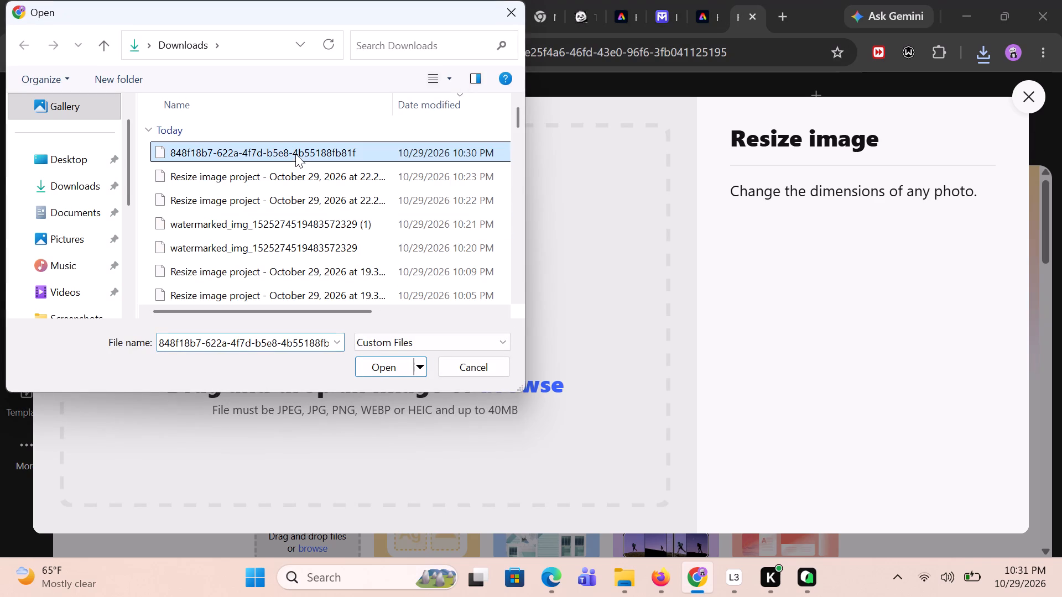
{"action": "left_click", "coordinate": [389, 363]}
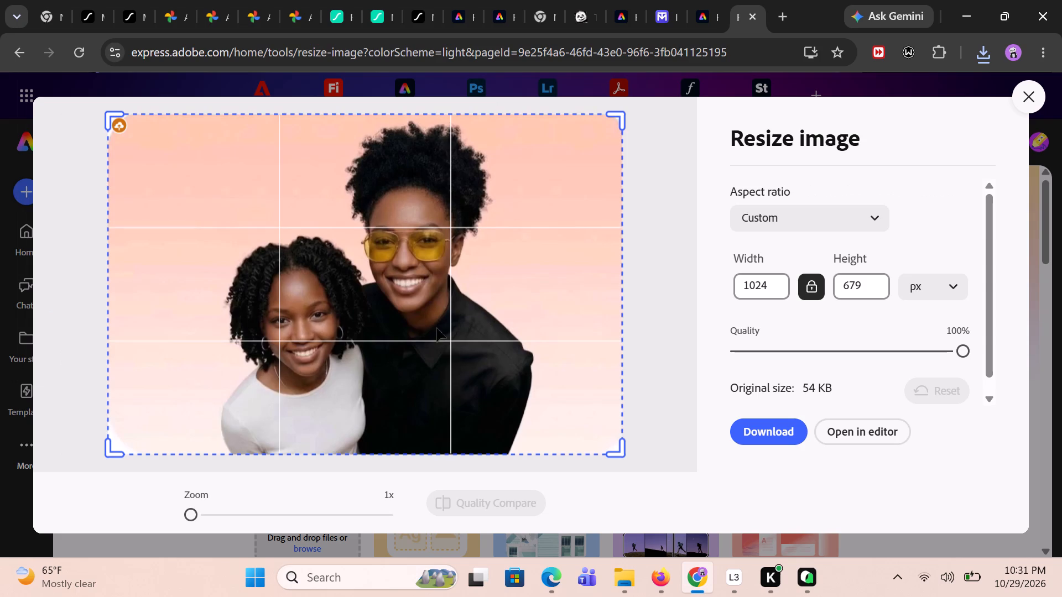
Set the two-lady image's width to 760 px and download the resized file.
{"action": "left_click", "coordinate": [769, 277]}
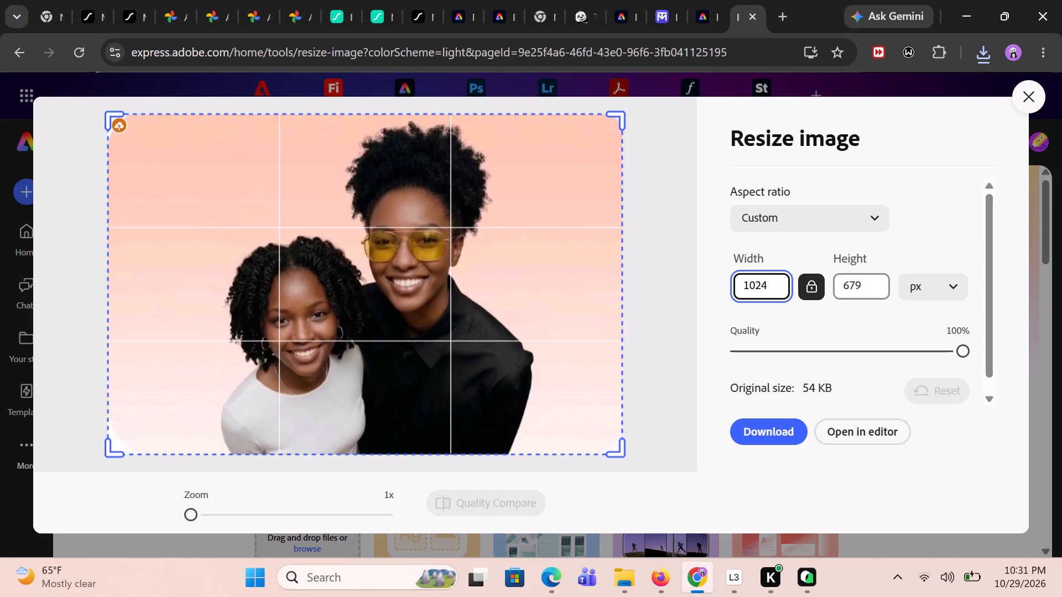
{"action": "key", "text": "BackSpace"}
{"action": "key", "text": "BackSpace"}
{"action": "key", "text": "BackSpace"}
{"action": "key", "text": "BackSpace"}
{"action": "key", "text": "BackSpace"}
{"action": "key", "text": "BackSpace"}
{"action": "key", "text": "BackSpace"}
{"action": "key", "text": "BackSpace"}
{"action": "key", "text": "BackSpace"}
{"action": "key", "text": "BackSpace"}
{"action": "key", "text": "BackSpace"}
{"action": "key", "text": "BackSpace"}
{"action": "key", "text": "BackSpace"}
{"action": "key", "text": "7"}
{"action": "type", "text": "60"}
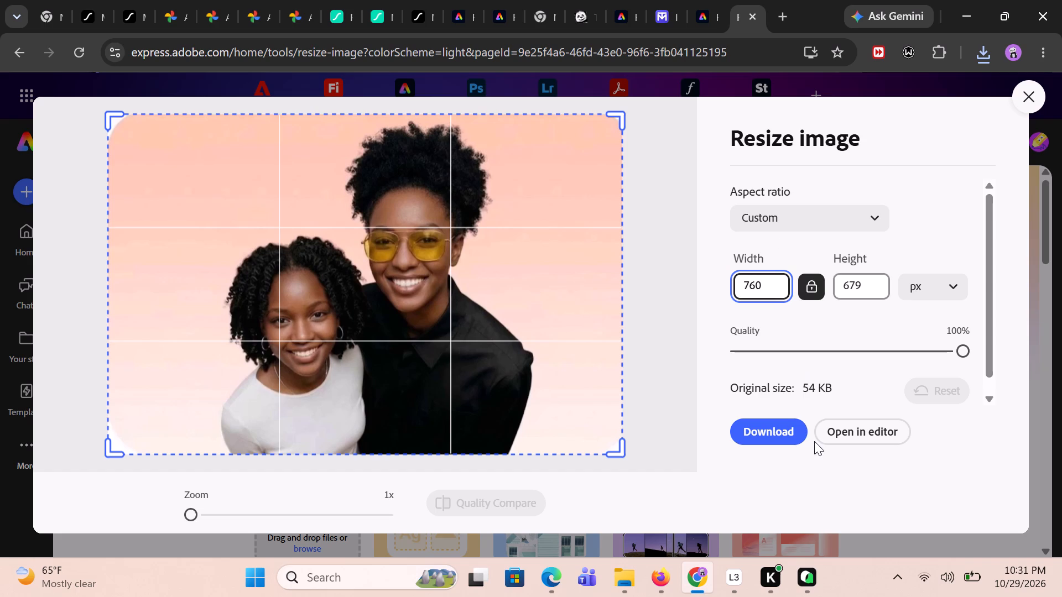
{"action": "left_click", "coordinate": [772, 422]}
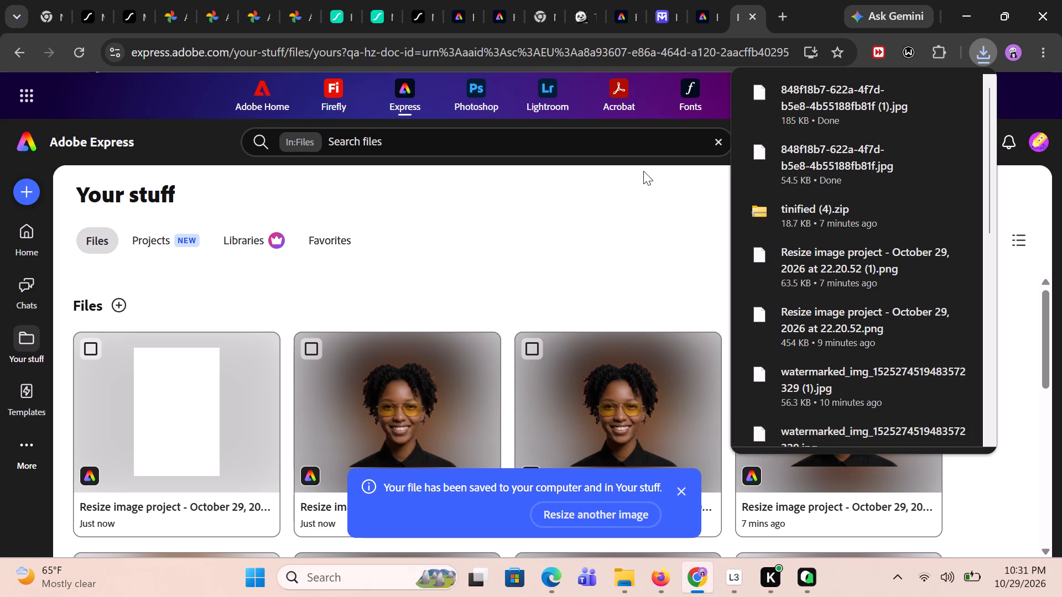
Compress the resized "848f18b7… (1)" JPEG in TinyPNG and download all compressed images as a zip.
{"action": "left_click", "coordinate": [583, 15]}
{"action": "scroll", "coordinate": [536, 214], "scroll_direction": "up", "scroll_amount": 1}
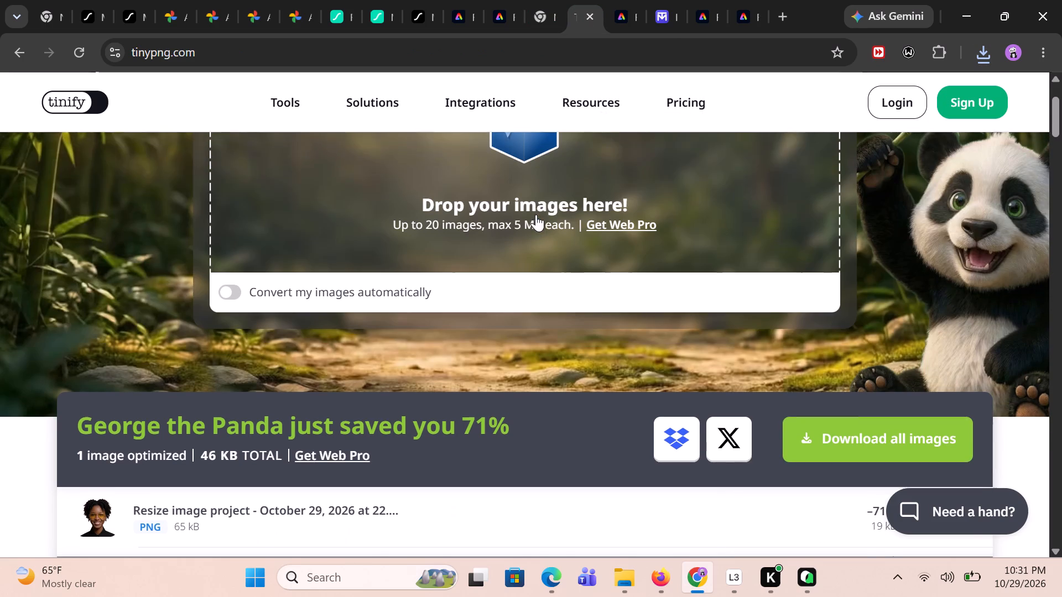
{"action": "scroll", "coordinate": [536, 214], "scroll_direction": "up", "scroll_amount": 1}
{"action": "left_click", "coordinate": [477, 218]}
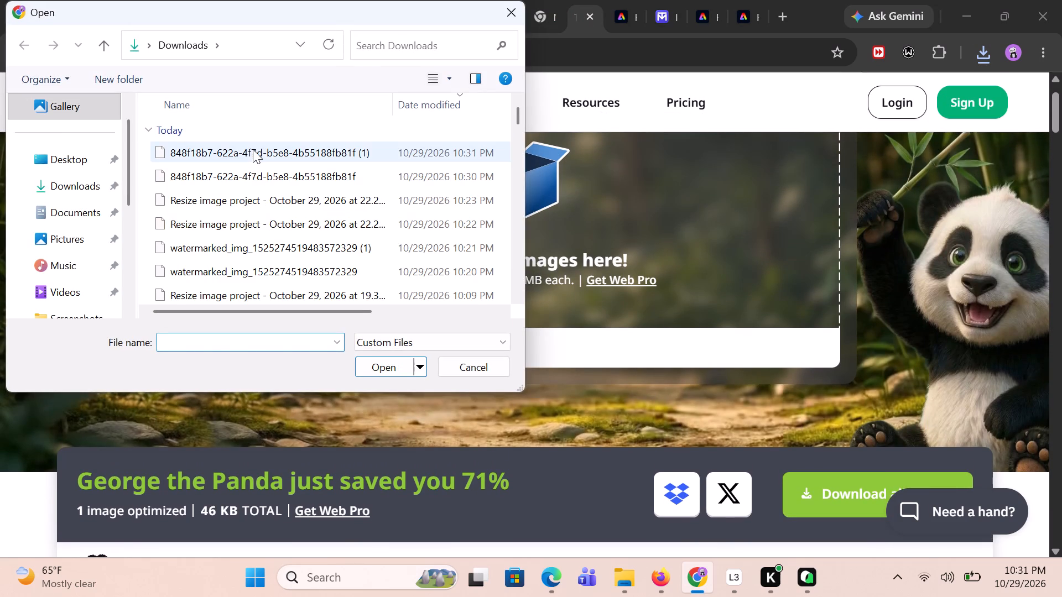
{"action": "left_click", "coordinate": [253, 149]}
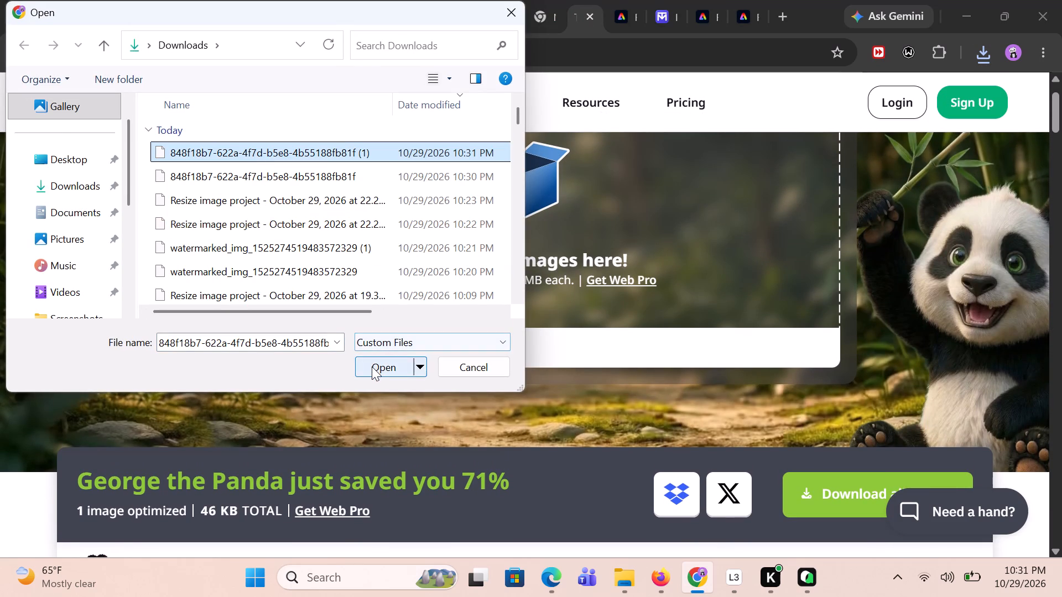
{"action": "left_click", "coordinate": [372, 366]}
{"action": "scroll", "coordinate": [372, 366], "scroll_direction": "down", "scroll_amount": 2}
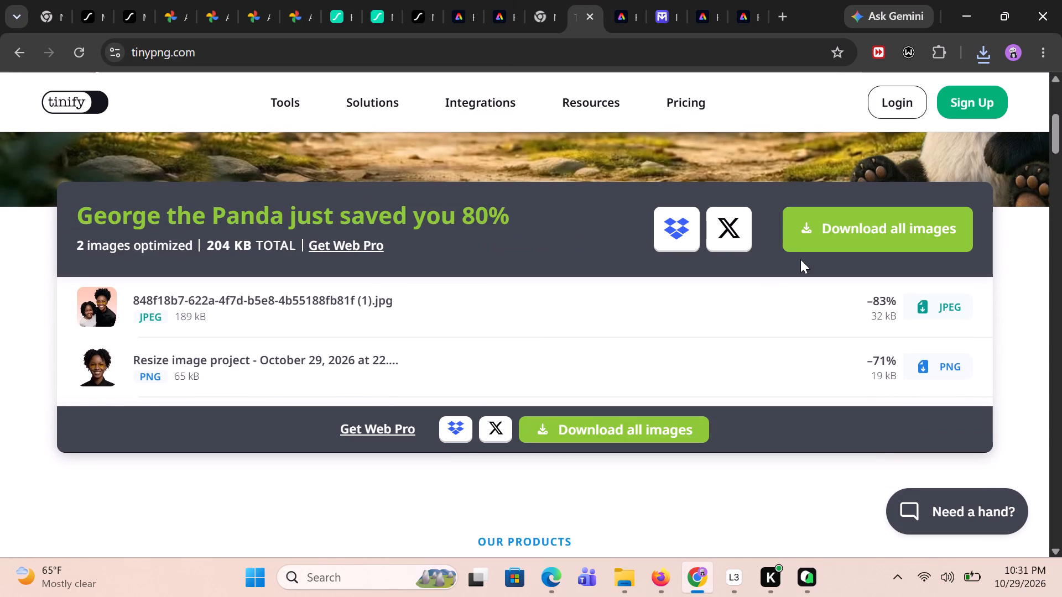
{"action": "left_click", "coordinate": [840, 226]}
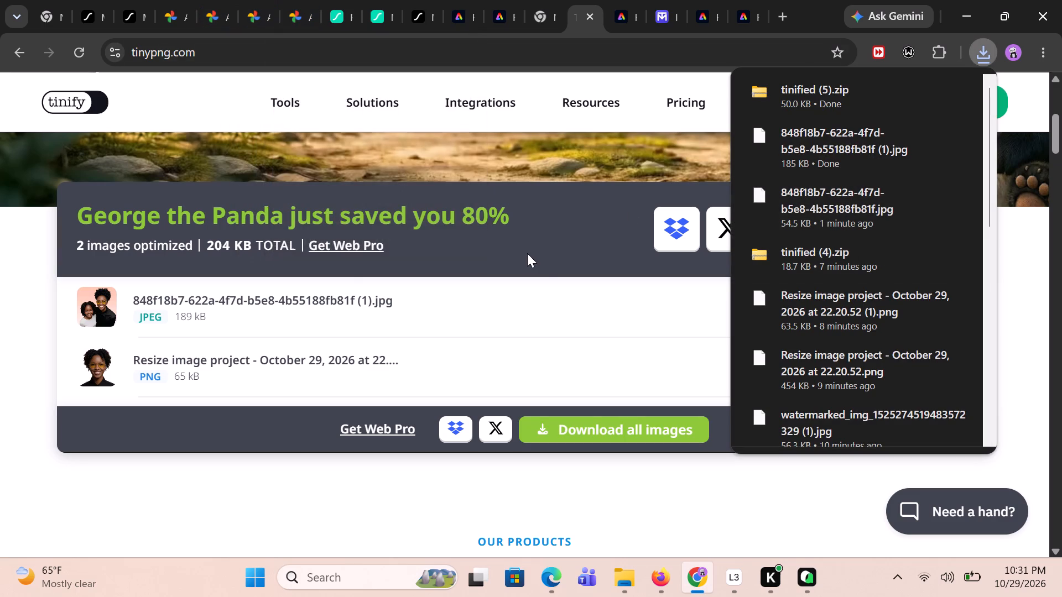
Copy the compressed 848f18b7… JPG from the tinified (5) zip in Downloads to the Pictures folder, then minimize File Explorer.
{"action": "left_click", "coordinate": [623, 583]}
{"action": "left_click", "coordinate": [589, 479]}
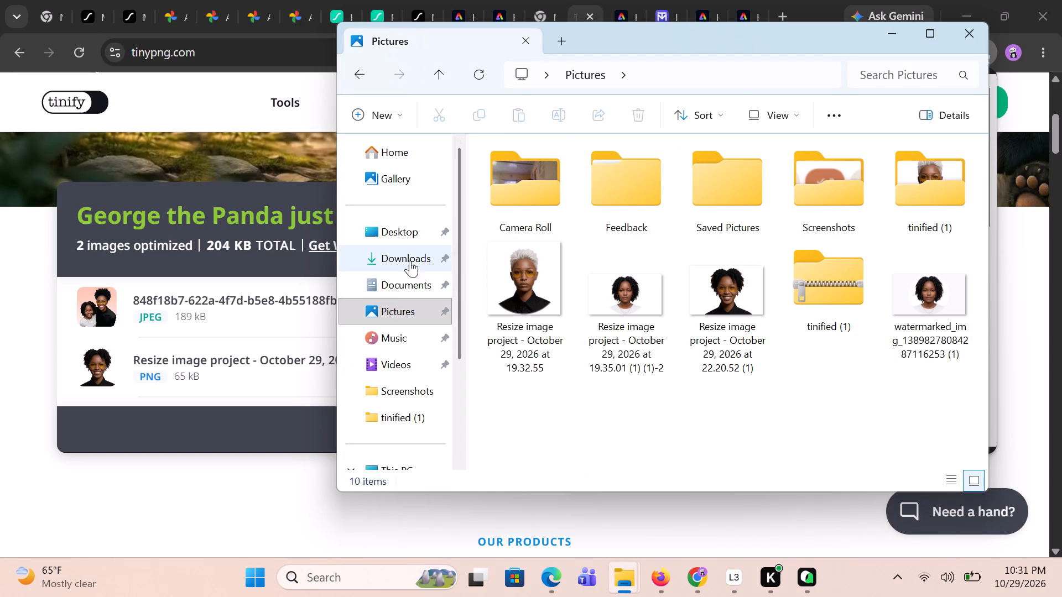
{"action": "double_click", "coordinate": [409, 256]}
{"action": "triple_click", "coordinate": [551, 163]}
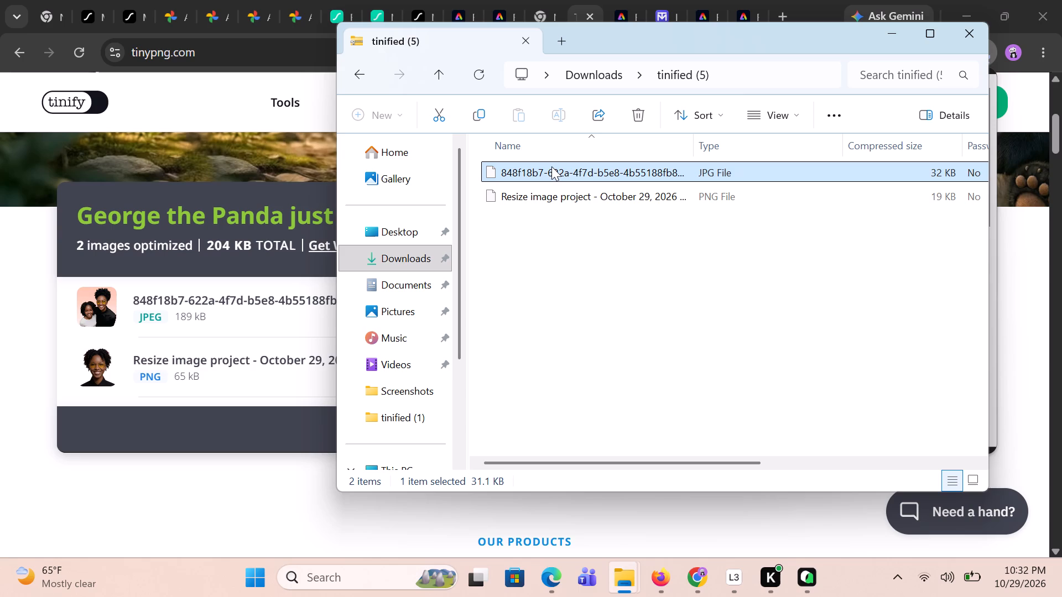
{"action": "left_click_drag", "start_coordinate": [551, 166], "coordinate": [391, 305]}
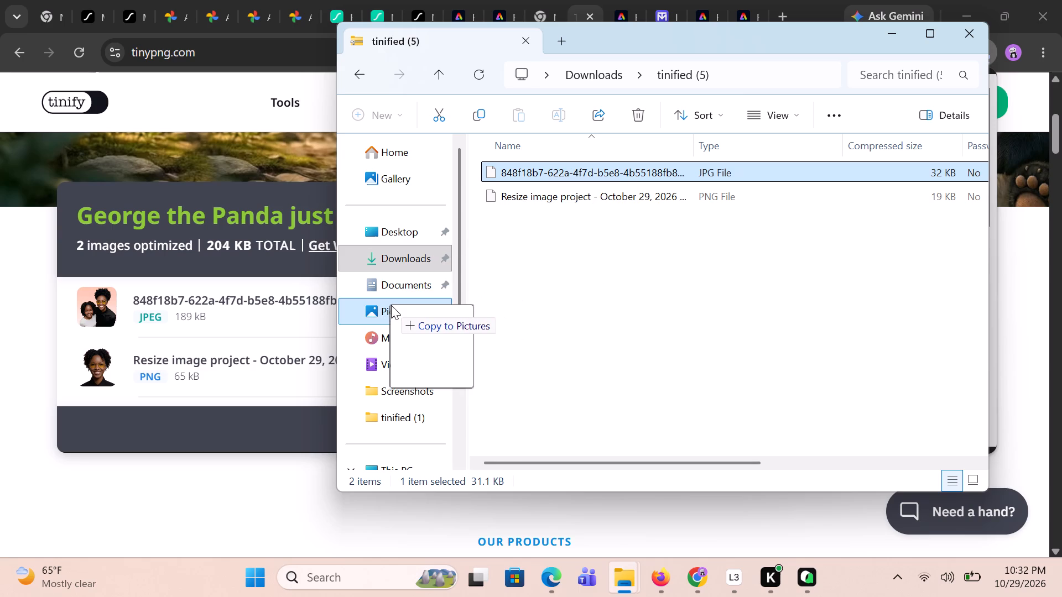
{"action": "left_click_drag", "start_coordinate": [391, 305], "coordinate": [391, 306]}
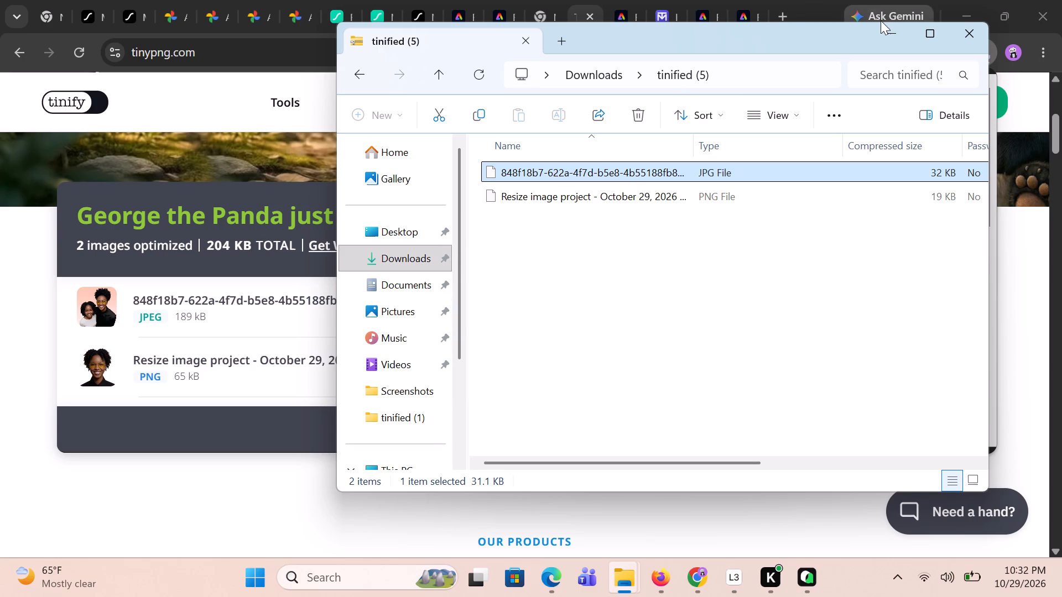
{"action": "left_click", "coordinate": [889, 29]}
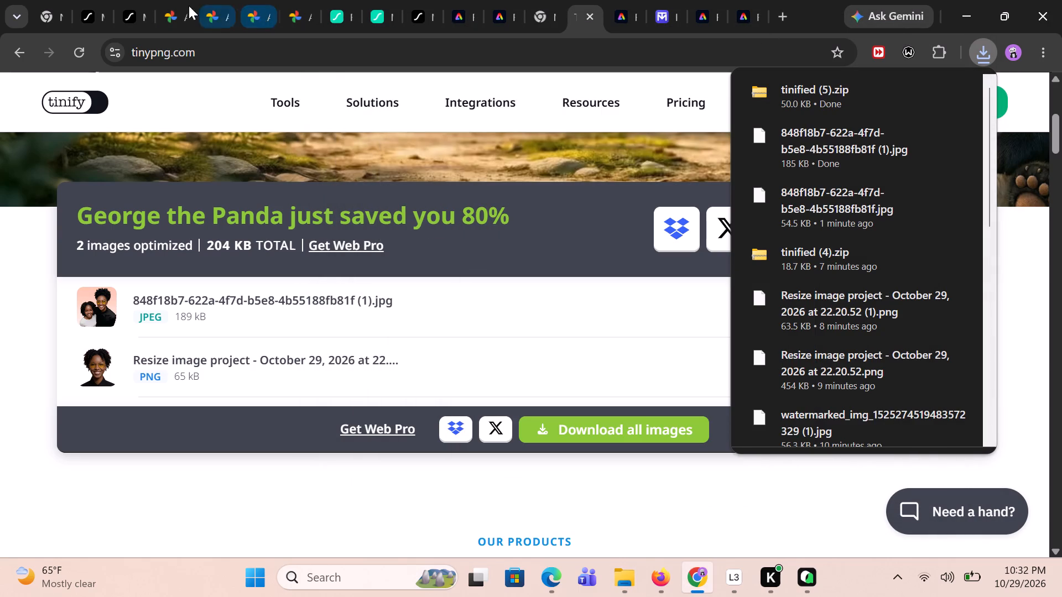
Return to the Lottie Creator animation and close the Gemini pane.
{"action": "left_click", "coordinate": [138, 21]}
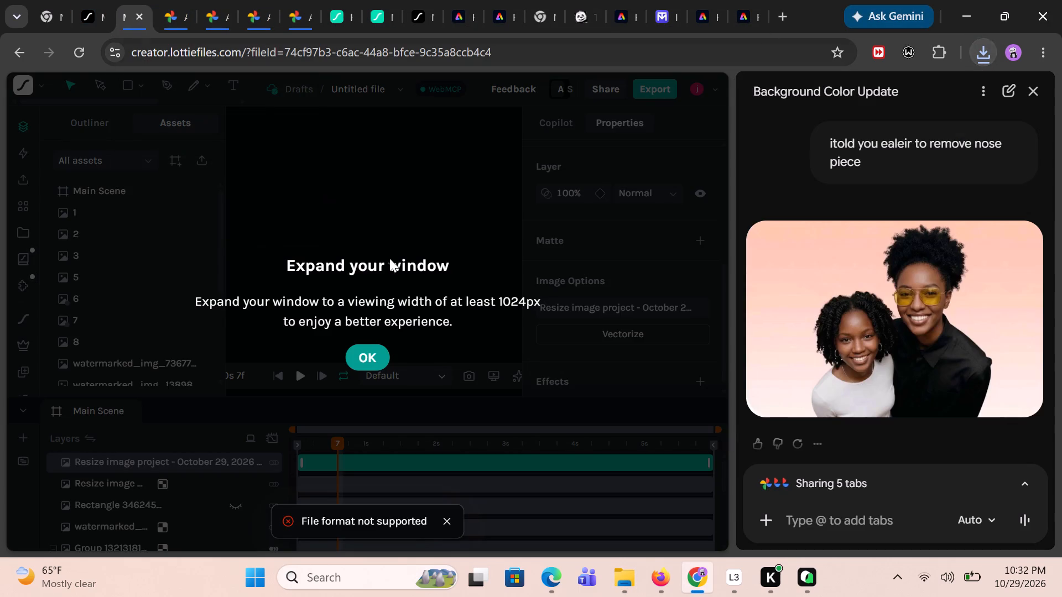
{"action": "left_click", "coordinate": [1033, 90]}
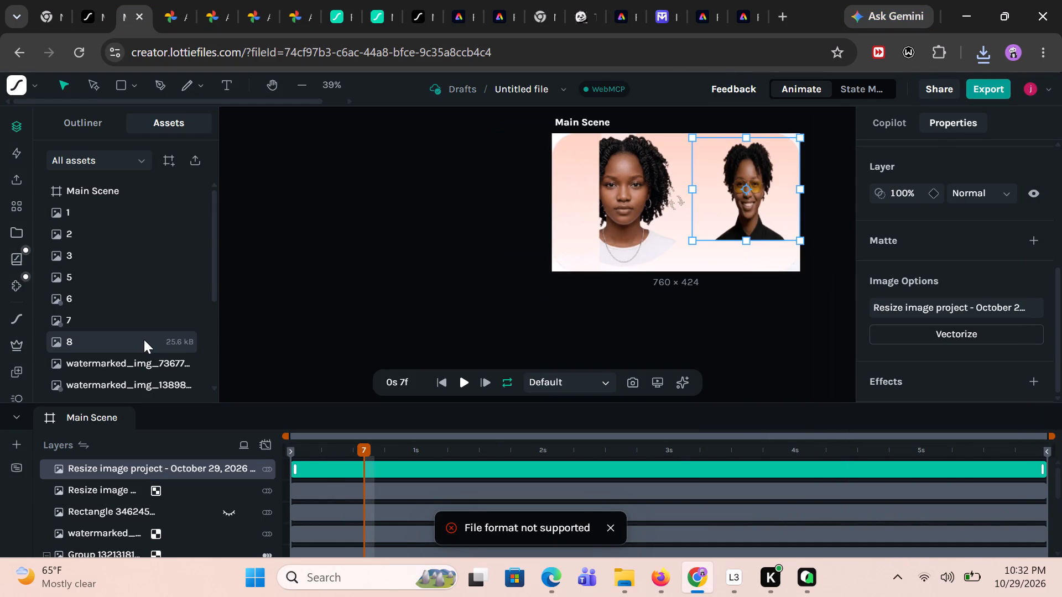
Delete the watermarked_img_73677… image asset from the project, even though it is in use.
{"action": "scroll", "coordinate": [144, 339], "scroll_direction": "down", "scroll_amount": 3}
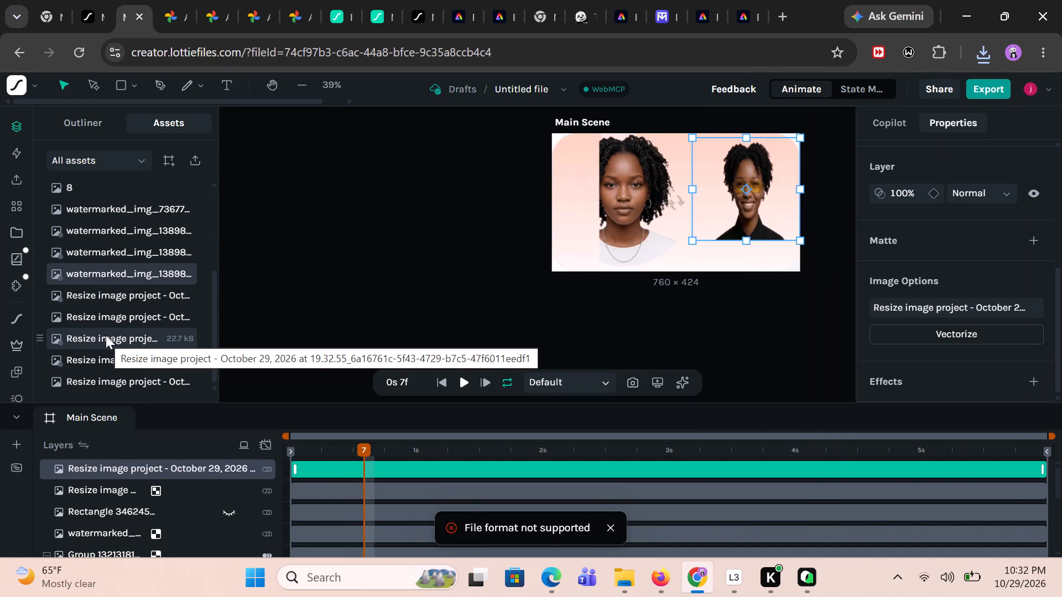
{"action": "left_click", "coordinate": [116, 374]}
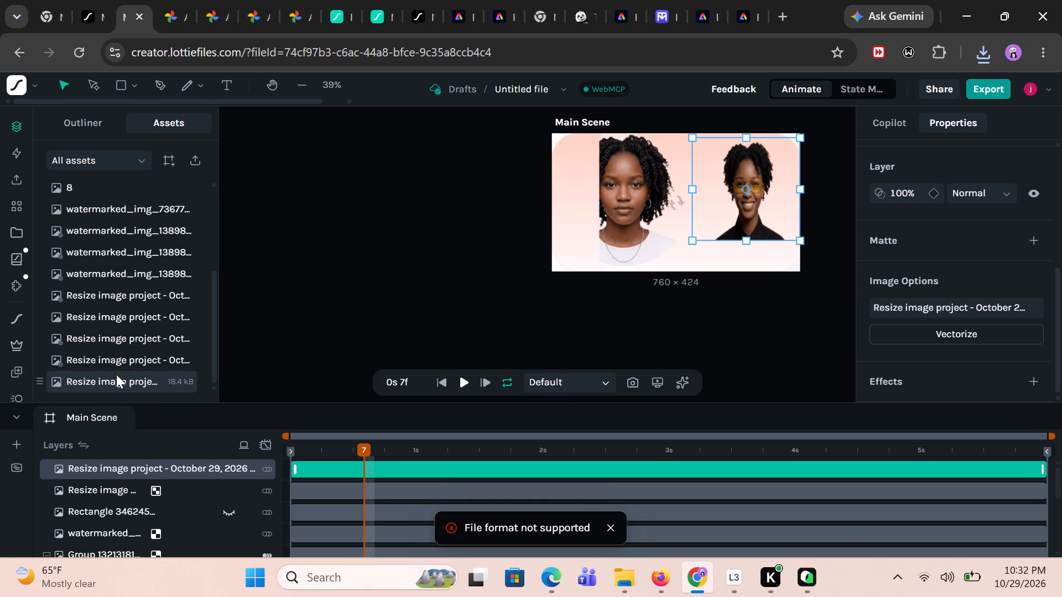
{"action": "double_click", "coordinate": [116, 374]}
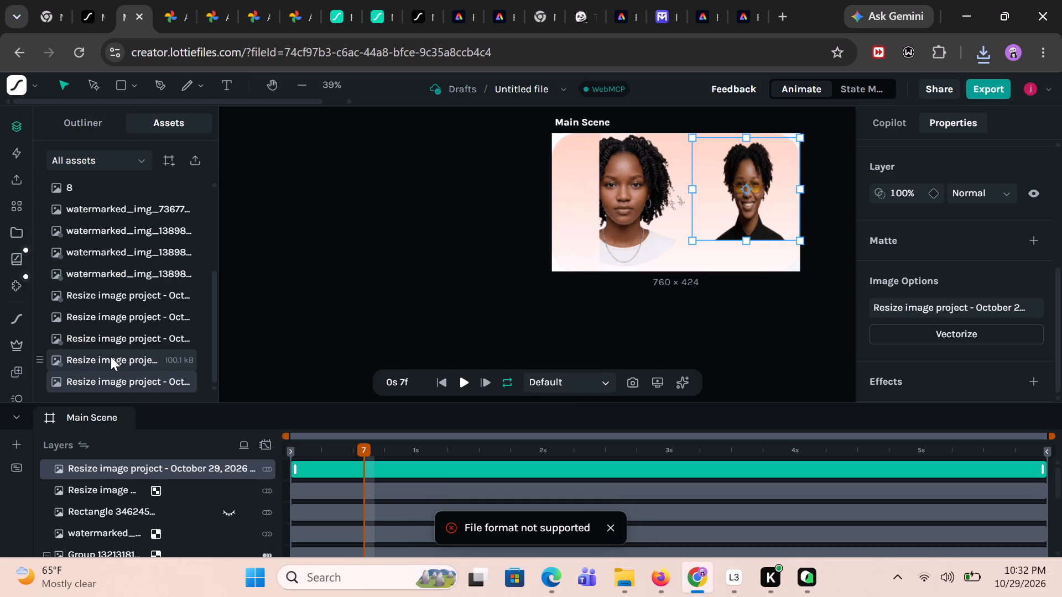
{"action": "double_click", "coordinate": [111, 357]}
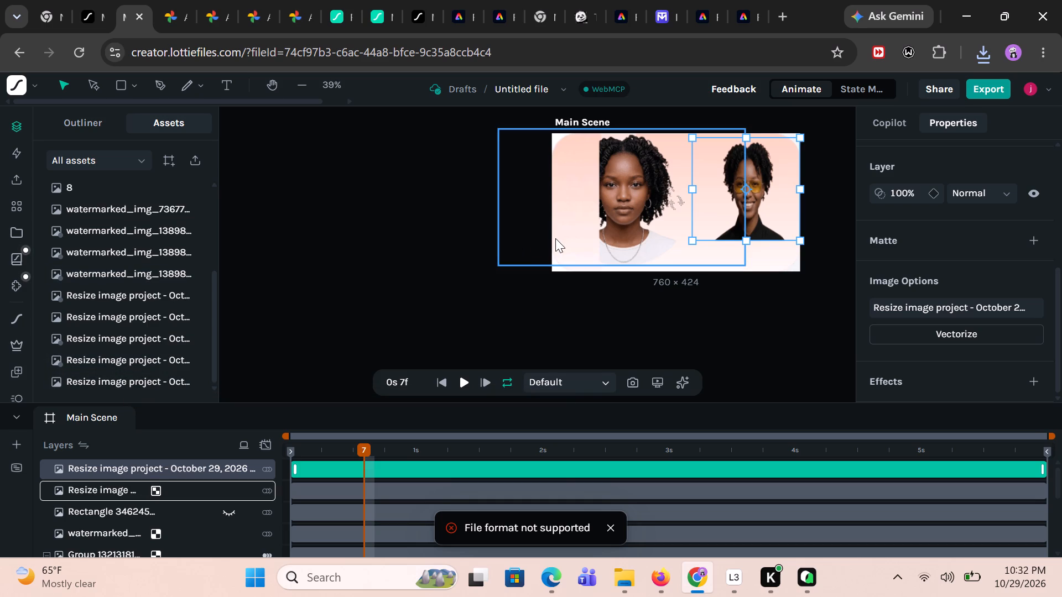
{"action": "left_click", "coordinate": [555, 238]}
{"action": "double_click", "coordinate": [108, 354]}
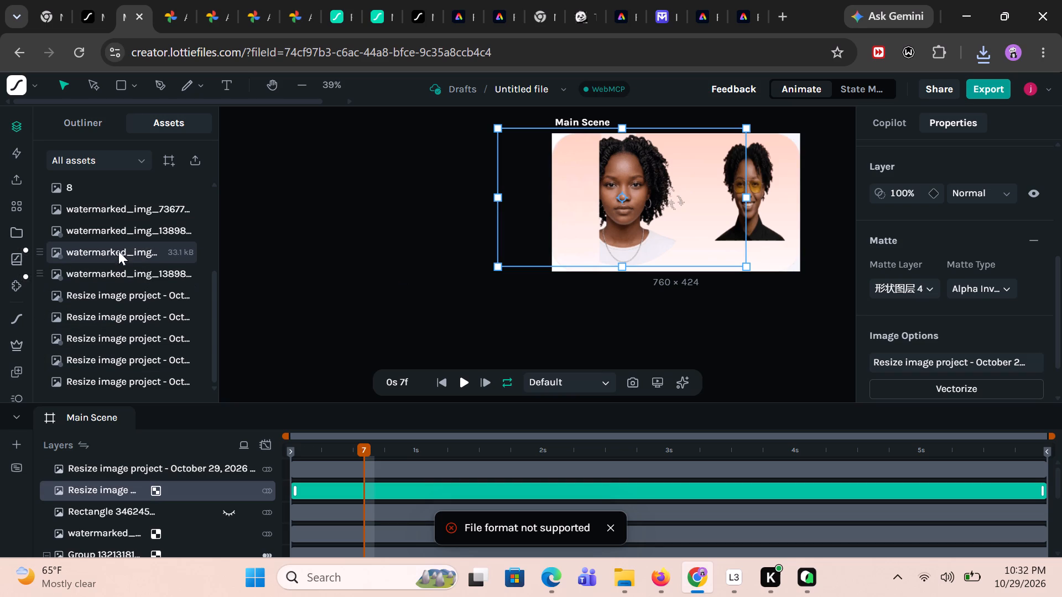
{"action": "left_click", "coordinate": [114, 200]}
{"action": "double_click", "coordinate": [113, 206]}
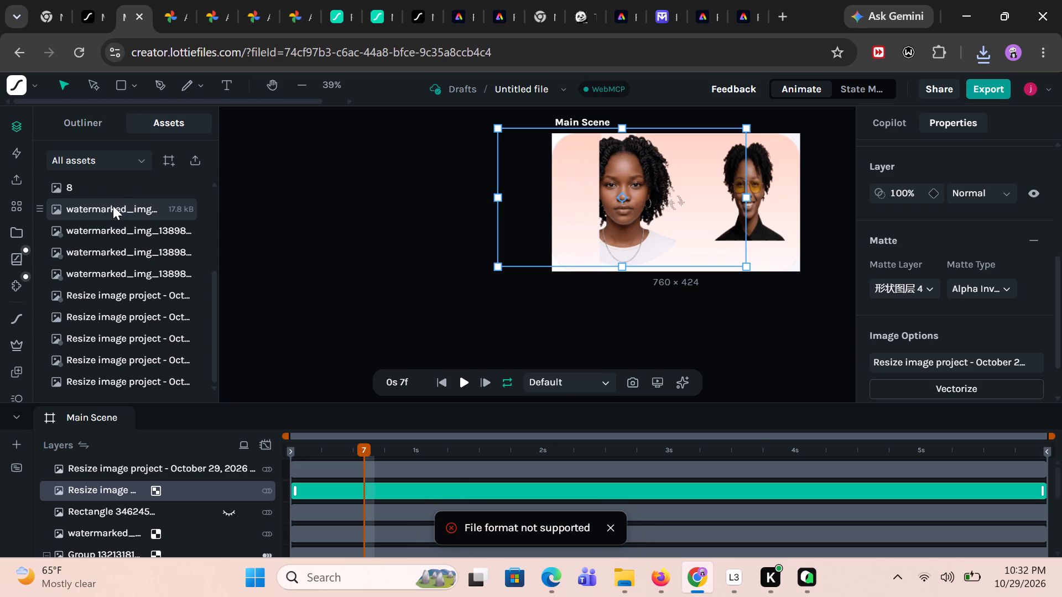
{"action": "key", "text": "Delete"}
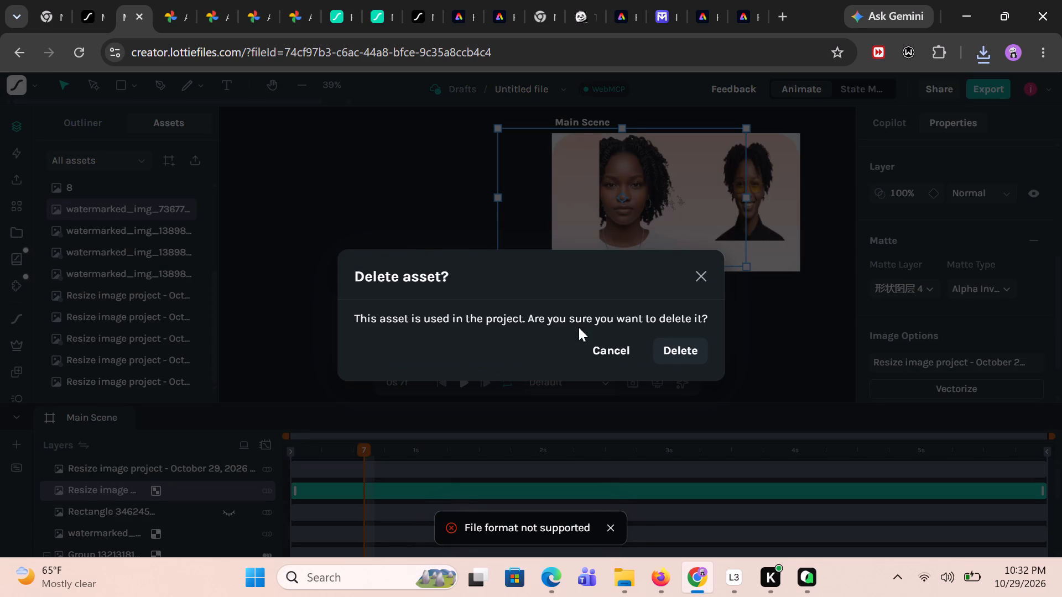
{"action": "left_click", "coordinate": [676, 349]}
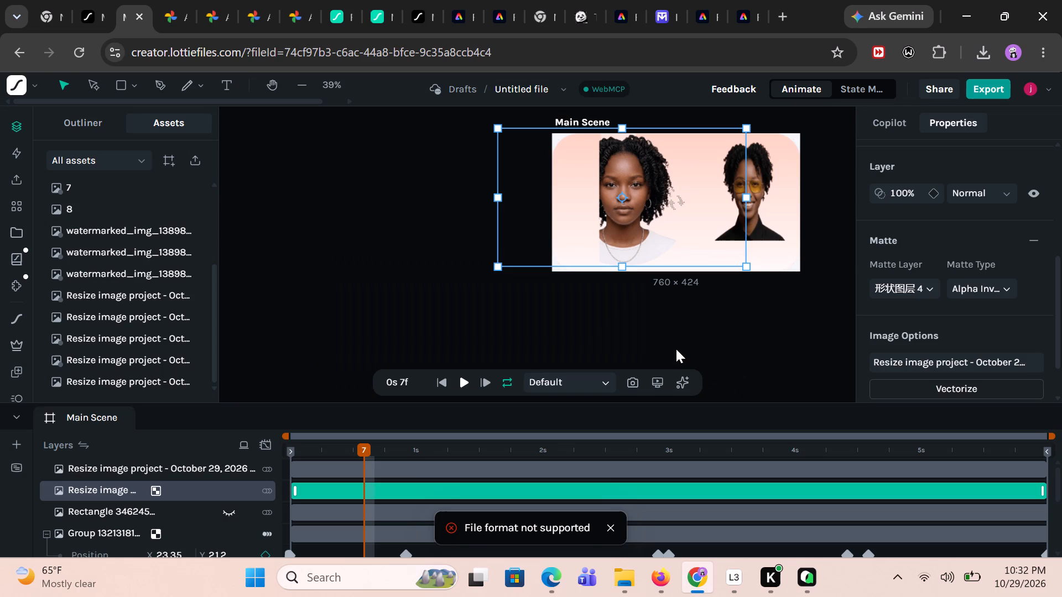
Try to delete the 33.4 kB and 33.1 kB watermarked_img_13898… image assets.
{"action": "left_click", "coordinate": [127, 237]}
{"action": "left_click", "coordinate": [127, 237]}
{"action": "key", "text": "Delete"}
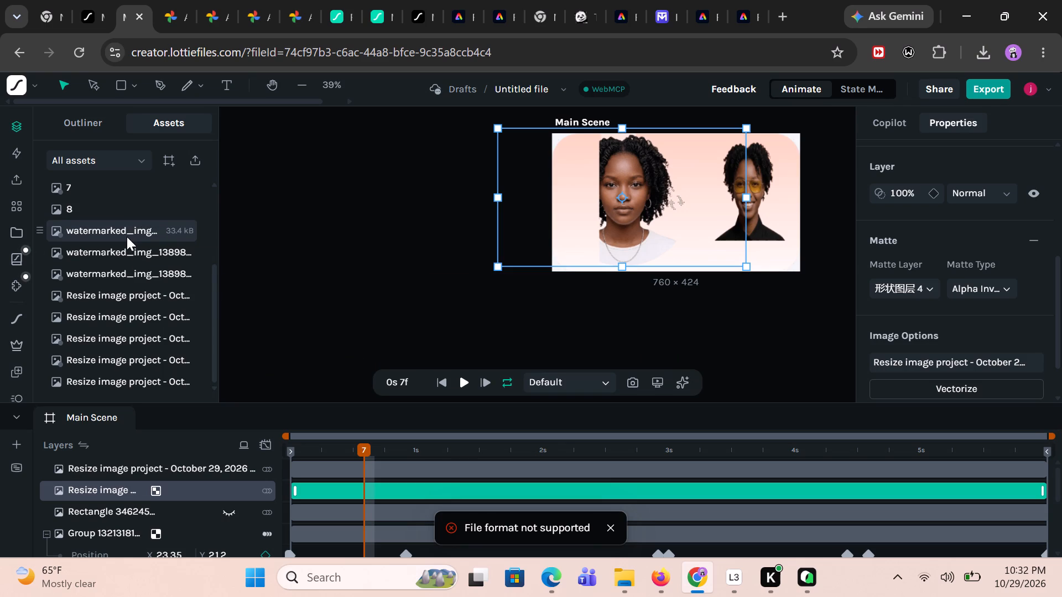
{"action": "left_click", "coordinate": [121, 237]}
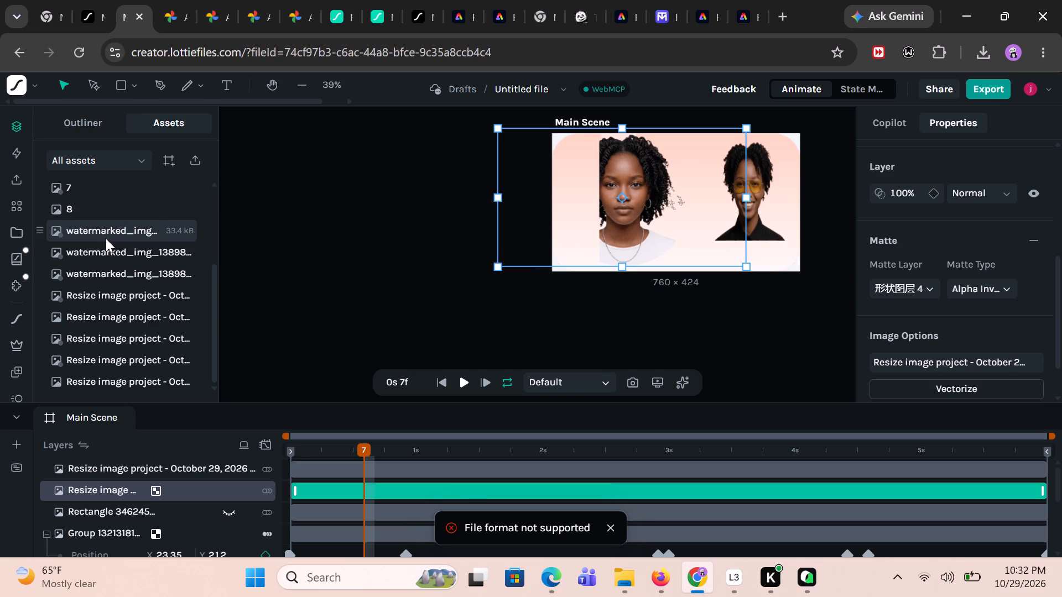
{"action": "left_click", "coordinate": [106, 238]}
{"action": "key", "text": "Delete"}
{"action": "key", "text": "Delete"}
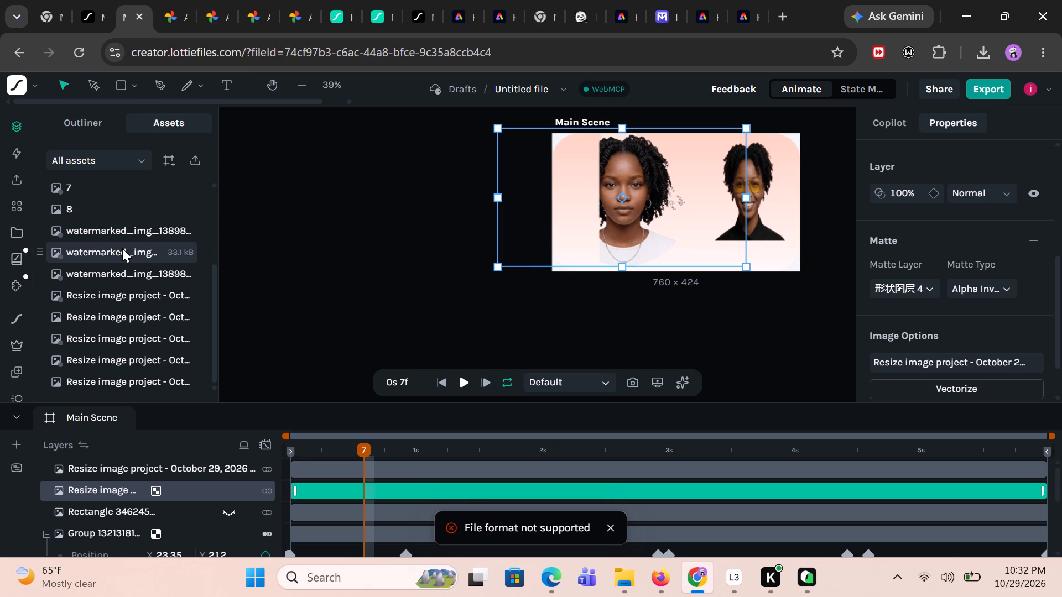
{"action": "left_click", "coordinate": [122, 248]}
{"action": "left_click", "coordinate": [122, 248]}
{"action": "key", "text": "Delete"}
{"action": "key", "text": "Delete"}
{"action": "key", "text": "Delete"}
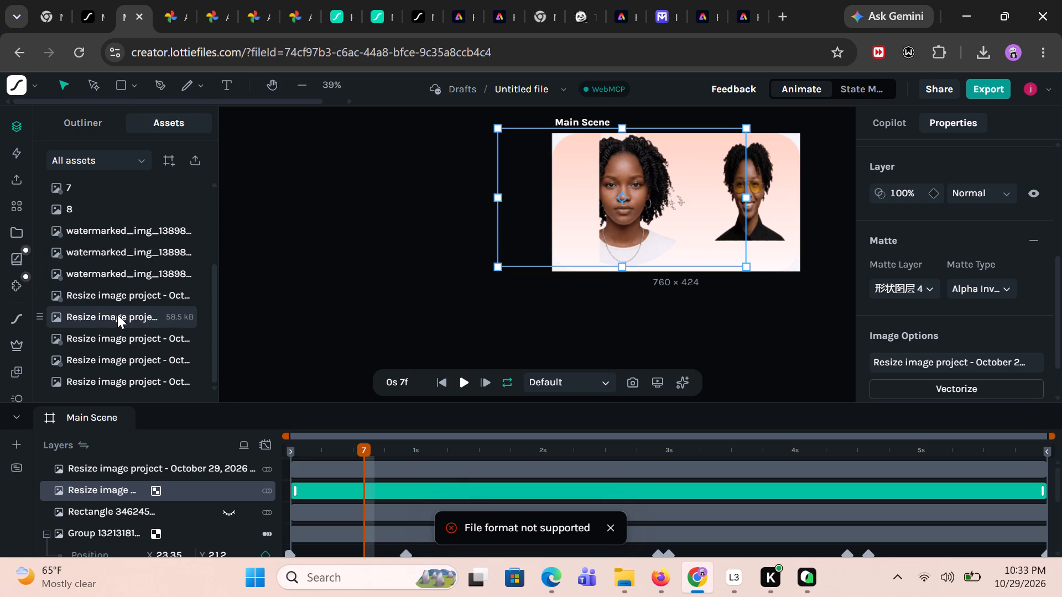
Play the animation to check which portraits appear in the Main Scene.
{"action": "left_click", "coordinate": [119, 316]}
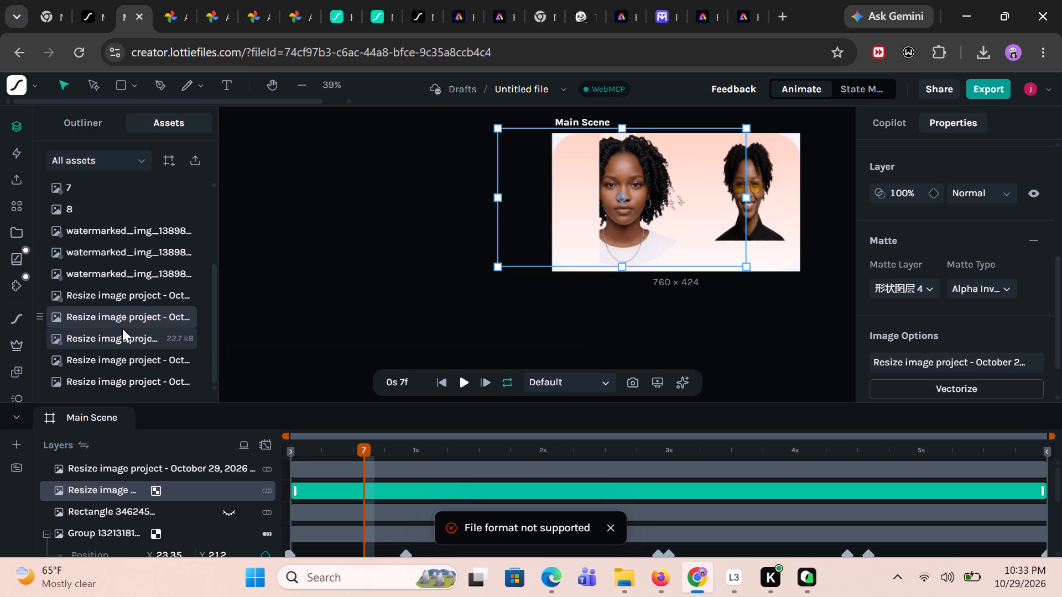
{"action": "left_click", "coordinate": [122, 334]}
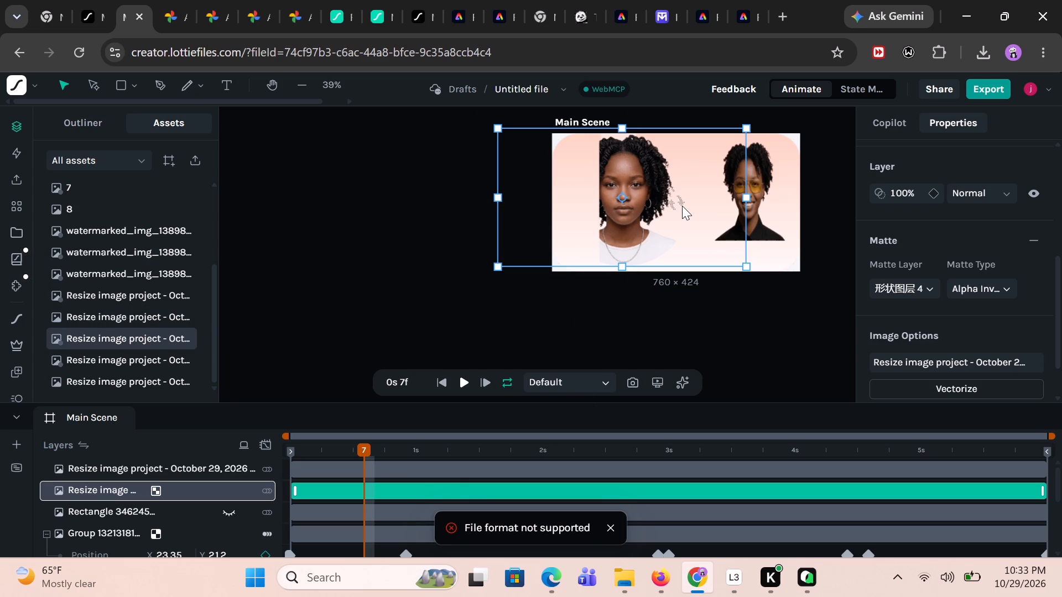
{"action": "left_click", "coordinate": [463, 386]}
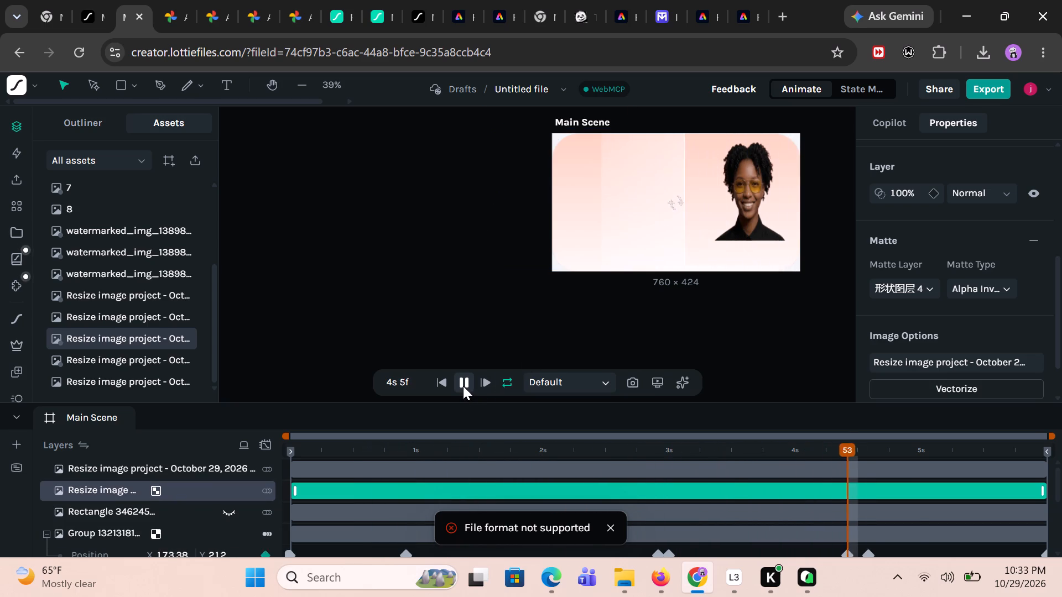
Delete the 100.1 kB and 22.7 kB "Resize image project" assets from the project.
{"action": "left_click", "coordinate": [92, 376]}
{"action": "left_click", "coordinate": [92, 376]}
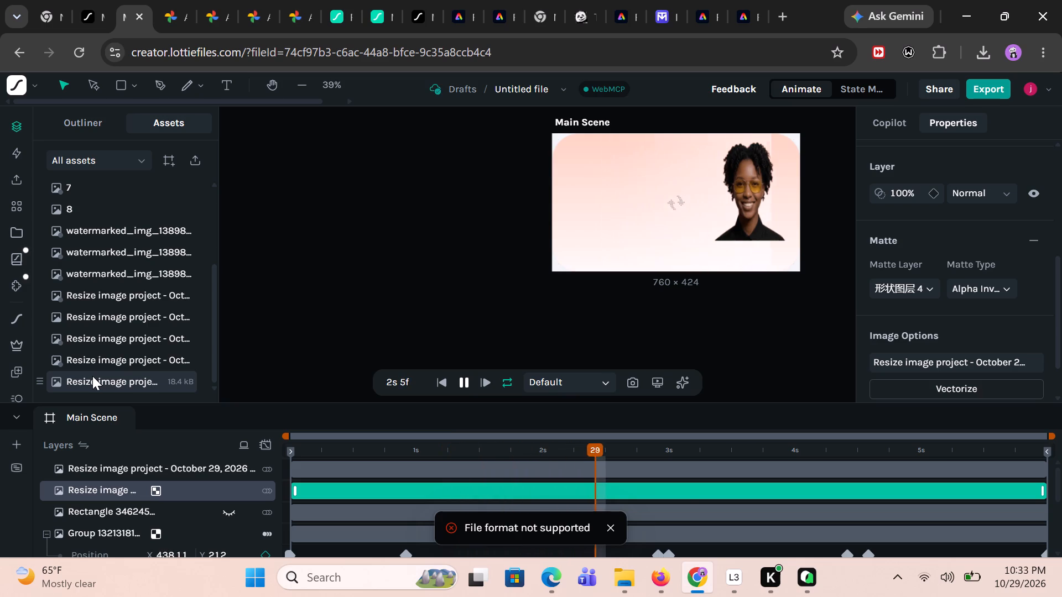
{"action": "left_click", "coordinate": [93, 363]}
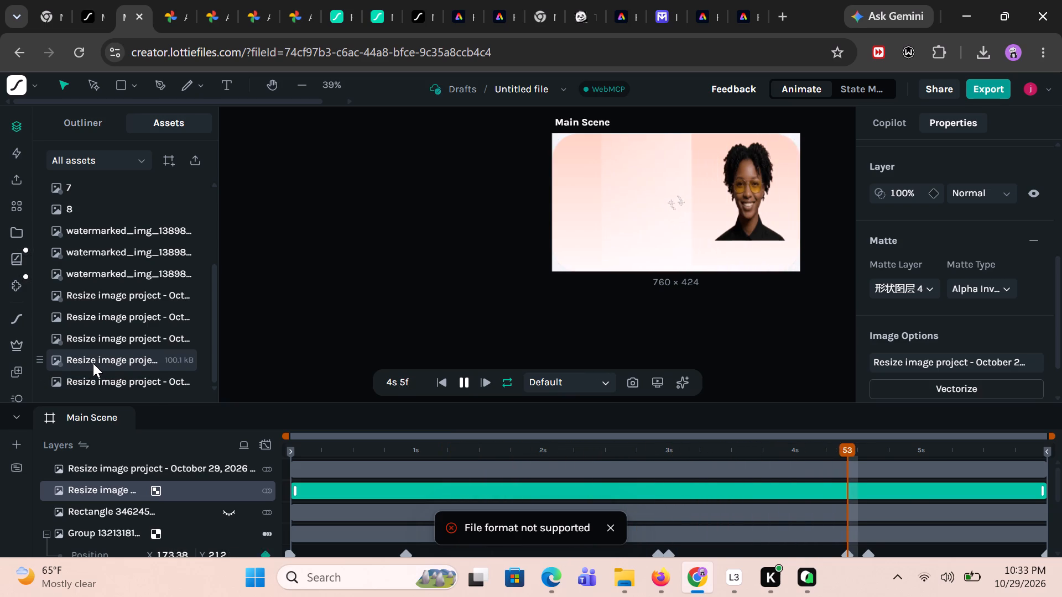
{"action": "left_click", "coordinate": [93, 363]}
{"action": "left_click", "coordinate": [93, 363]}
{"action": "key", "text": "Delete"}
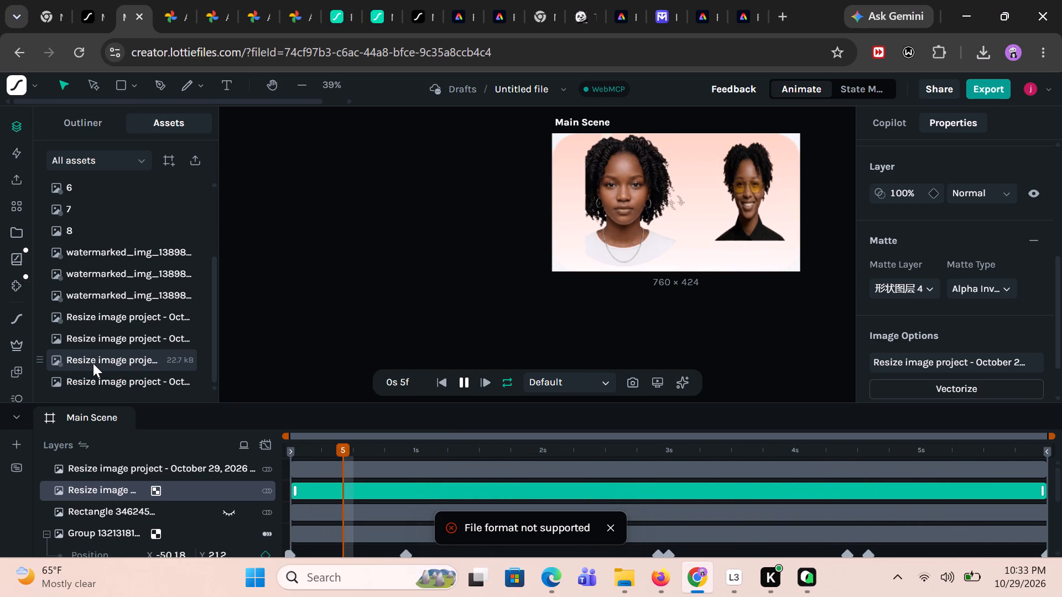
{"action": "key", "text": "Delete"}
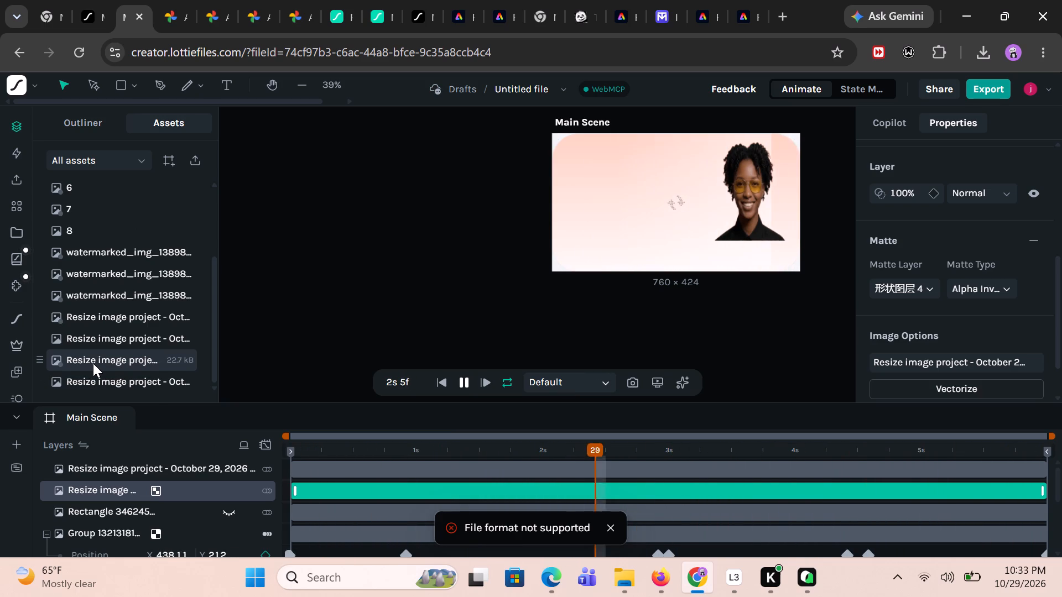
{"action": "left_click", "coordinate": [93, 363]}
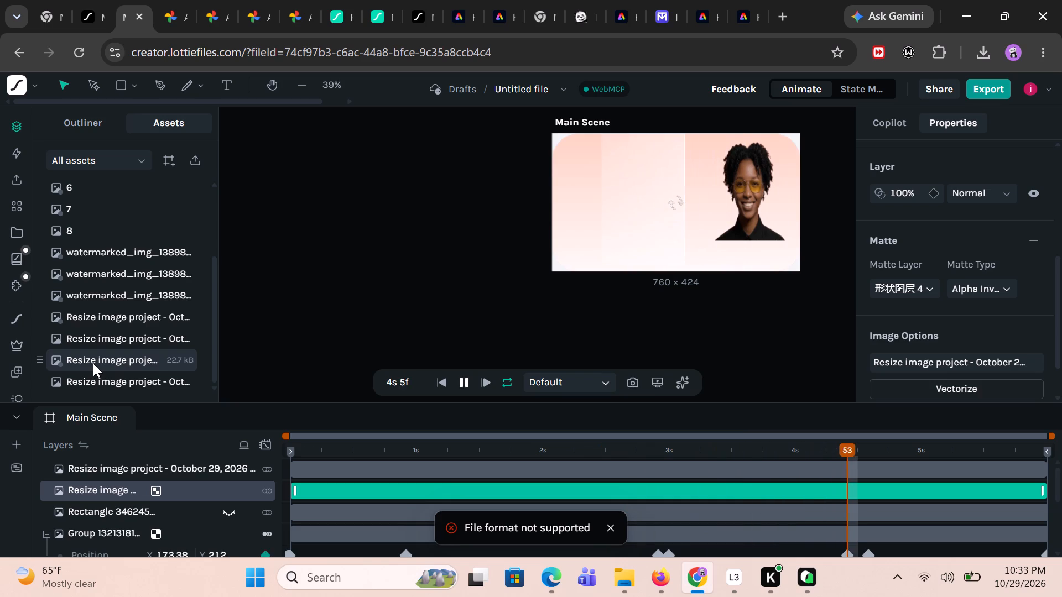
{"action": "key", "text": "Delete"}
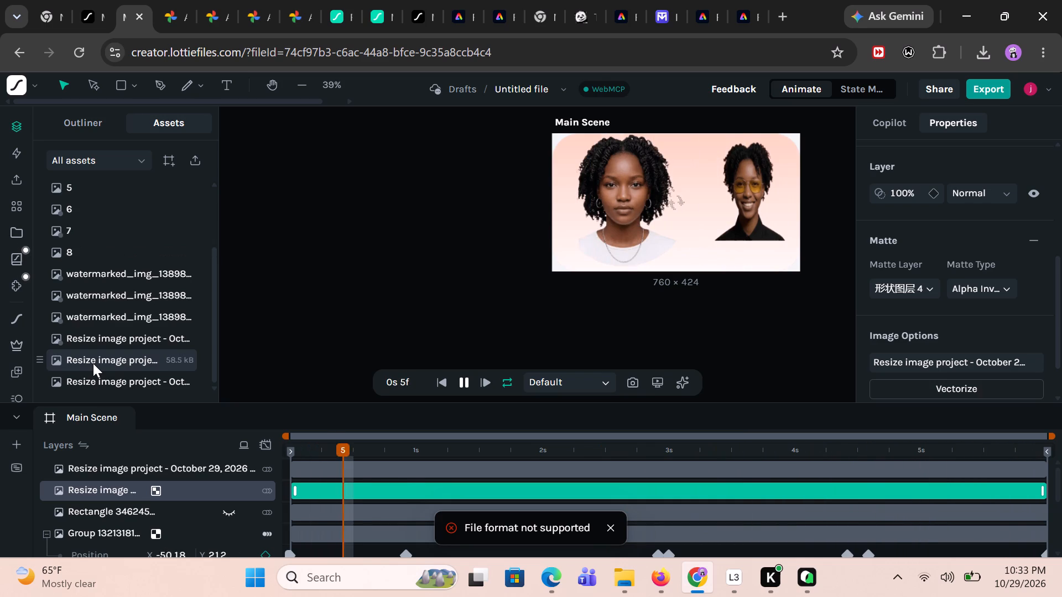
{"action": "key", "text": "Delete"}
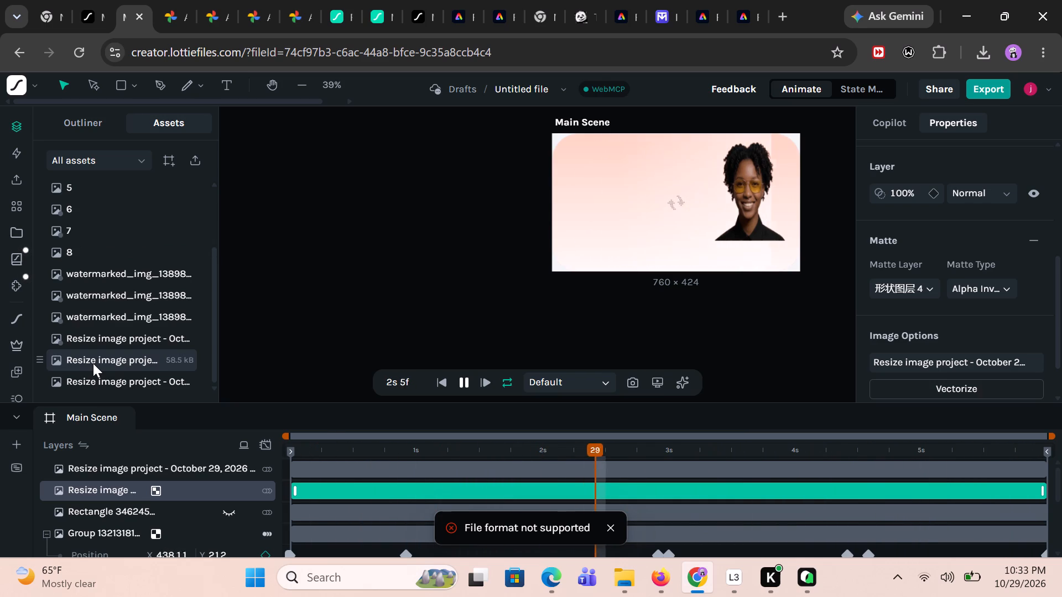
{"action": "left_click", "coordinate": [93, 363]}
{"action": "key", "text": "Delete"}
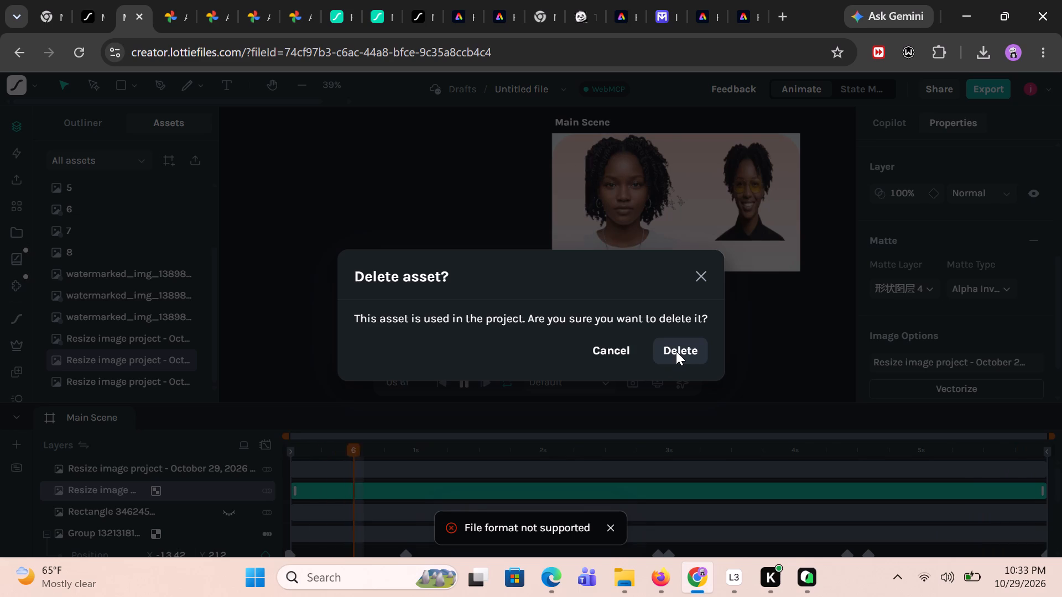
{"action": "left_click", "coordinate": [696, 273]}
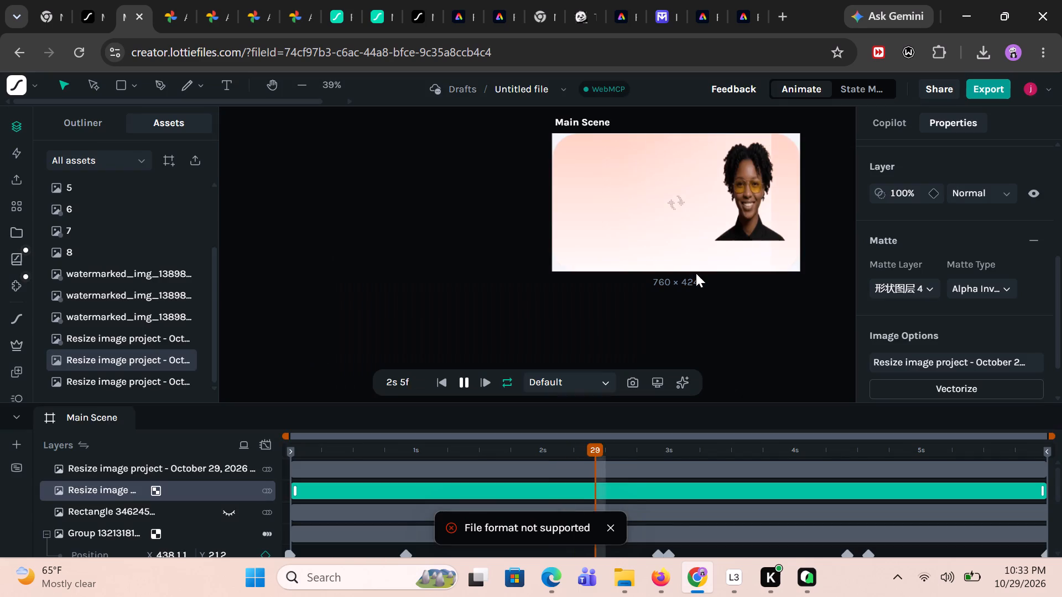
Delete the 98.2 kB "Resize image project" asset and the 124.6 kB and 33.1 kB watermarked_img assets.
{"action": "left_click", "coordinate": [73, 332]}
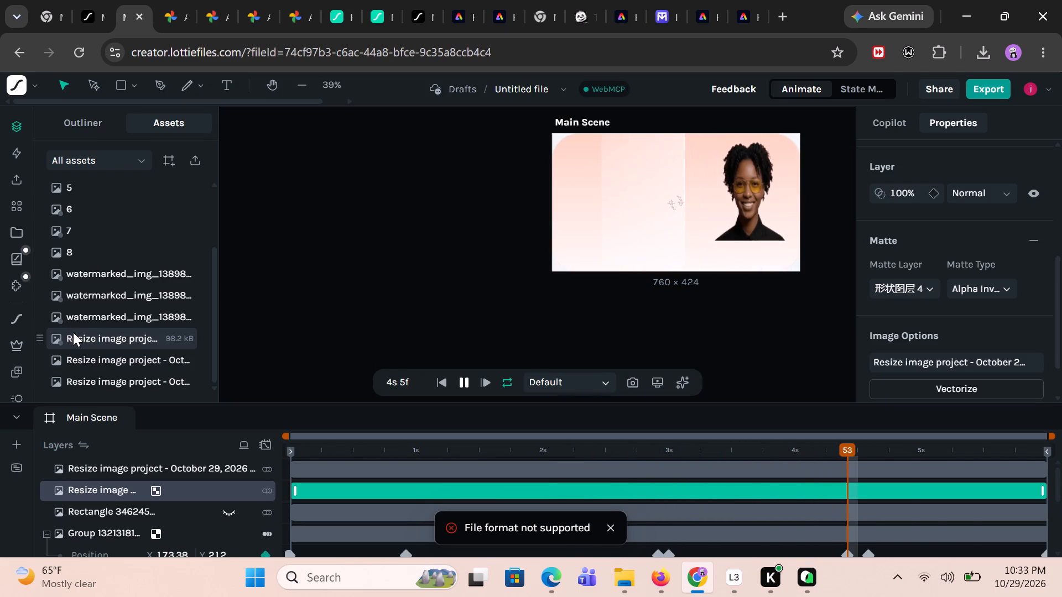
{"action": "key", "text": "Delete"}
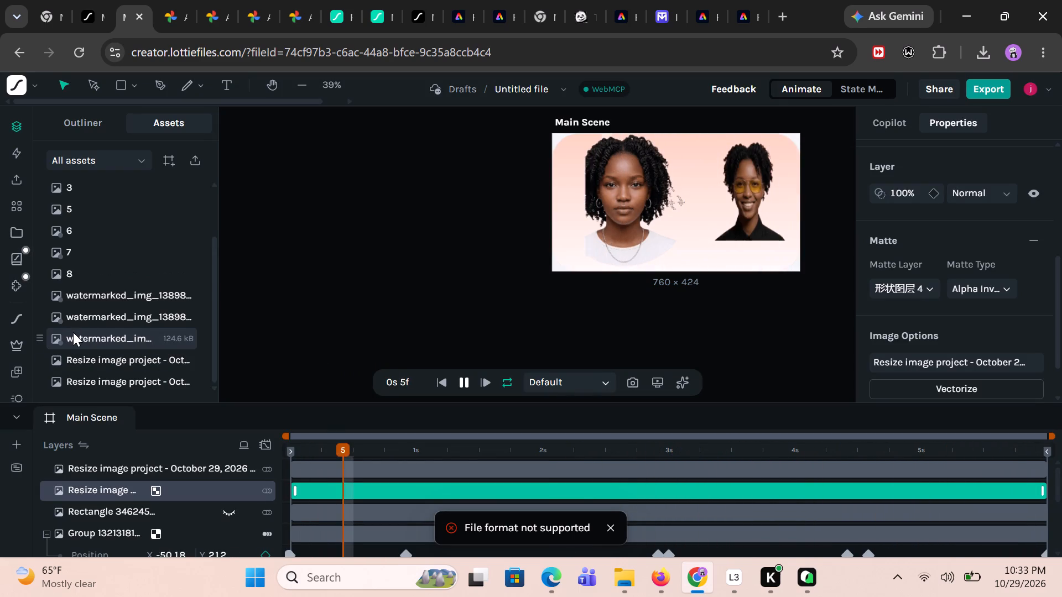
{"action": "left_click", "coordinate": [73, 332]}
{"action": "key", "text": "Delete"}
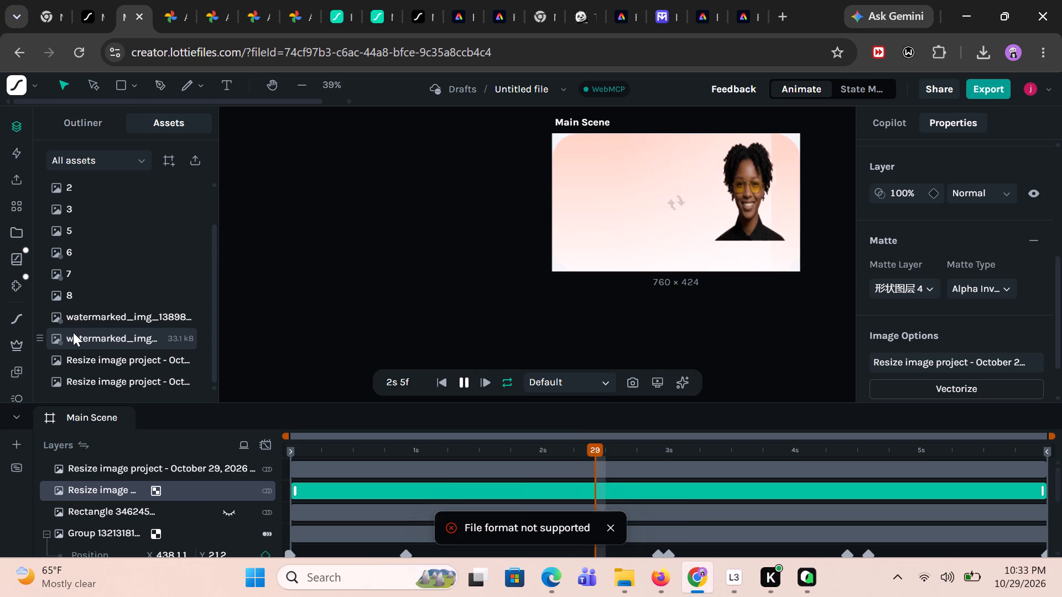
{"action": "left_click", "coordinate": [73, 332]}
{"action": "key", "text": "Delete"}
{"action": "key", "text": "Delete"}
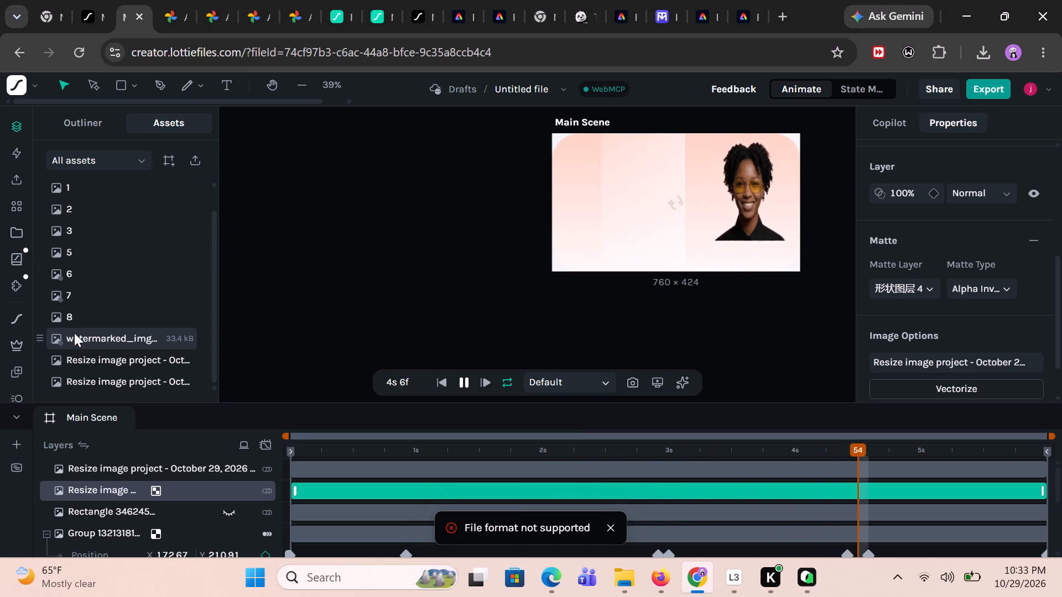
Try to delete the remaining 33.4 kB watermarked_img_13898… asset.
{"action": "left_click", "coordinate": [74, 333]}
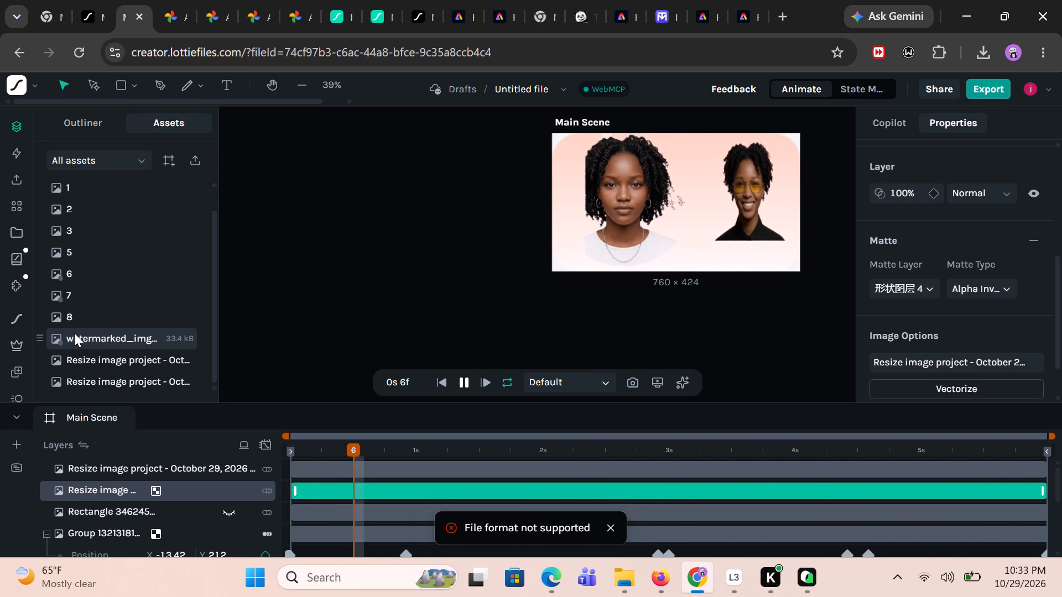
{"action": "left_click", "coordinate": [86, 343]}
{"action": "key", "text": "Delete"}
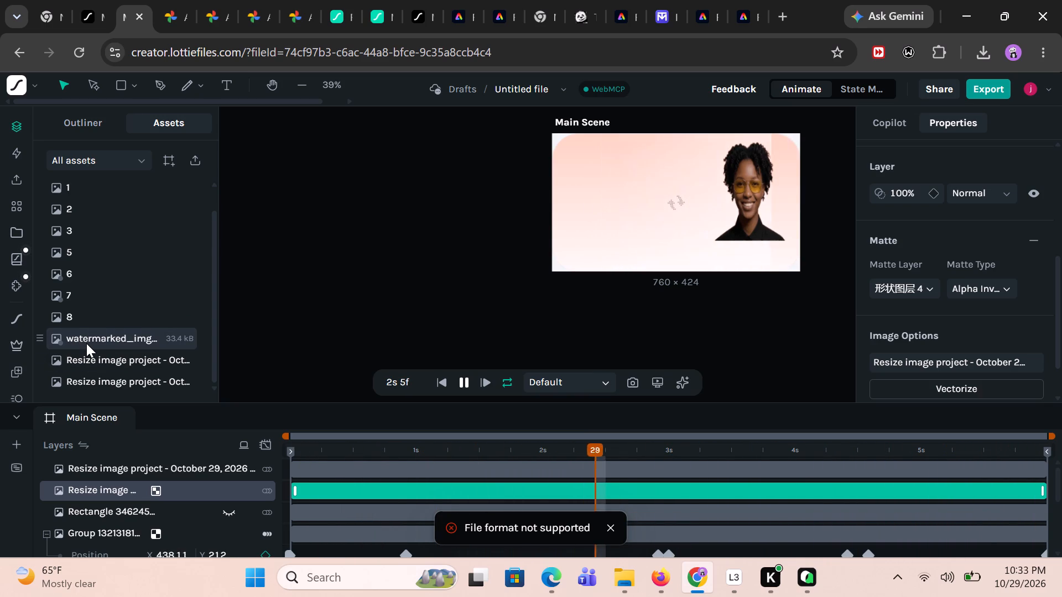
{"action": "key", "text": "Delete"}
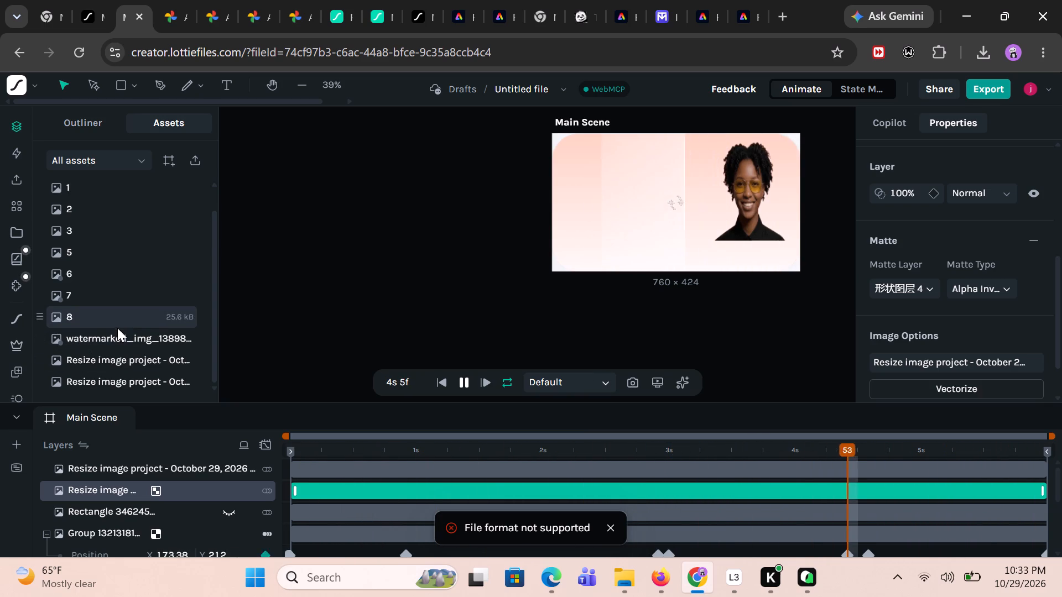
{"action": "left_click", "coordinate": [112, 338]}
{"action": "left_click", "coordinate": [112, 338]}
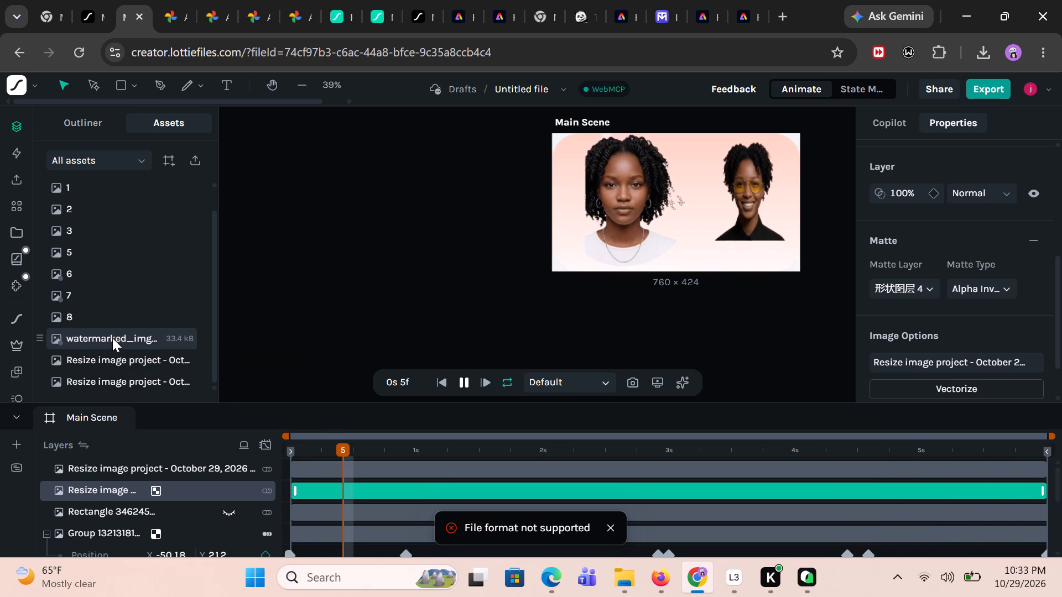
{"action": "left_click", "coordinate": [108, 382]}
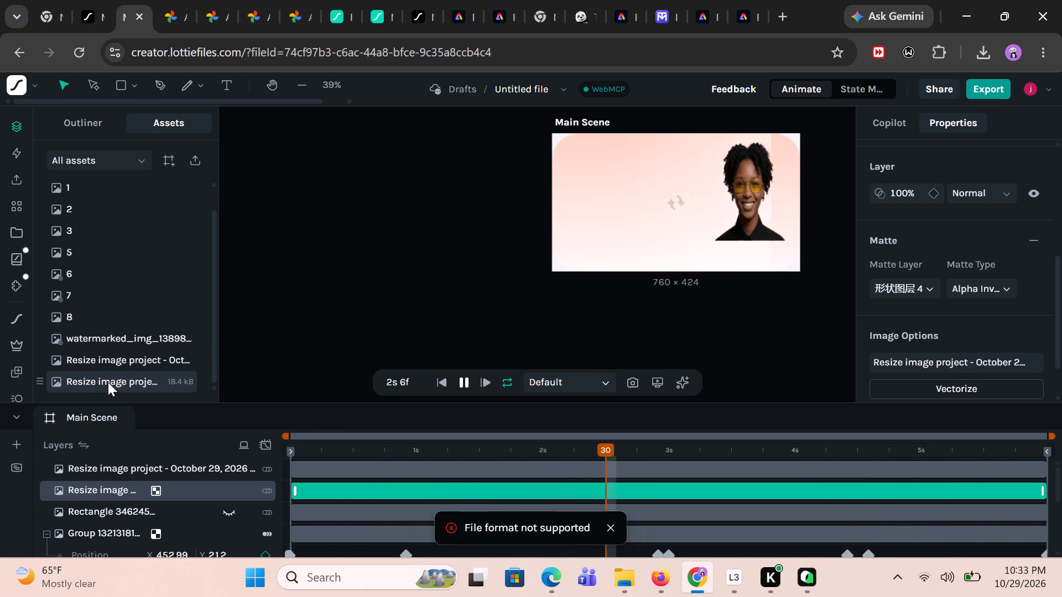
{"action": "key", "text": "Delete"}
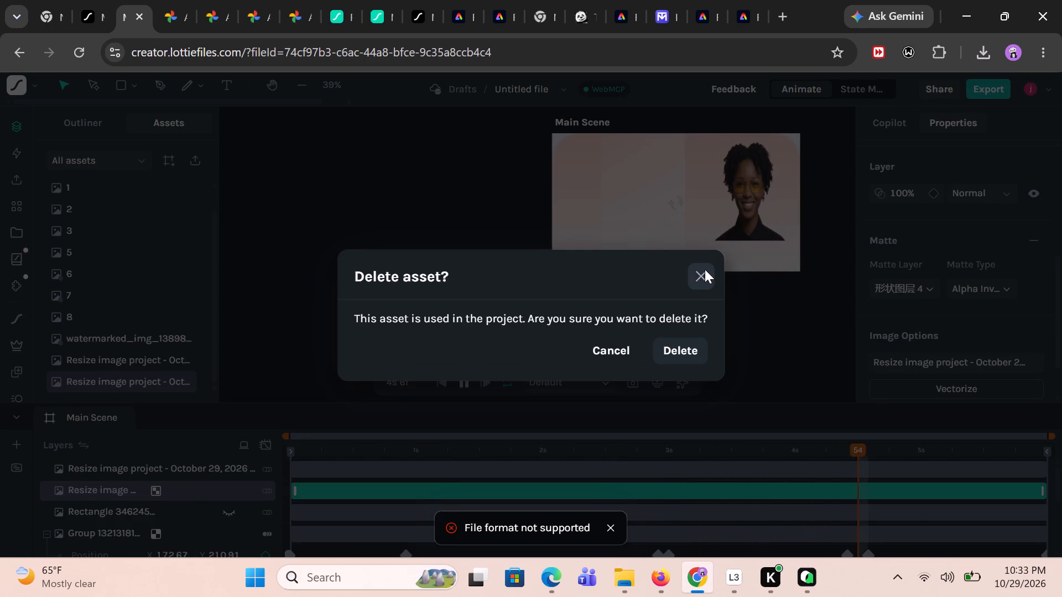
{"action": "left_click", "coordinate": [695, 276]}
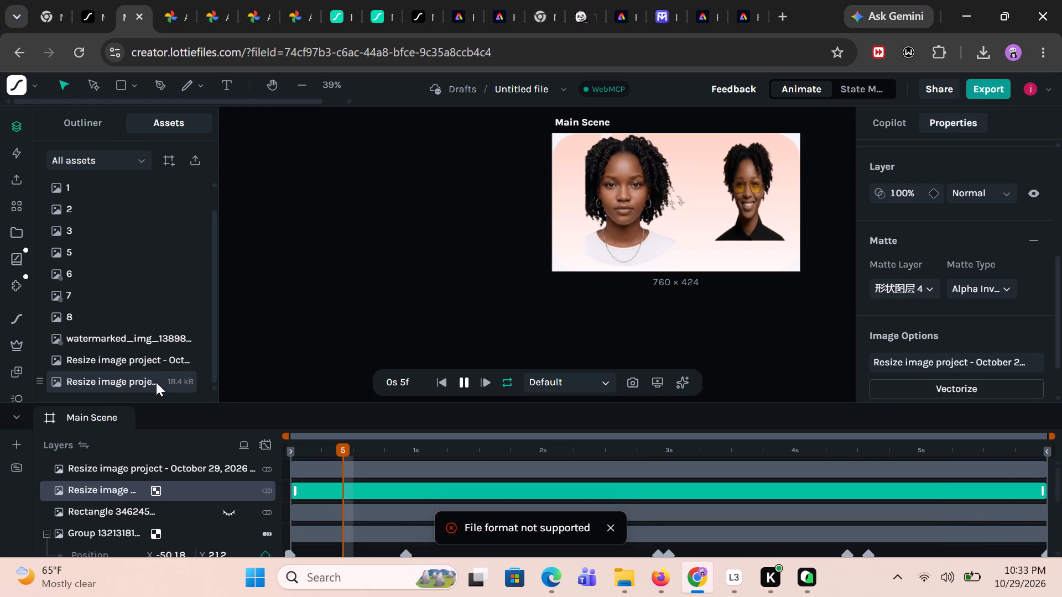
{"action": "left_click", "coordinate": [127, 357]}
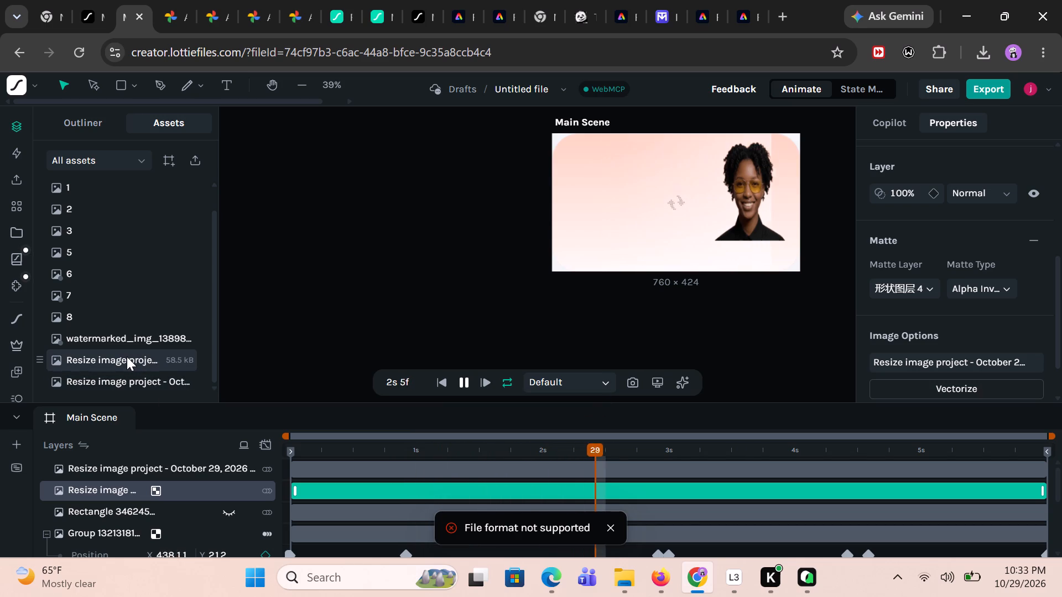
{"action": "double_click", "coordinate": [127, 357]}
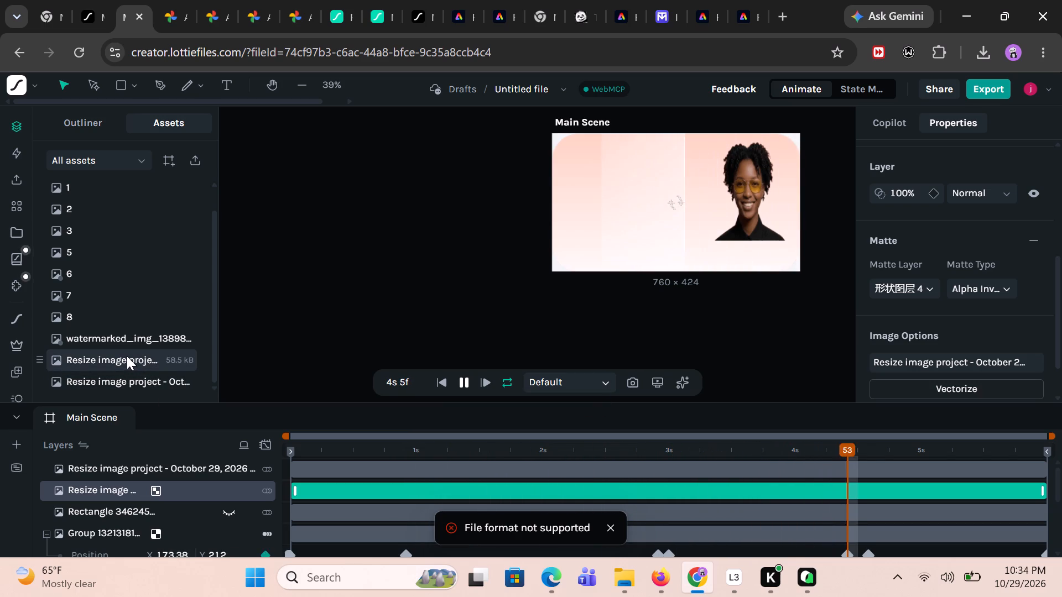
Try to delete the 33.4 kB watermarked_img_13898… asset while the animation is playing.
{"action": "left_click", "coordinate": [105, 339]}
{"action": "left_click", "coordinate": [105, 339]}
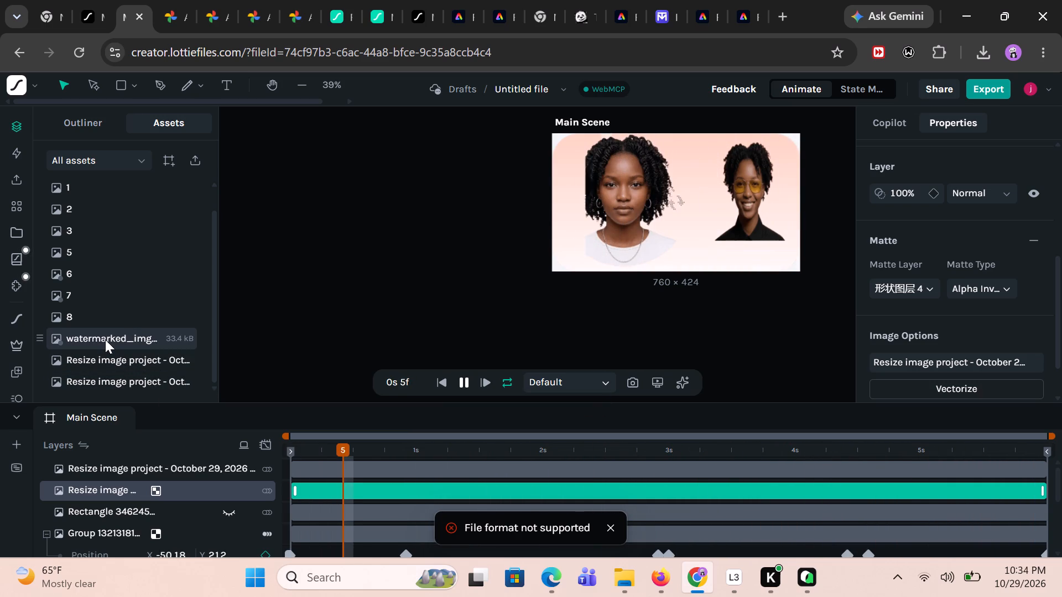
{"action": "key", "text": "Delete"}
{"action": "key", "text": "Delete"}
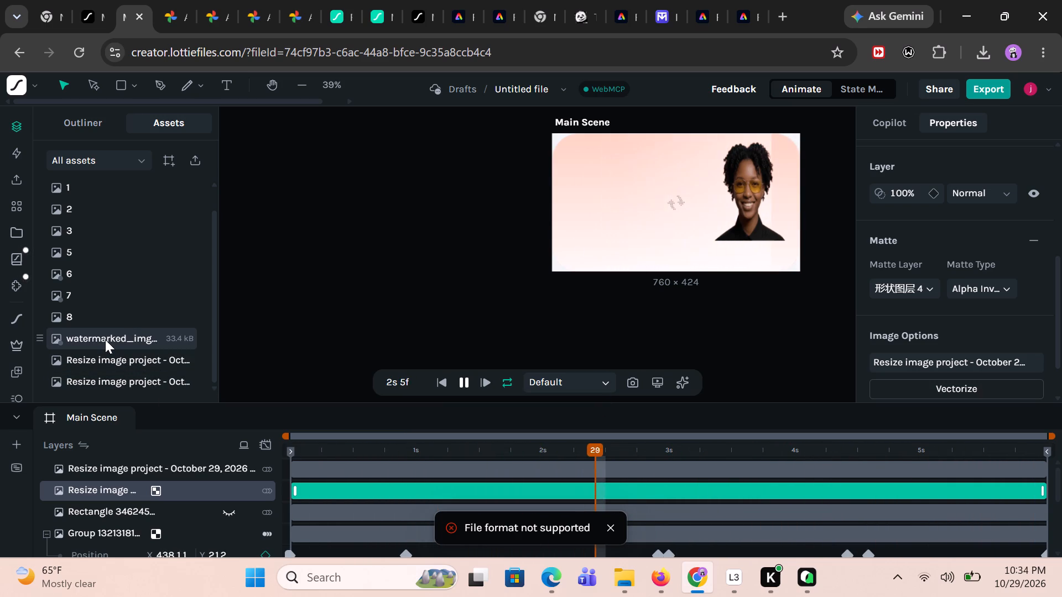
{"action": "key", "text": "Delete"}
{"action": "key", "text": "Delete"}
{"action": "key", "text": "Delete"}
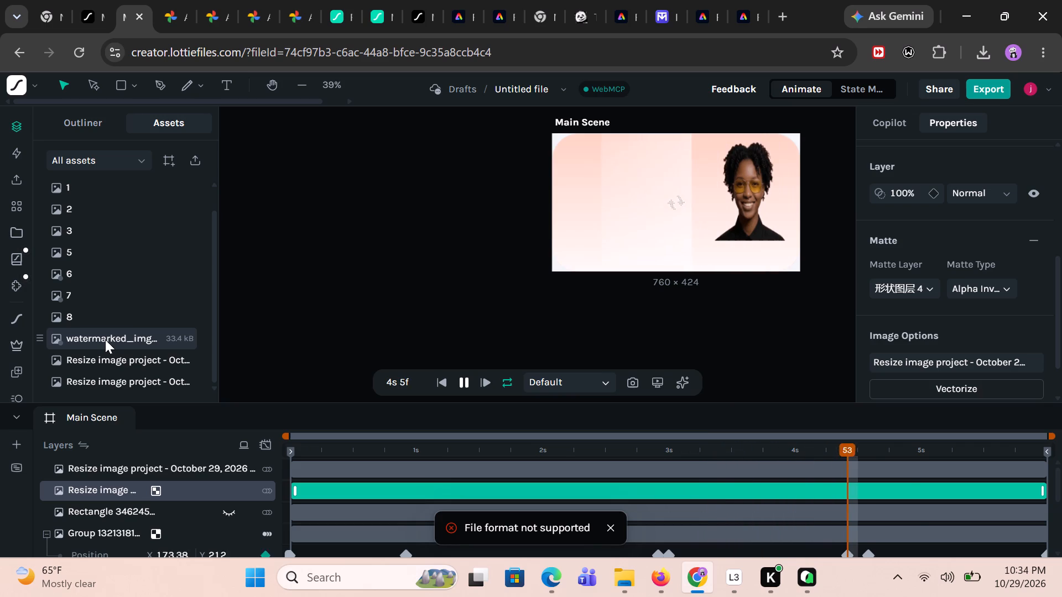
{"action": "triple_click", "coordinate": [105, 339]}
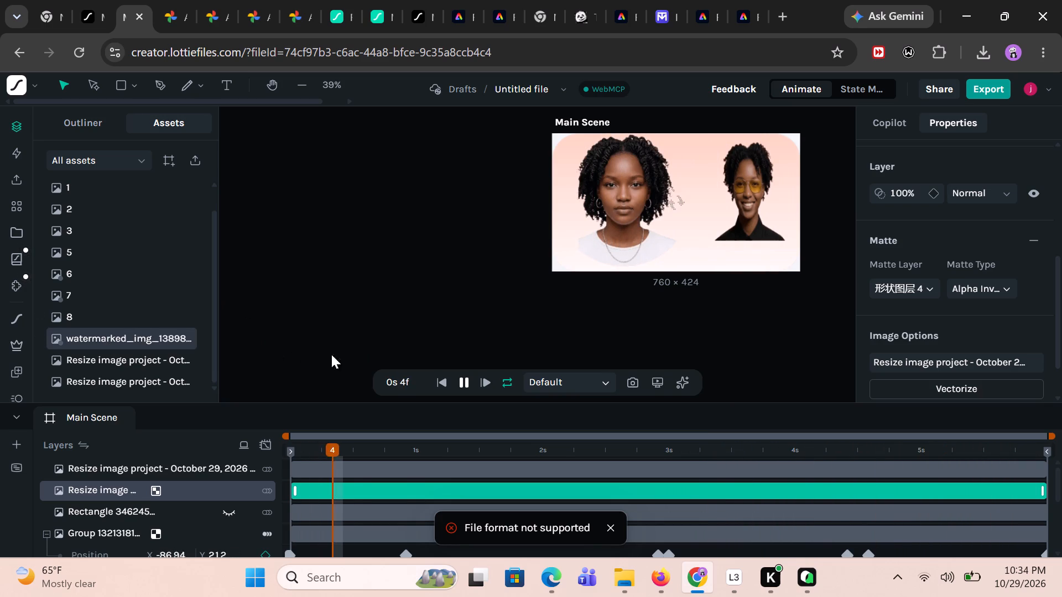
Pause the animation and delete the 33.4 kB watermarked_img_13898… asset from the project.
{"action": "left_click", "coordinate": [461, 380]}
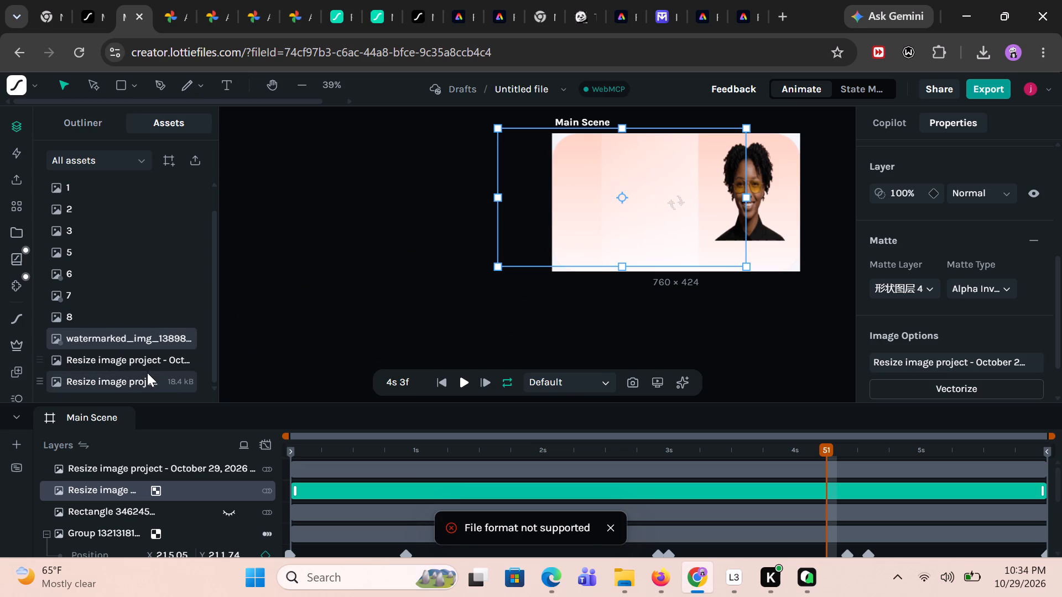
{"action": "left_click", "coordinate": [134, 341]}
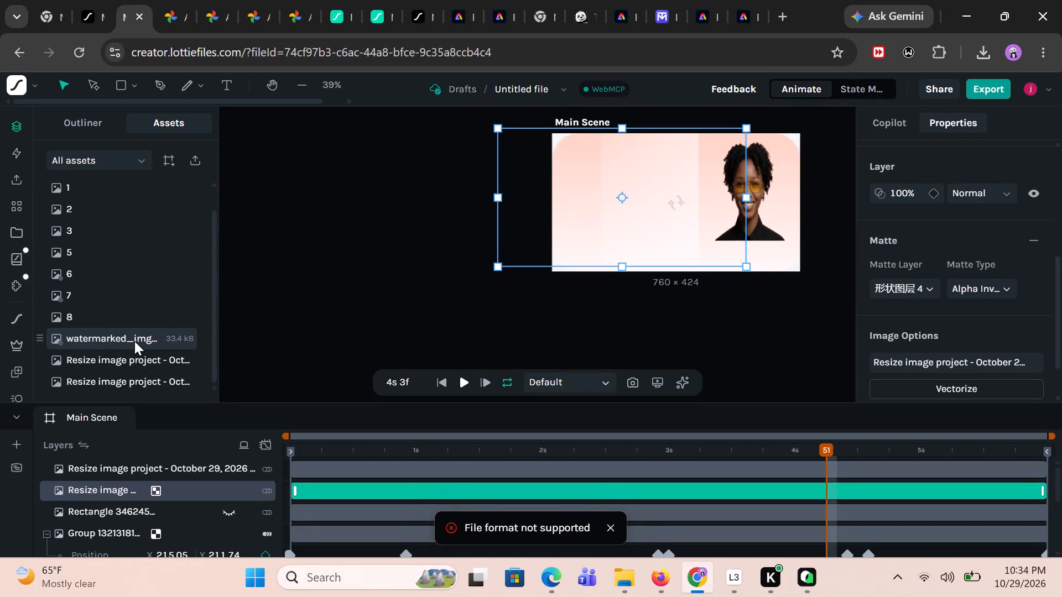
{"action": "triple_click", "coordinate": [134, 341]}
{"action": "left_click_drag", "start_coordinate": [134, 341], "coordinate": [174, 311]}
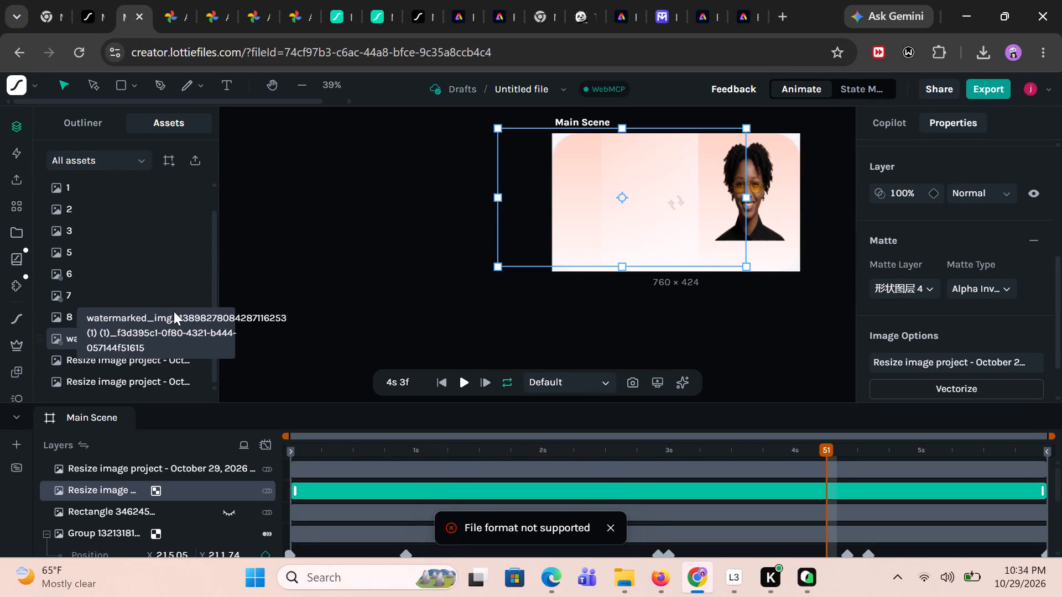
{"action": "left_click_drag", "start_coordinate": [174, 311], "coordinate": [159, 281]}
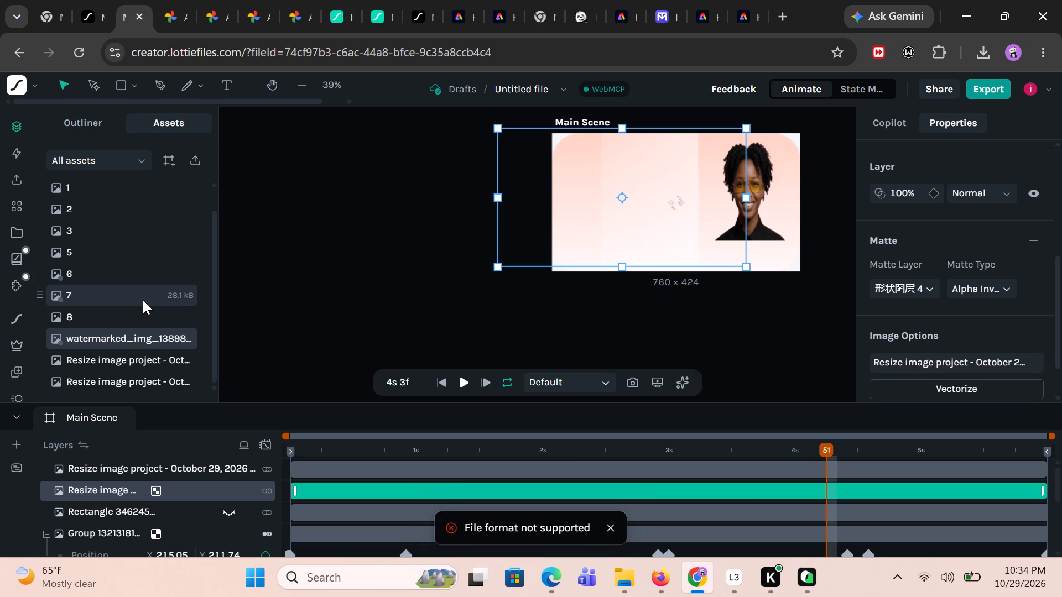
{"action": "left_click", "coordinate": [121, 338]}
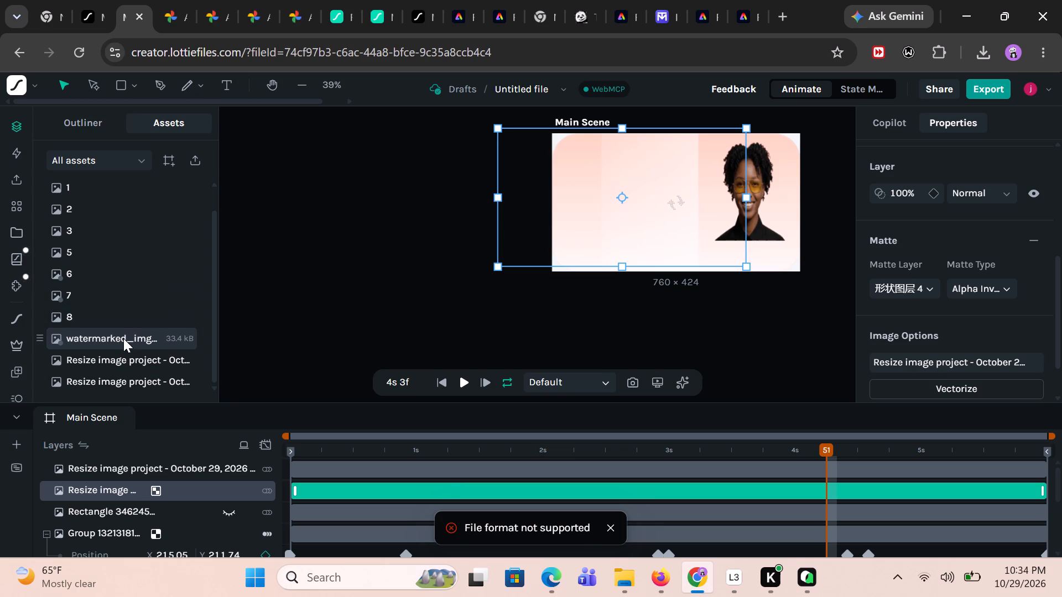
{"action": "key", "text": "Delete"}
{"action": "key", "text": "Delete"}
{"action": "key", "text": "Delete"}
{"action": "left_click", "coordinate": [538, 307]}
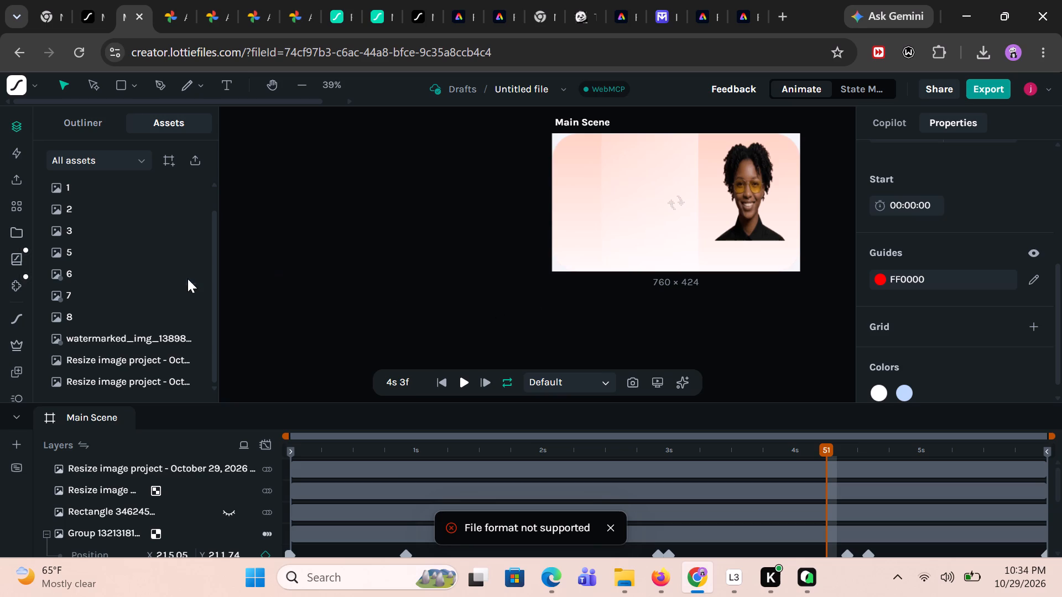
{"action": "left_click", "coordinate": [101, 344]}
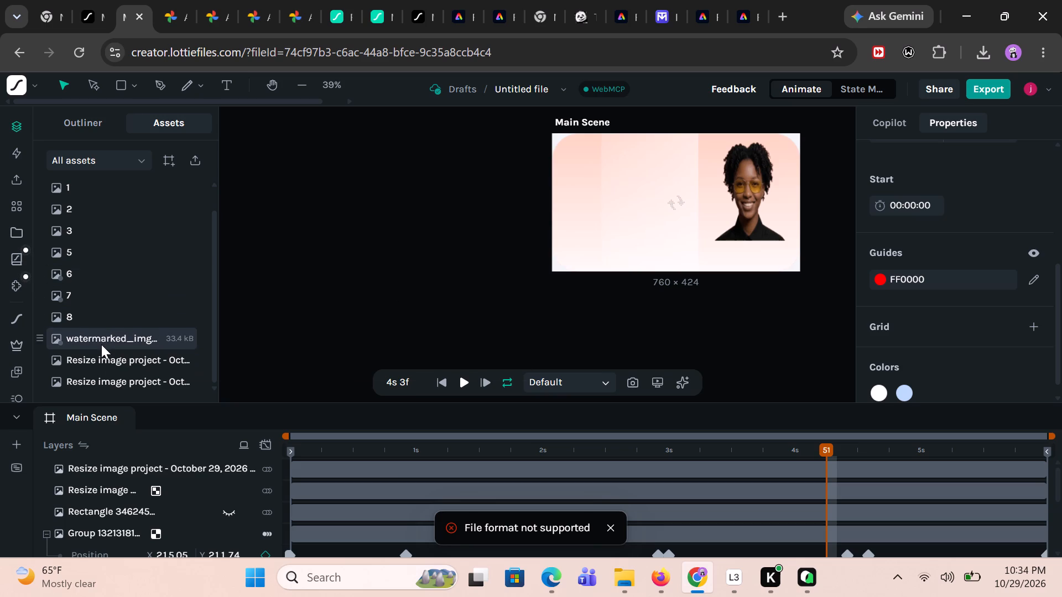
{"action": "left_click", "coordinate": [121, 340]}
{"action": "left_click", "coordinate": [121, 340]}
{"action": "key", "text": "Delete"}
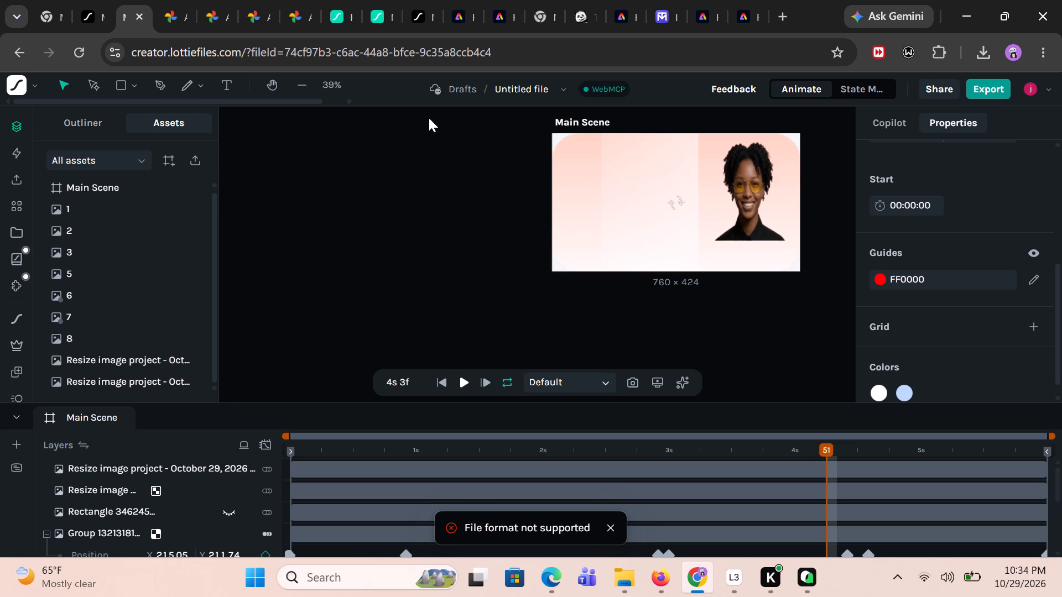
Upload the two-person image 848f18b7-622a-4f7d-b5e8-4b55188fb81f (1) from the Pictures folder as a new asset.
{"action": "left_click", "coordinate": [195, 163]}
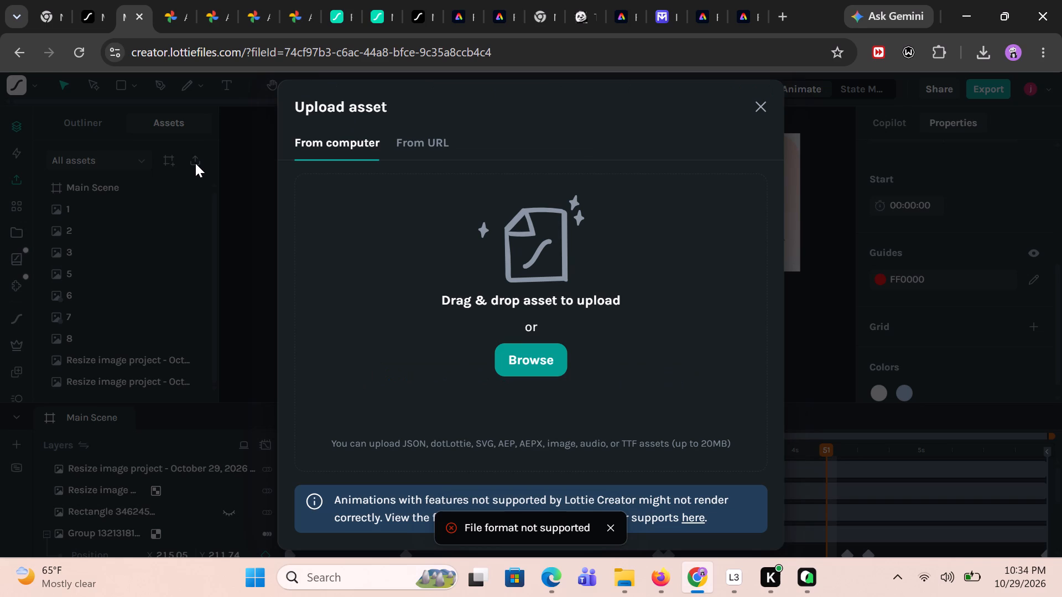
{"action": "left_click", "coordinate": [524, 362]}
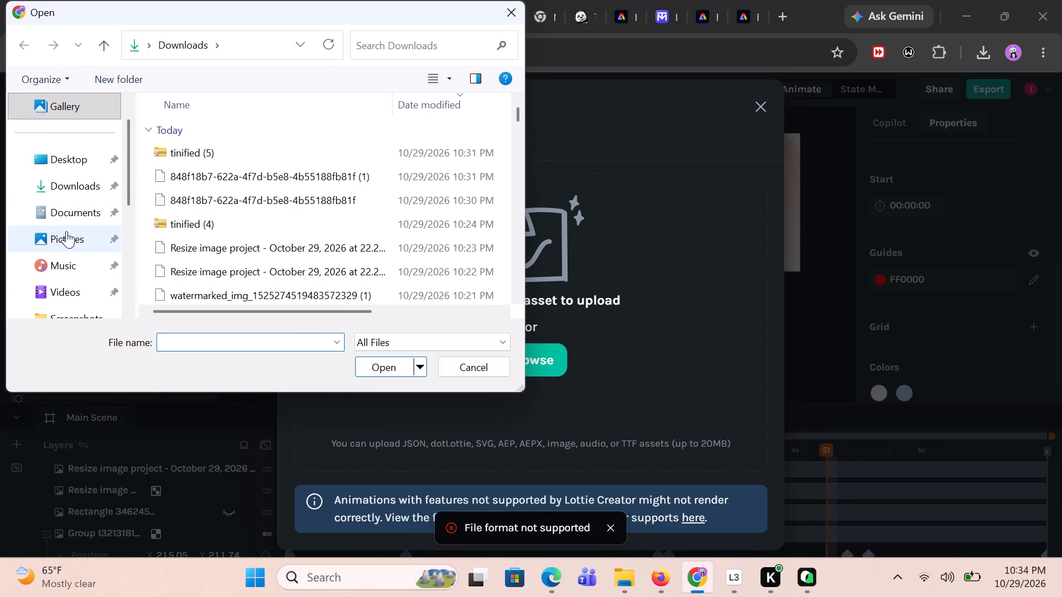
{"action": "left_click", "coordinate": [62, 245]}
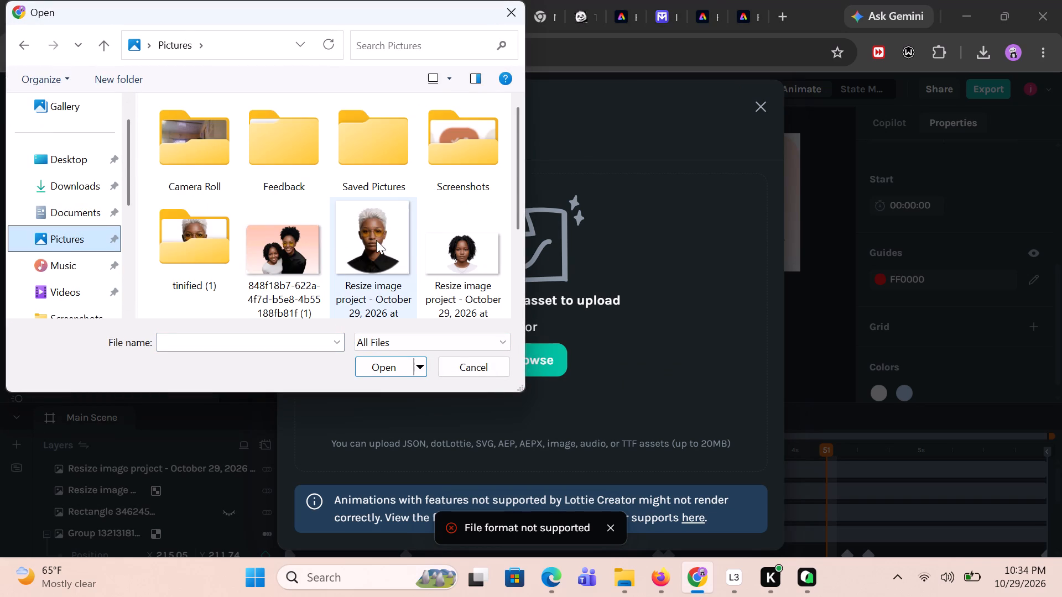
{"action": "left_click", "coordinate": [290, 244]}
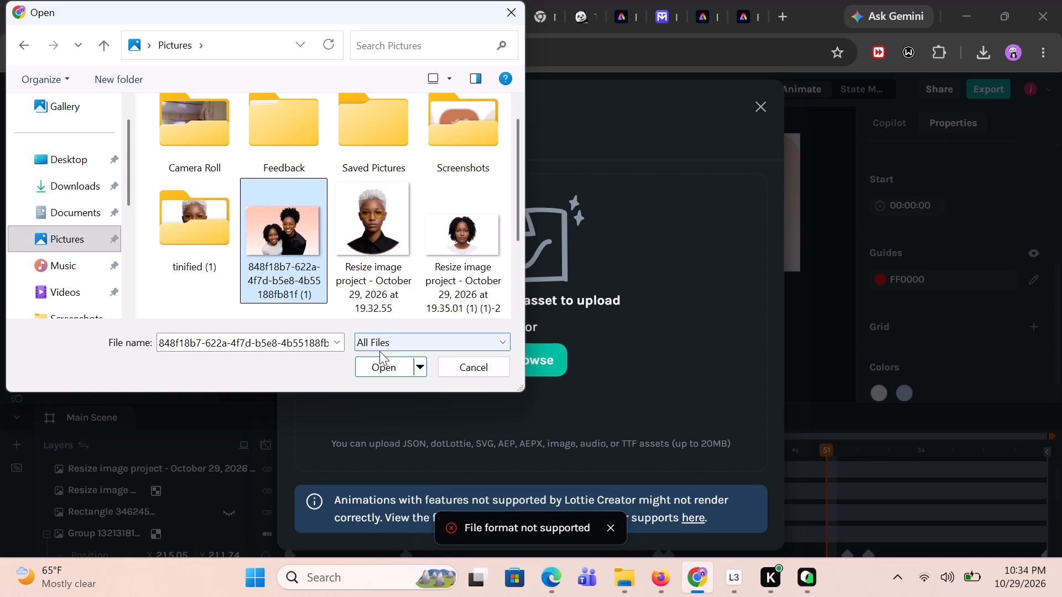
{"action": "left_click", "coordinate": [374, 372]}
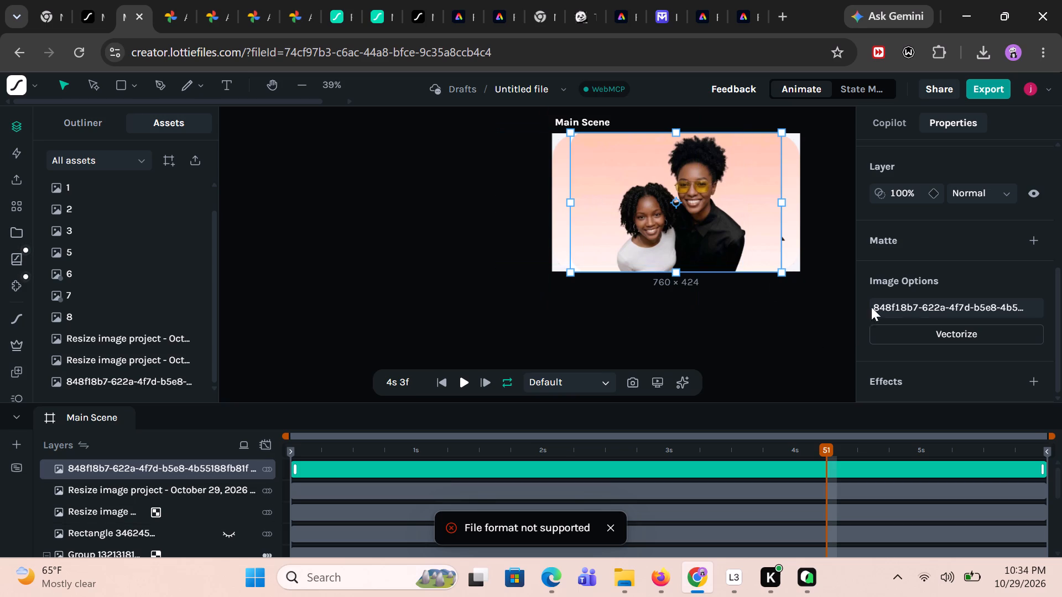
Add a matte to the new 848f18b7… image layer, using 形状图层 1 as its matte layer.
{"action": "scroll", "coordinate": [943, 308], "scroll_direction": "down", "scroll_amount": 1}
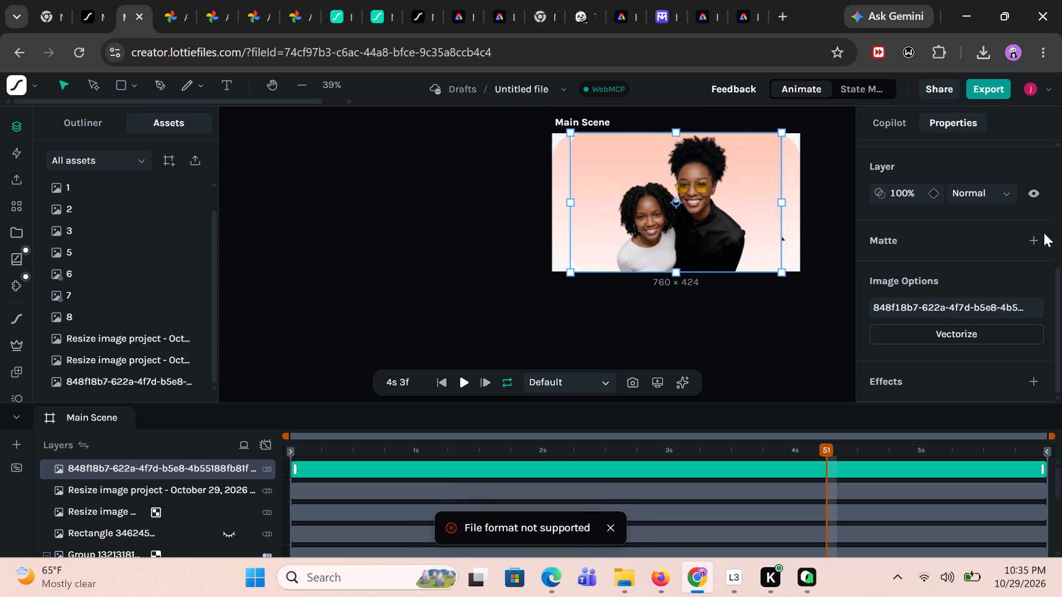
{"action": "left_click", "coordinate": [1035, 238]}
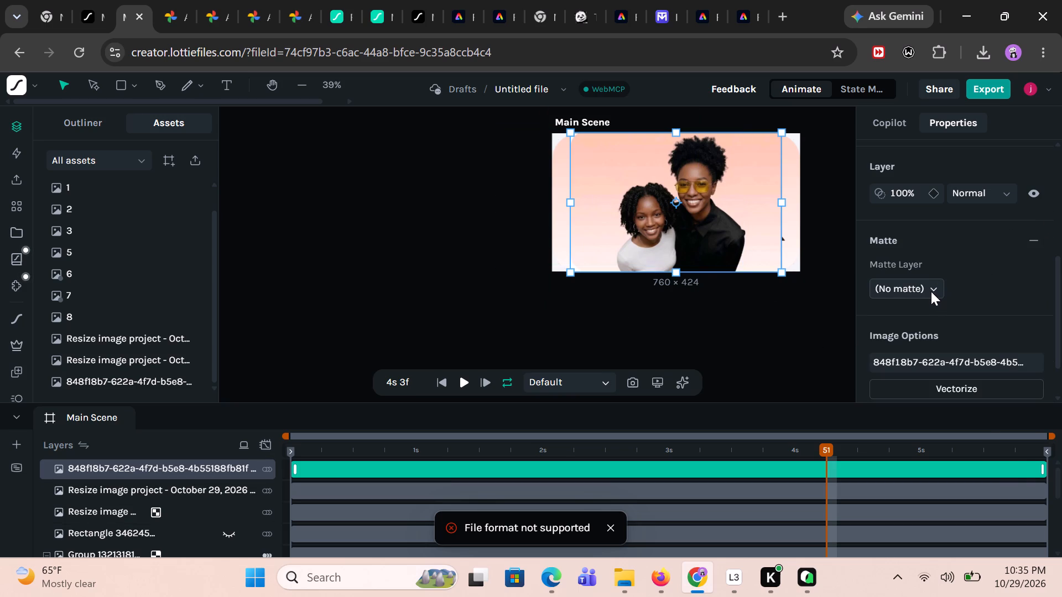
{"action": "left_click", "coordinate": [930, 291]}
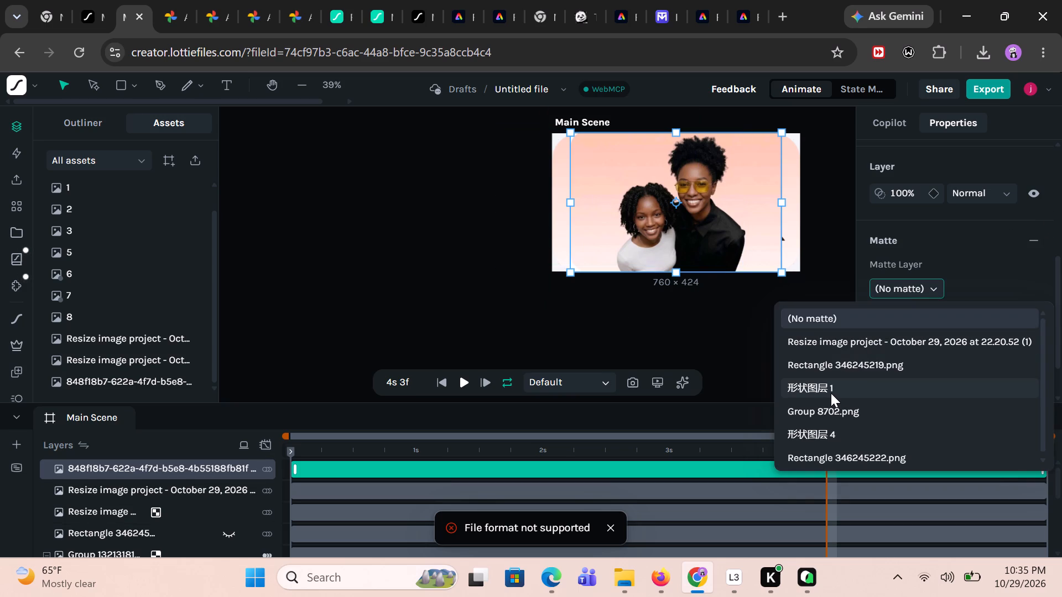
{"action": "left_click", "coordinate": [831, 393]}
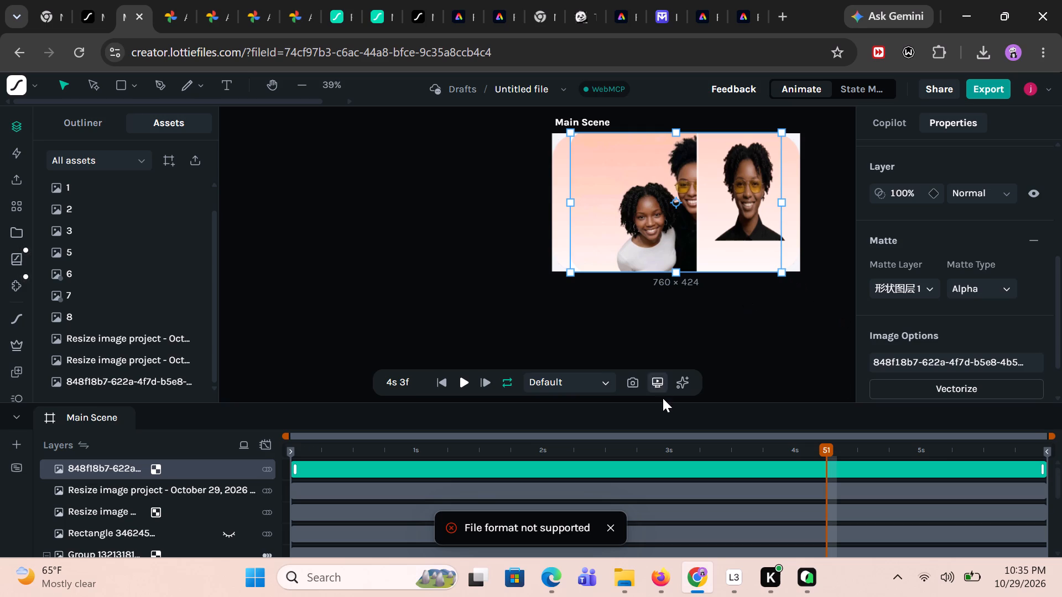
{"action": "left_click", "coordinate": [762, 384]}
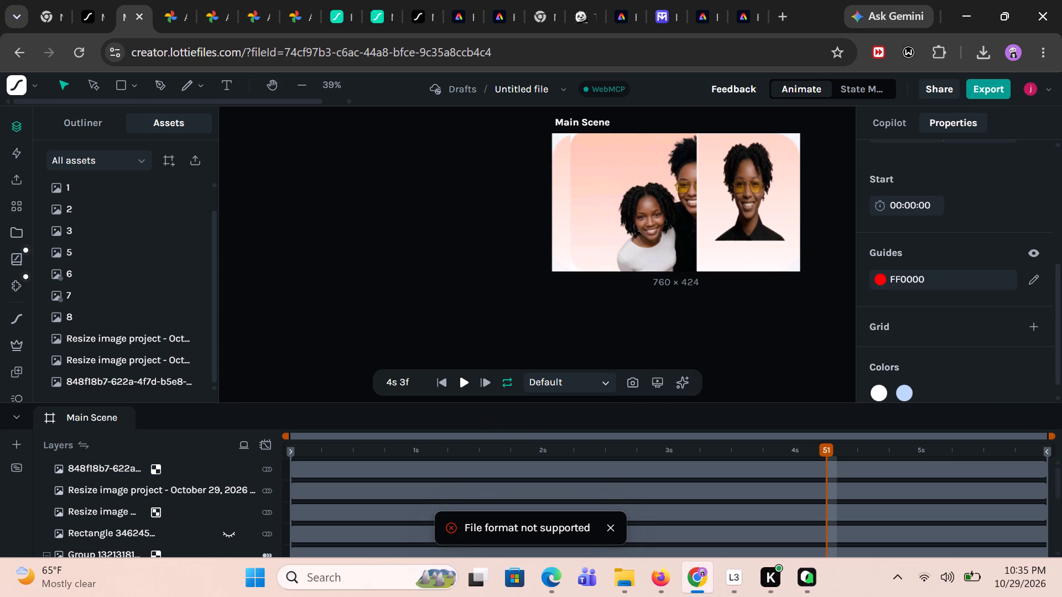
Play the animation to check how the matted two-person image is revealed in the Main Scene.
{"action": "left_click", "coordinate": [466, 389]}
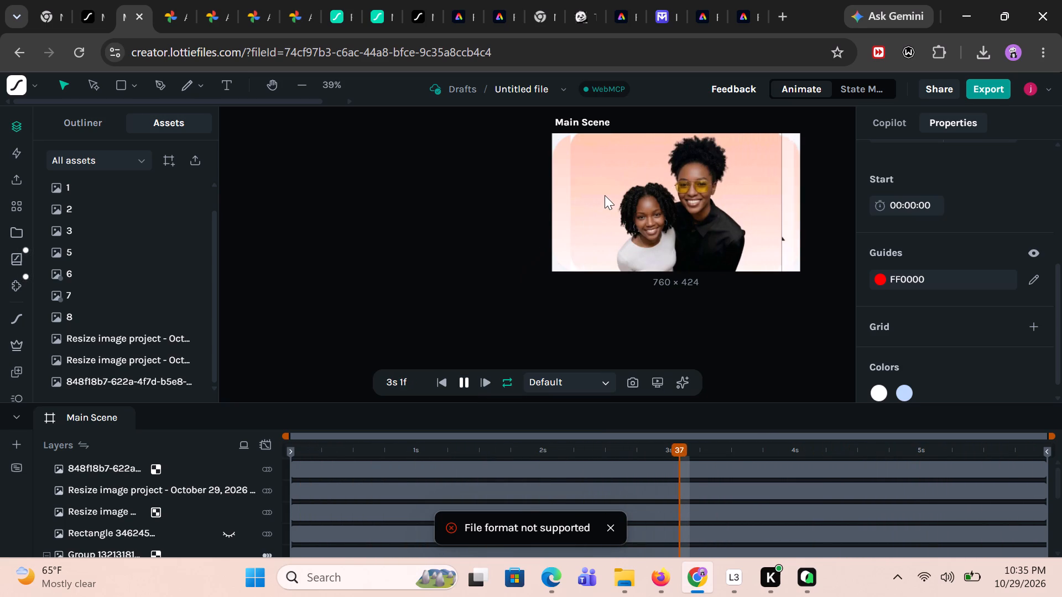
{"action": "left_click_drag", "start_coordinate": [606, 195], "coordinate": [640, 171]}
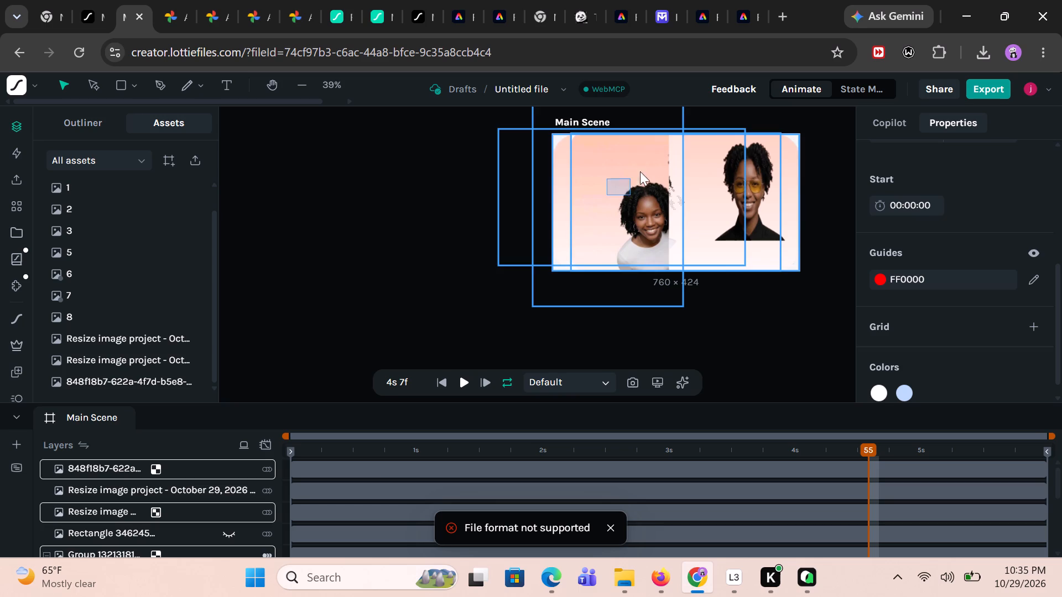
{"action": "left_click_drag", "start_coordinate": [640, 171], "coordinate": [629, 207]}
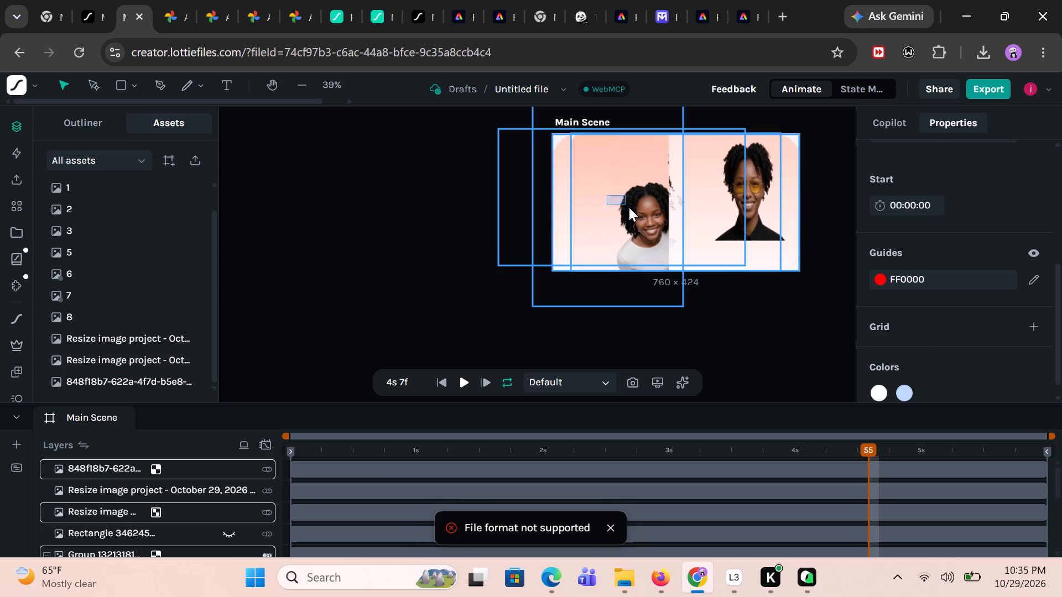
{"action": "left_click_drag", "start_coordinate": [629, 207], "coordinate": [592, 180]}
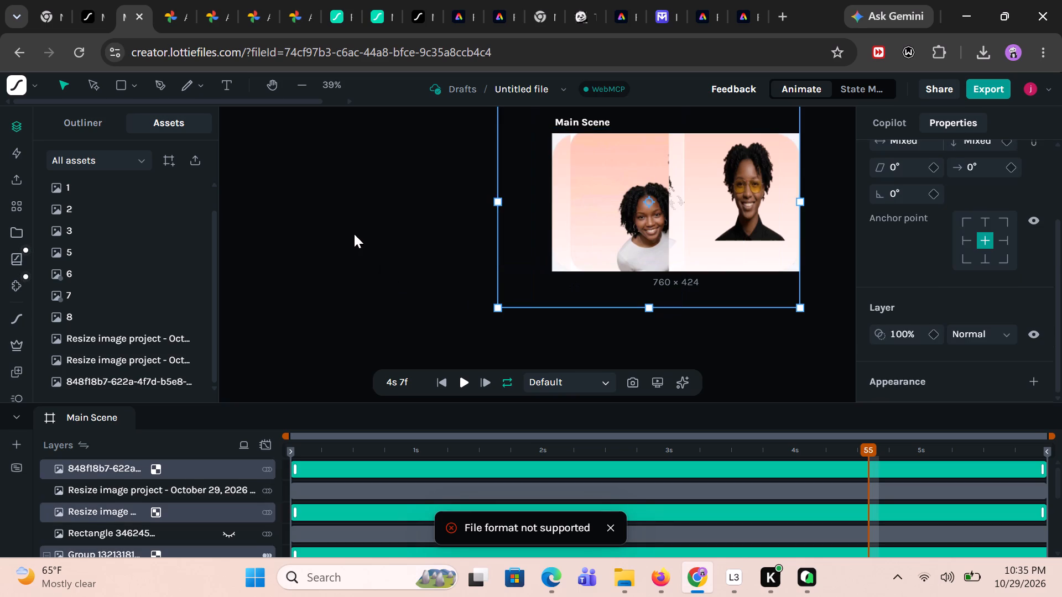
{"action": "left_click", "coordinate": [347, 227]}
Stretch the two-person image horizontally to about 99% scale so it spans the width of the Main Scene.
{"action": "left_click", "coordinate": [675, 207]}
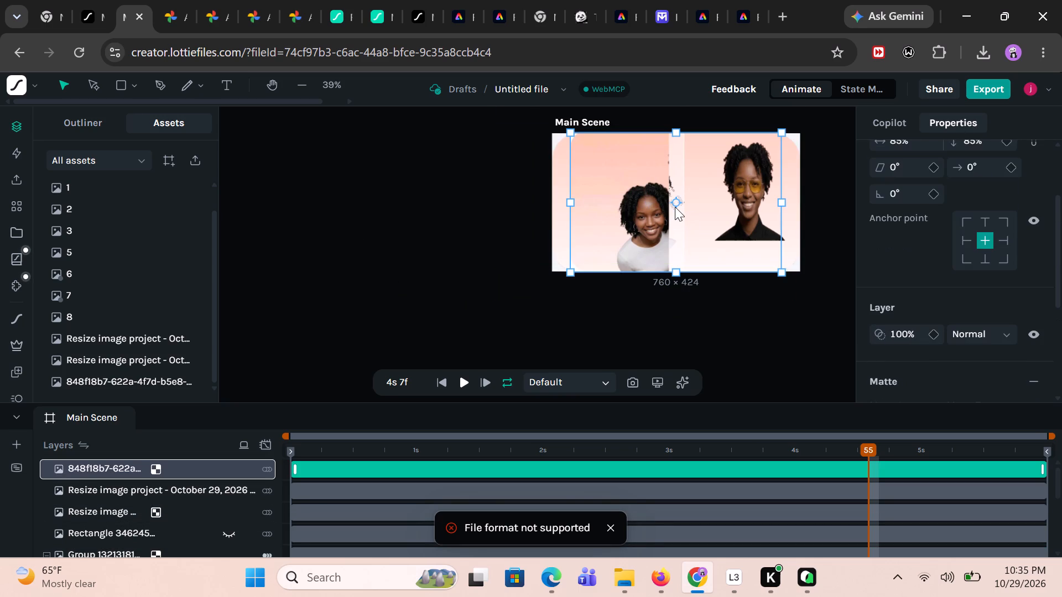
{"action": "left_click", "coordinate": [776, 201]}
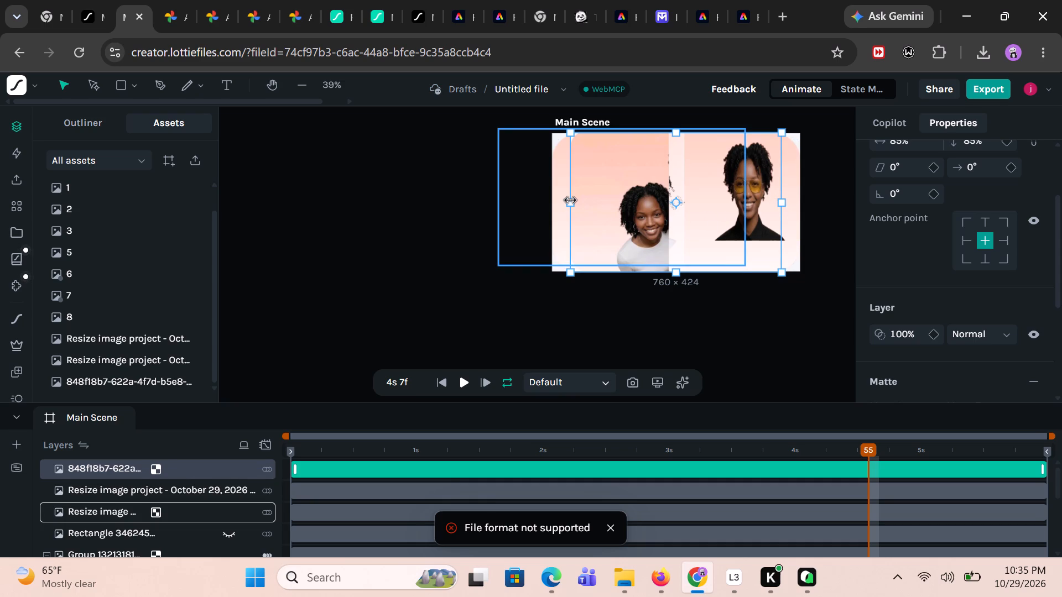
{"action": "left_click_drag", "start_coordinate": [570, 200], "coordinate": [553, 203]}
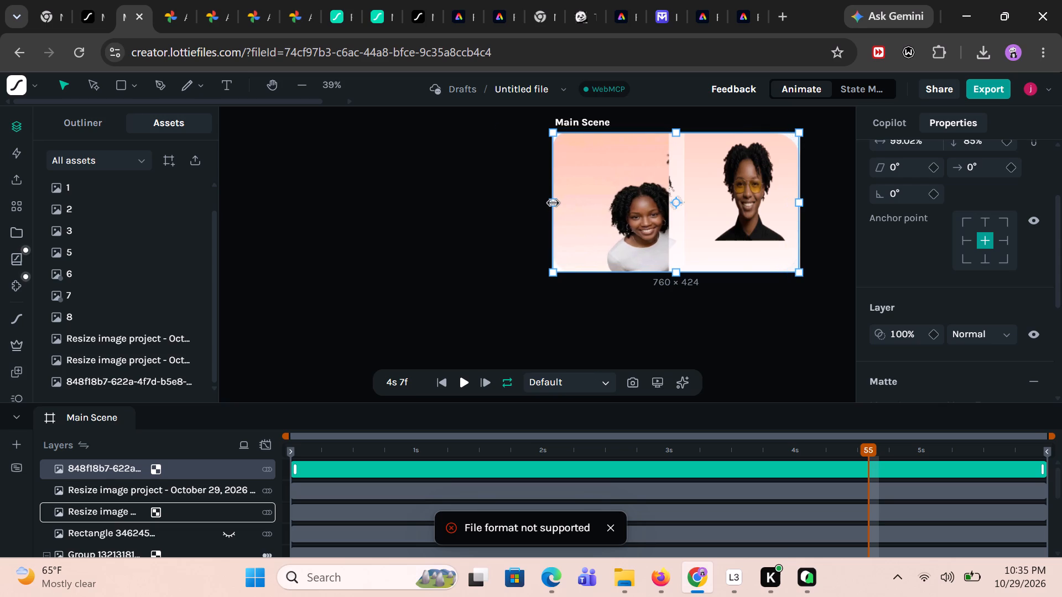
Play the animation to check the stretched two-person image in the Main Scene, and pause near the five-second mark.
{"action": "left_click_drag", "start_coordinate": [553, 203], "coordinate": [553, 202]}
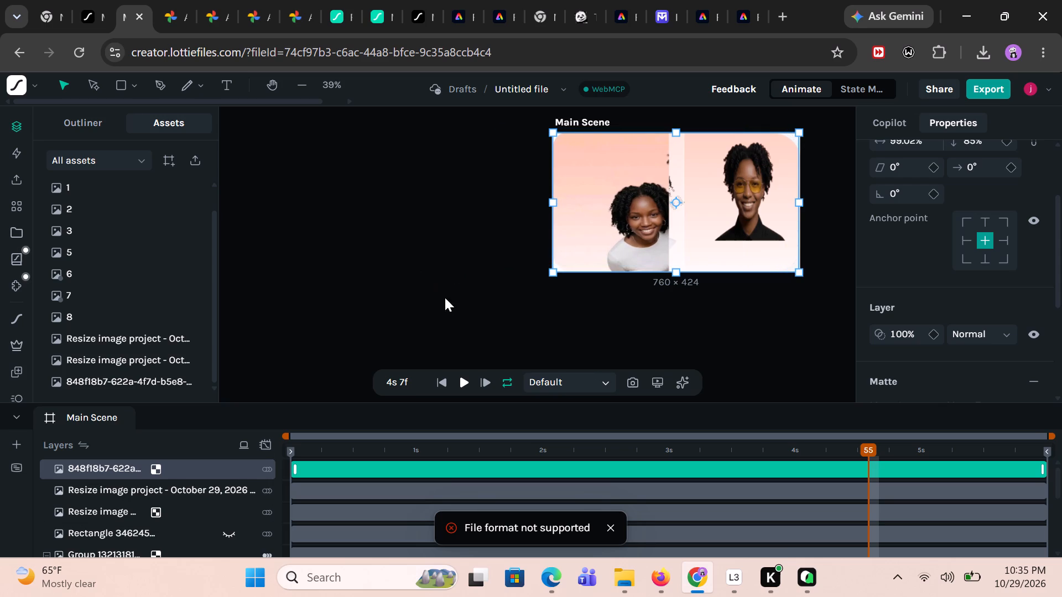
{"action": "left_click", "coordinate": [459, 379]}
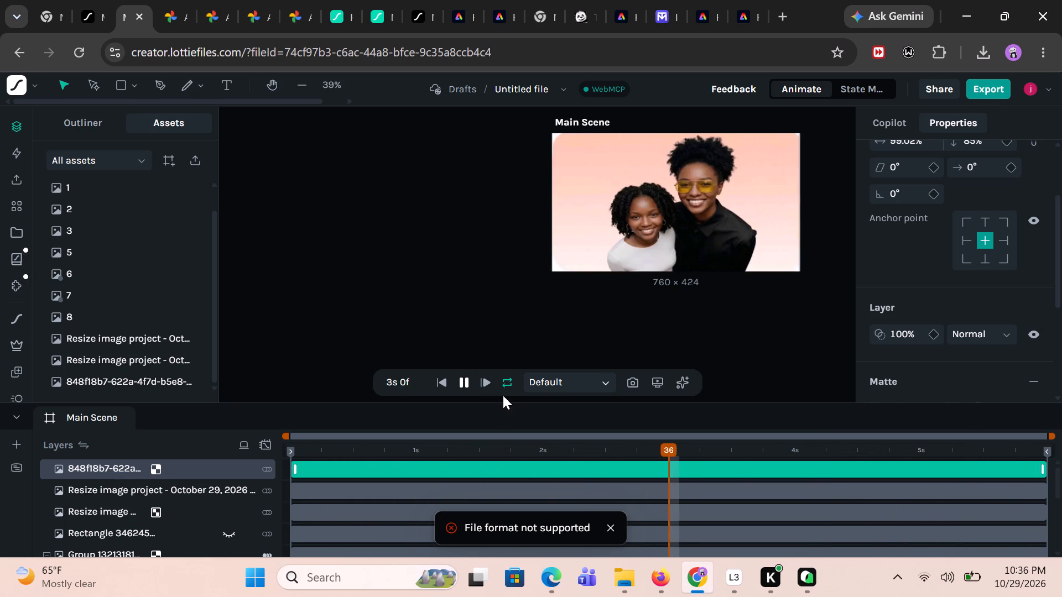
{"action": "left_click", "coordinate": [466, 384]}
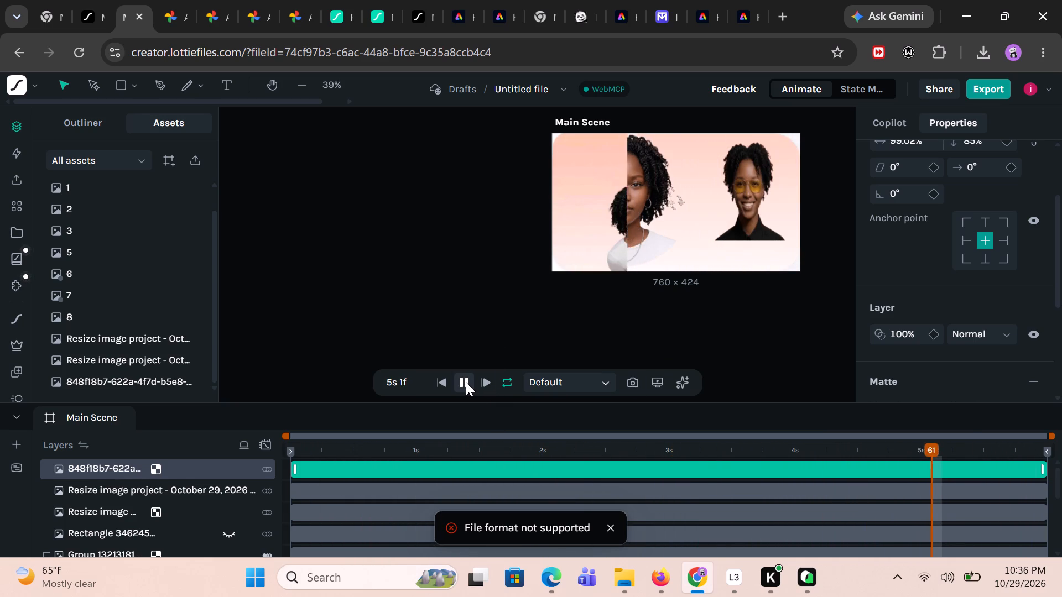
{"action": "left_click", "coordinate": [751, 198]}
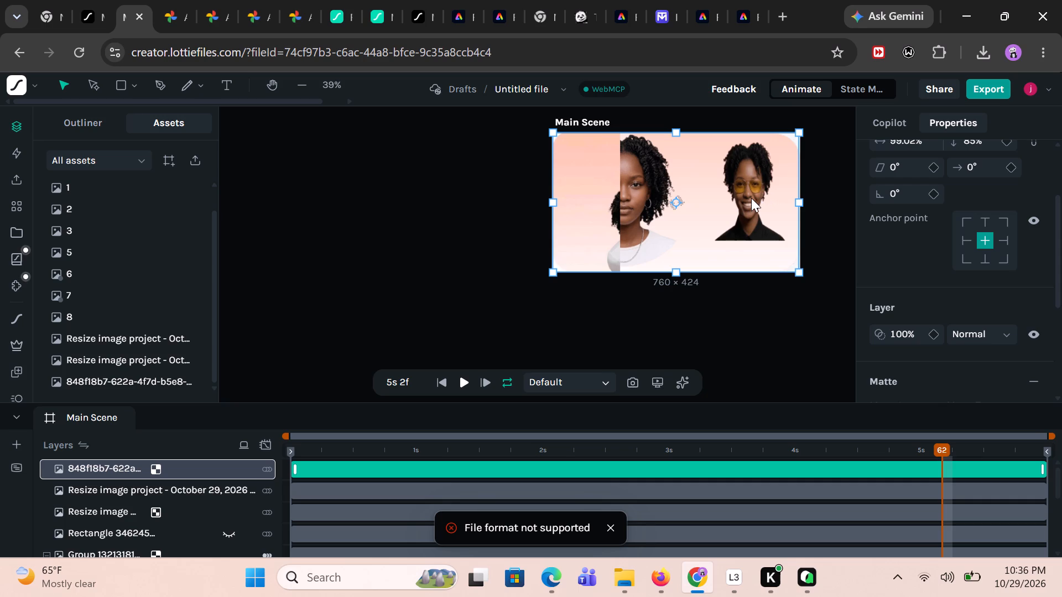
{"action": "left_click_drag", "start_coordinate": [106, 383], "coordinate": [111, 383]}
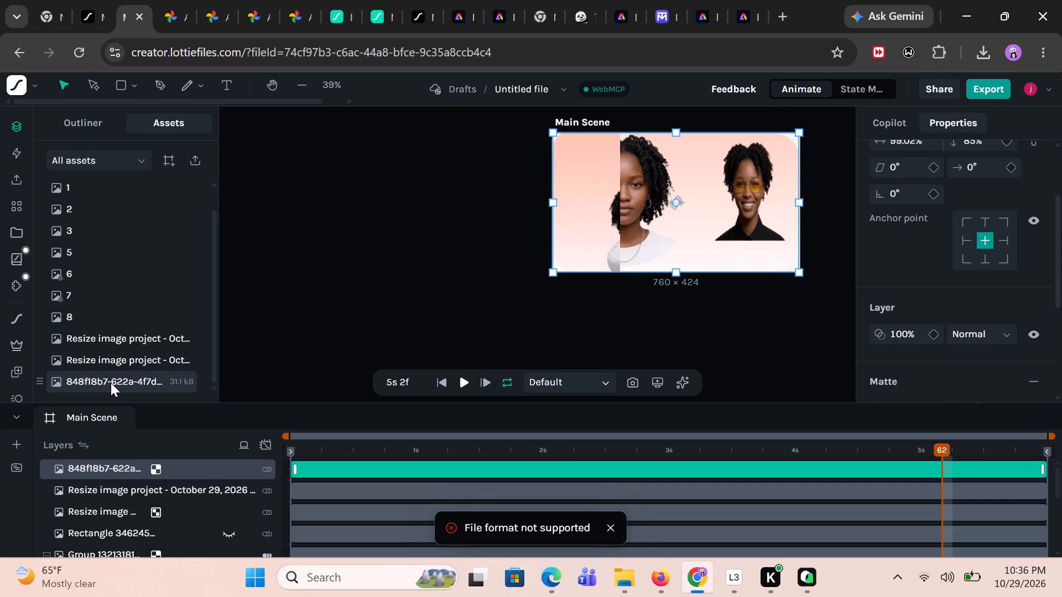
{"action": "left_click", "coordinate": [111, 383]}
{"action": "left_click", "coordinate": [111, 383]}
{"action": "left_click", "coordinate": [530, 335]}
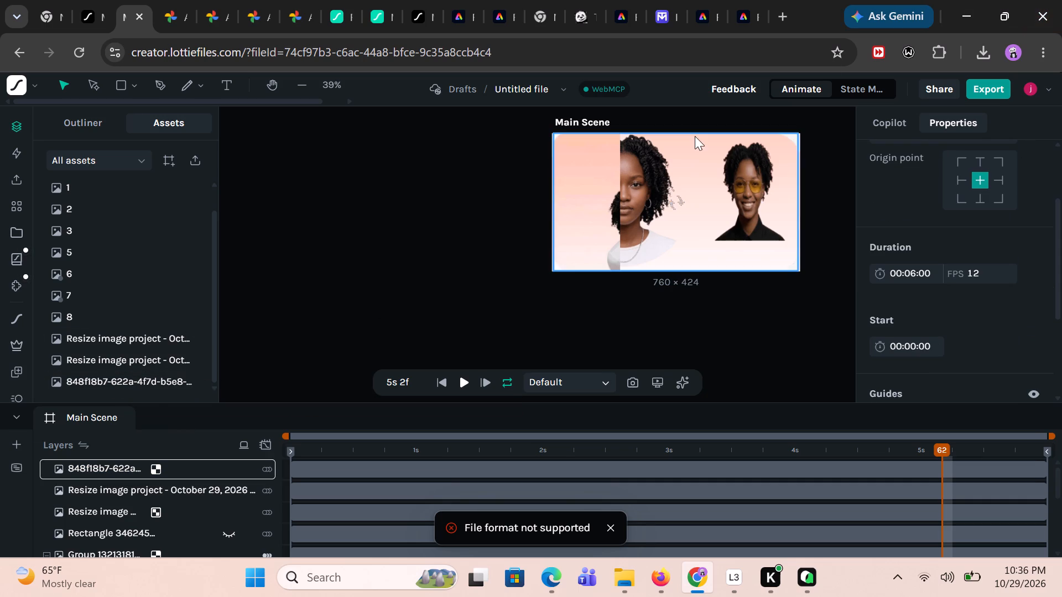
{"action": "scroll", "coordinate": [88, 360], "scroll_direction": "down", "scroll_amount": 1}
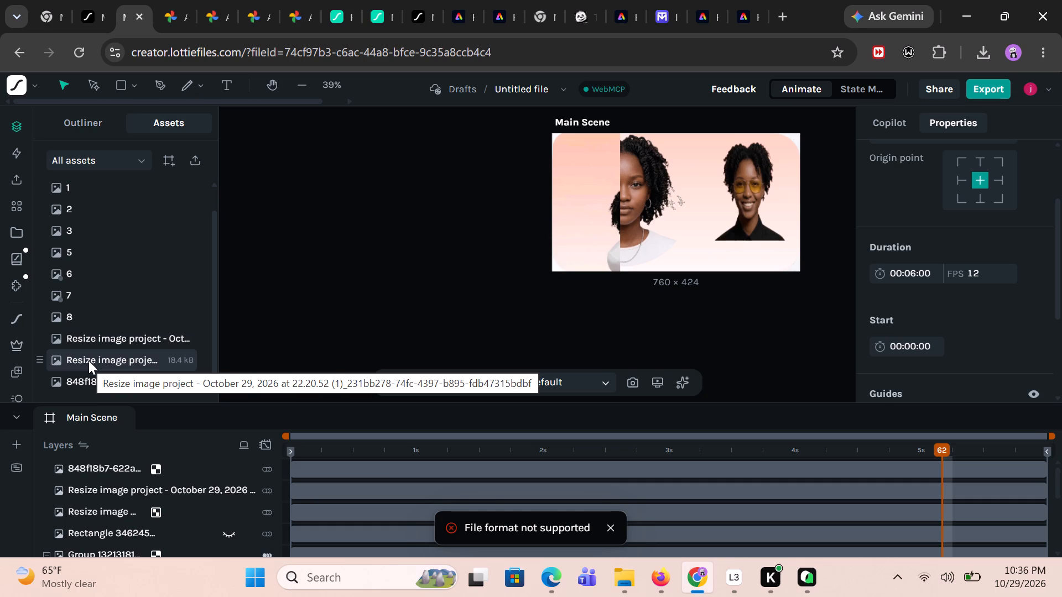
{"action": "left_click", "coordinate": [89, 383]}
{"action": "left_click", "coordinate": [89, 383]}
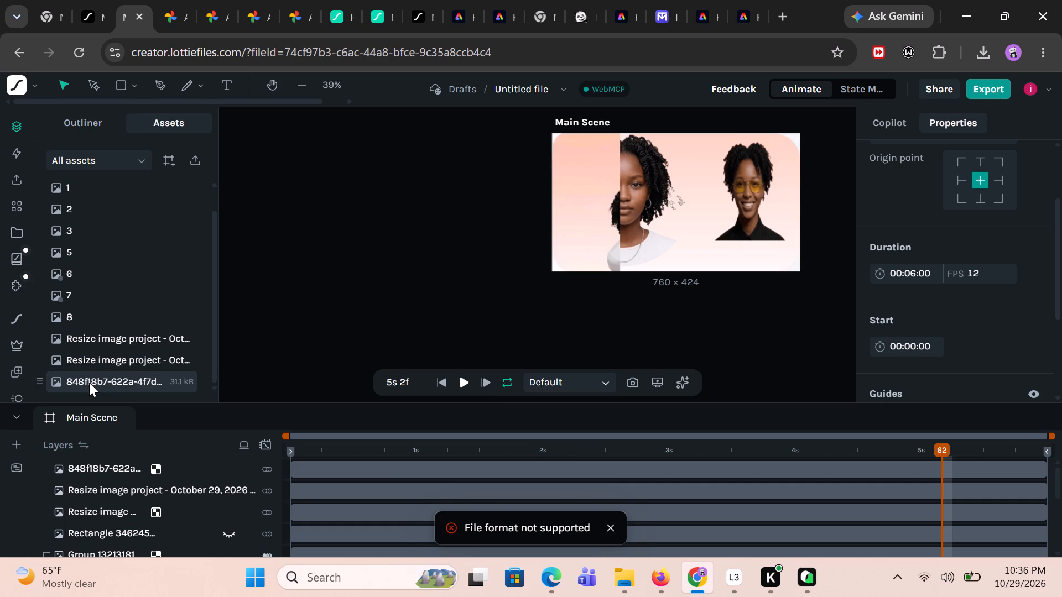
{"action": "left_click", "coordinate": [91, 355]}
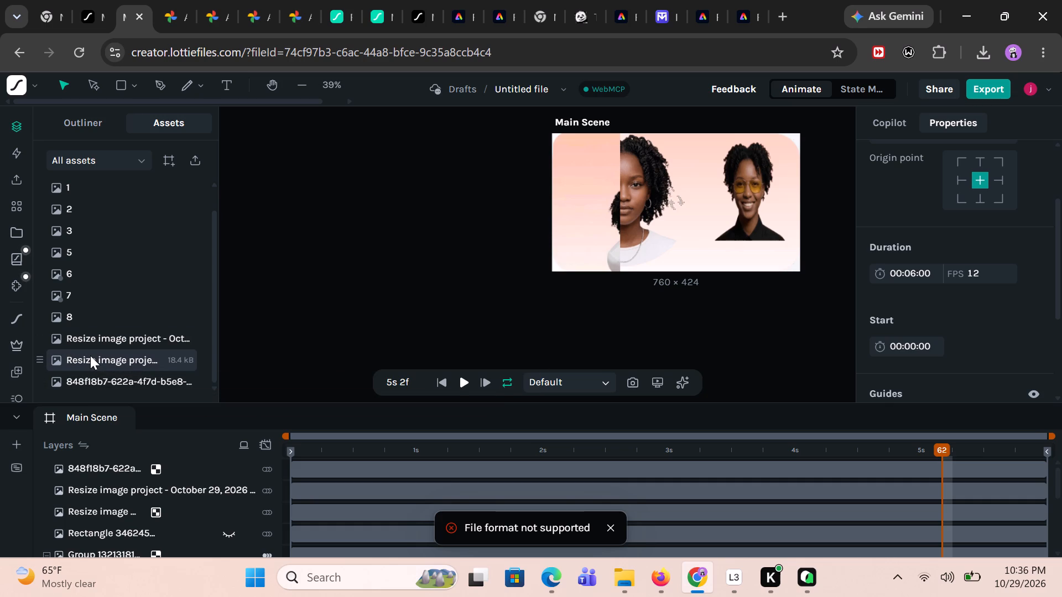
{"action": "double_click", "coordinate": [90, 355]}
Dismiss the notification about the unsupported file format.
{"action": "left_click", "coordinate": [612, 530]}
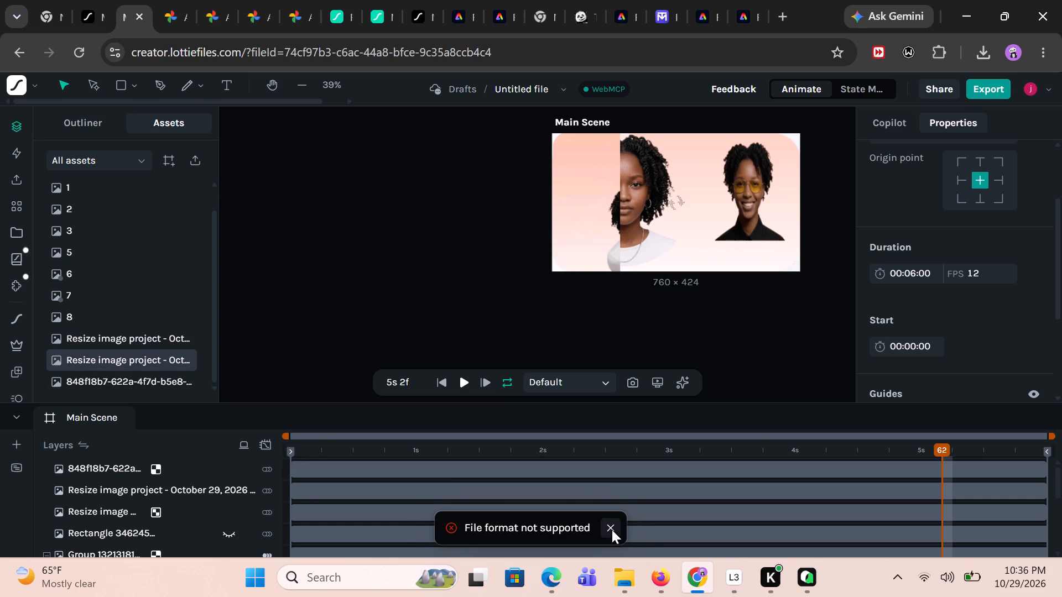
Nudge the matted two-person image slightly so it stays fitted over the Main Scene frame.
{"action": "left_click", "coordinate": [766, 193]}
{"action": "left_click_drag", "start_coordinate": [730, 203], "coordinate": [737, 207]}
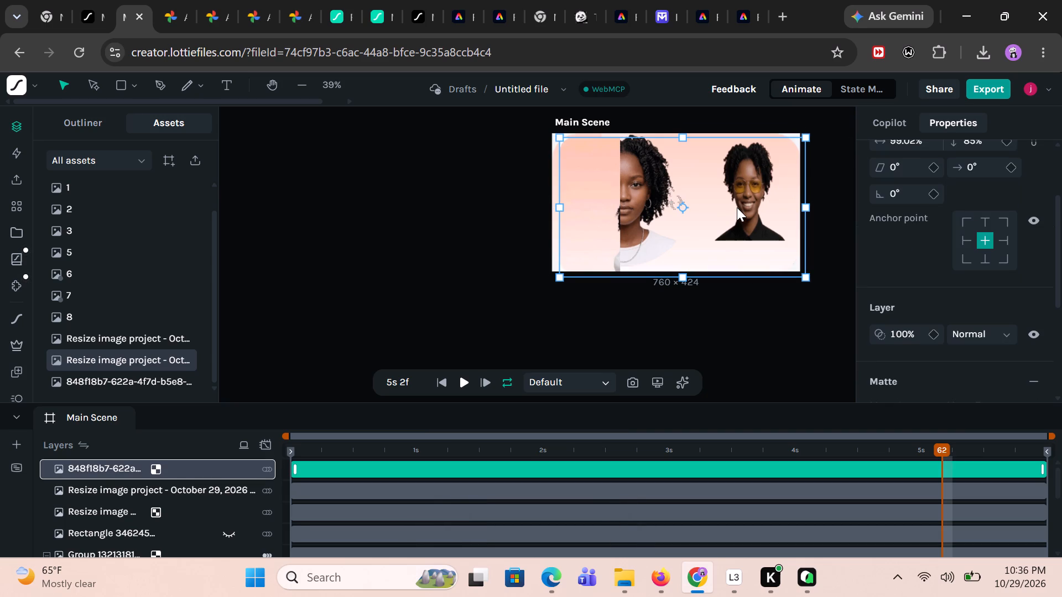
{"action": "left_click_drag", "start_coordinate": [737, 207], "coordinate": [729, 202]}
{"action": "left_click", "coordinate": [0, 596]}
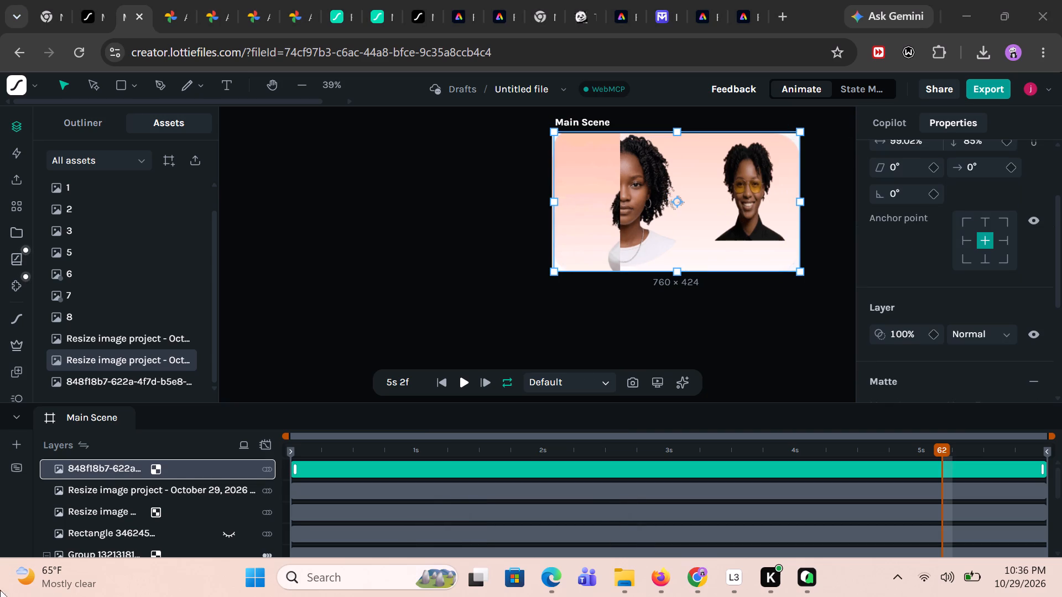
Enlarge the glasses-wearing woman's portrait layer, Resize image project – October 29, 2026 at 22.20.52 (1), to about 129% horizontal and 174% vertical scale.
{"action": "left_click", "coordinate": [121, 364]}
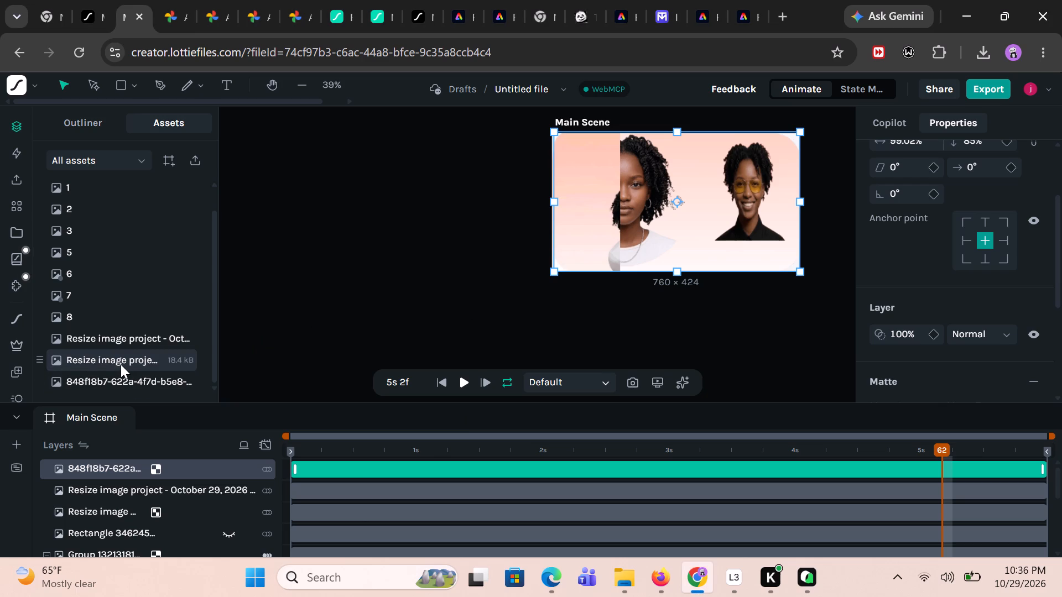
{"action": "double_click", "coordinate": [121, 364]}
{"action": "scroll", "coordinate": [138, 499], "scroll_direction": "down", "scroll_amount": 2}
{"action": "scroll", "coordinate": [138, 511], "scroll_direction": "up", "scroll_amount": 1}
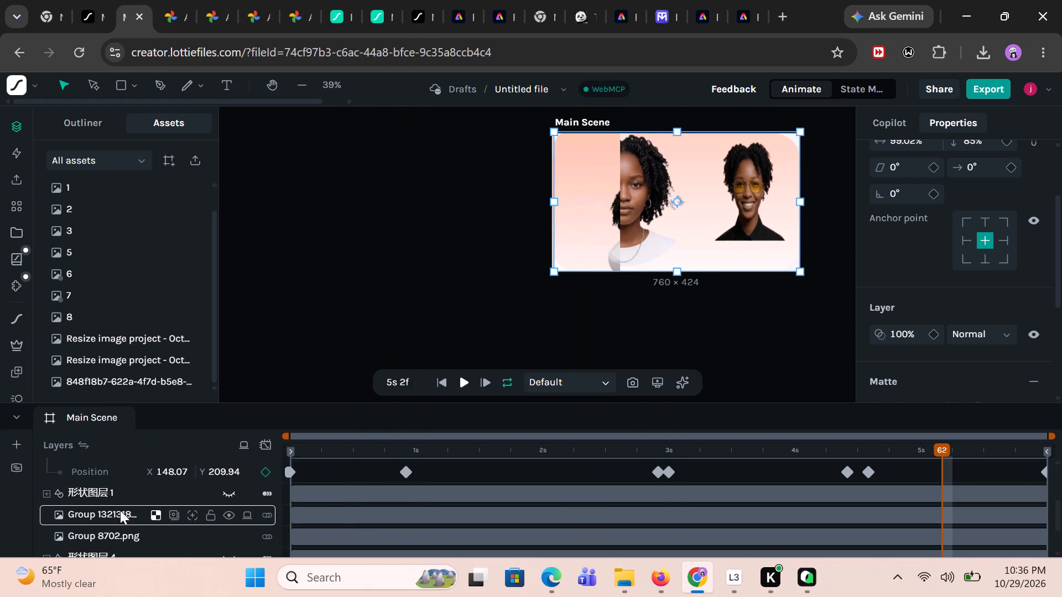
{"action": "scroll", "coordinate": [120, 536], "scroll_direction": "down", "scroll_amount": 1}
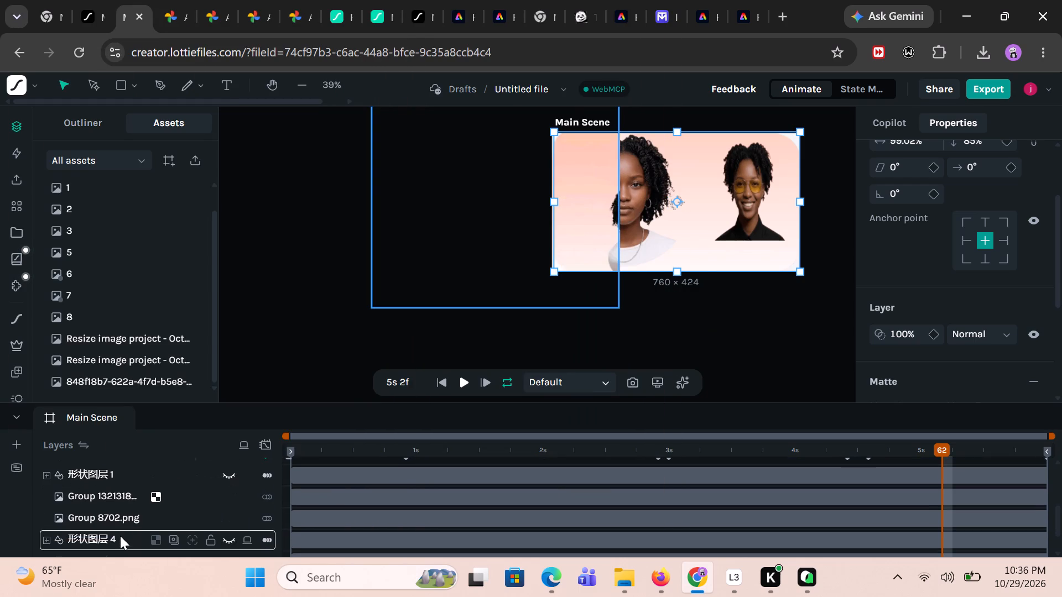
{"action": "scroll", "coordinate": [112, 493], "scroll_direction": "up", "scroll_amount": 1}
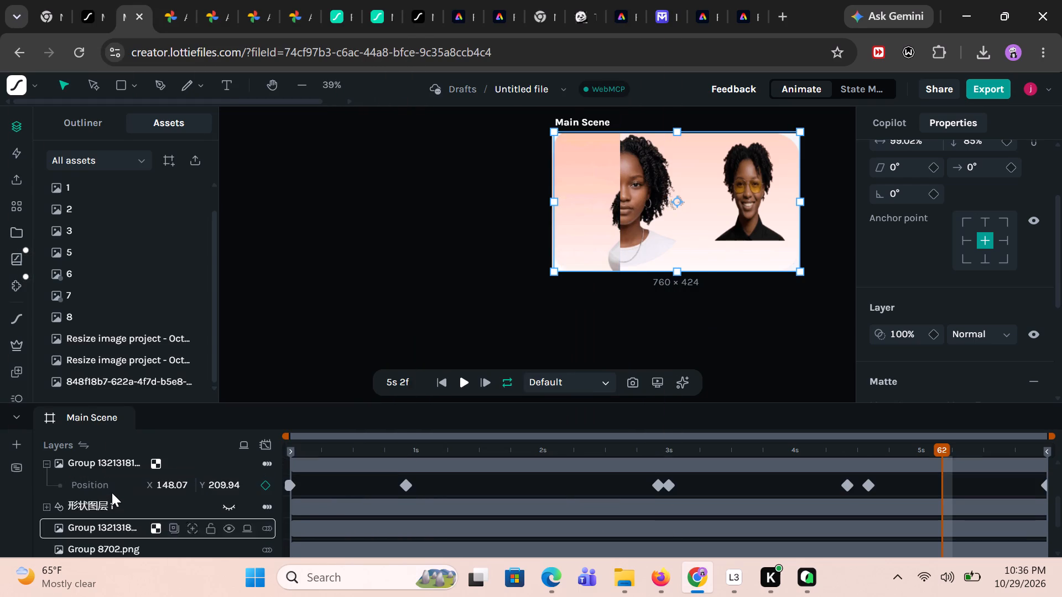
{"action": "scroll", "coordinate": [112, 493], "scroll_direction": "up", "scroll_amount": 3}
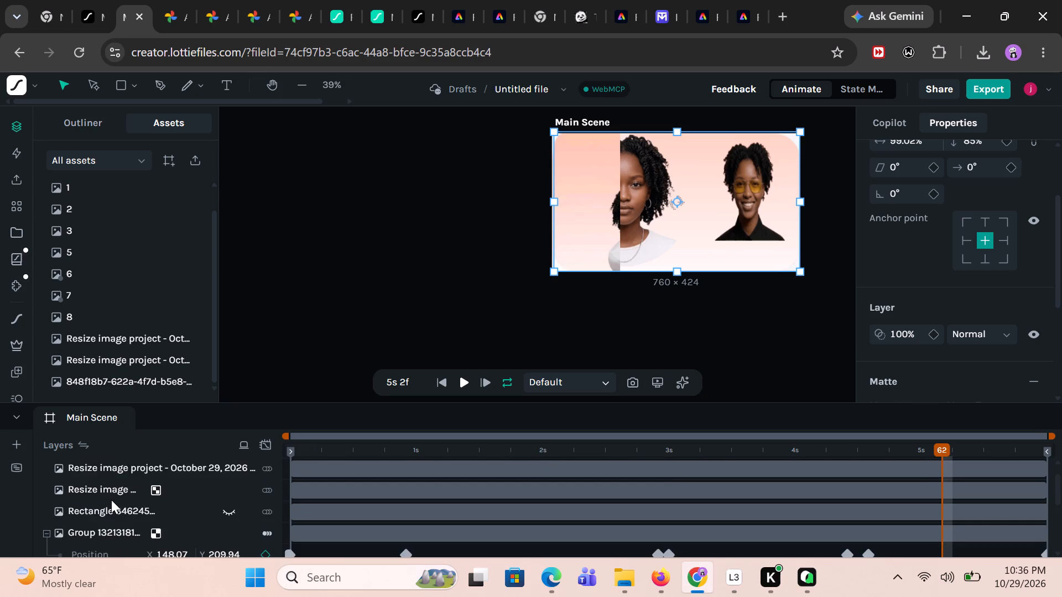
{"action": "scroll", "coordinate": [111, 501], "scroll_direction": "up", "scroll_amount": 1}
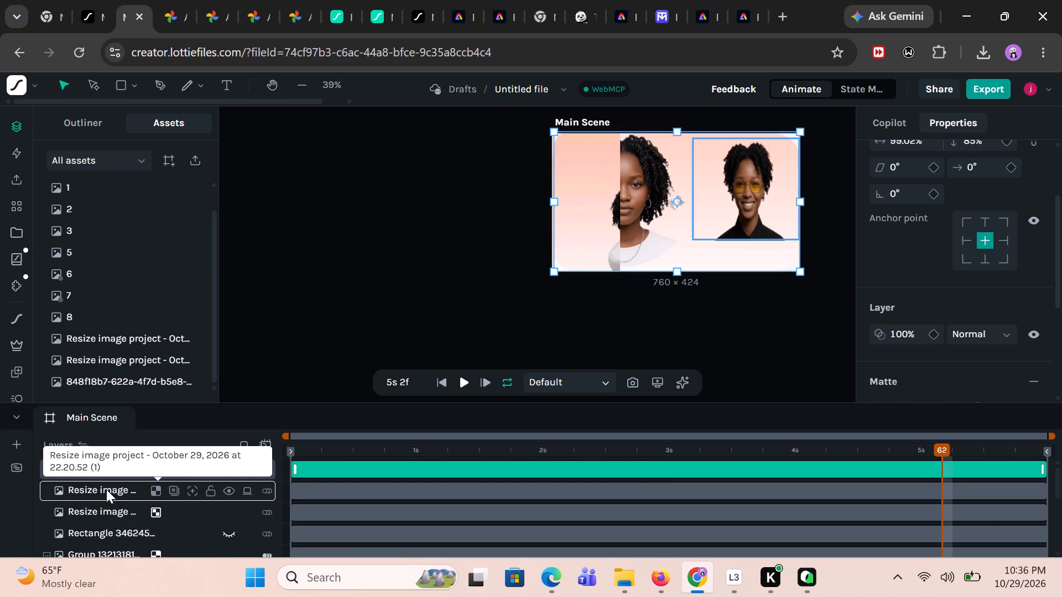
{"action": "left_click", "coordinate": [106, 489]}
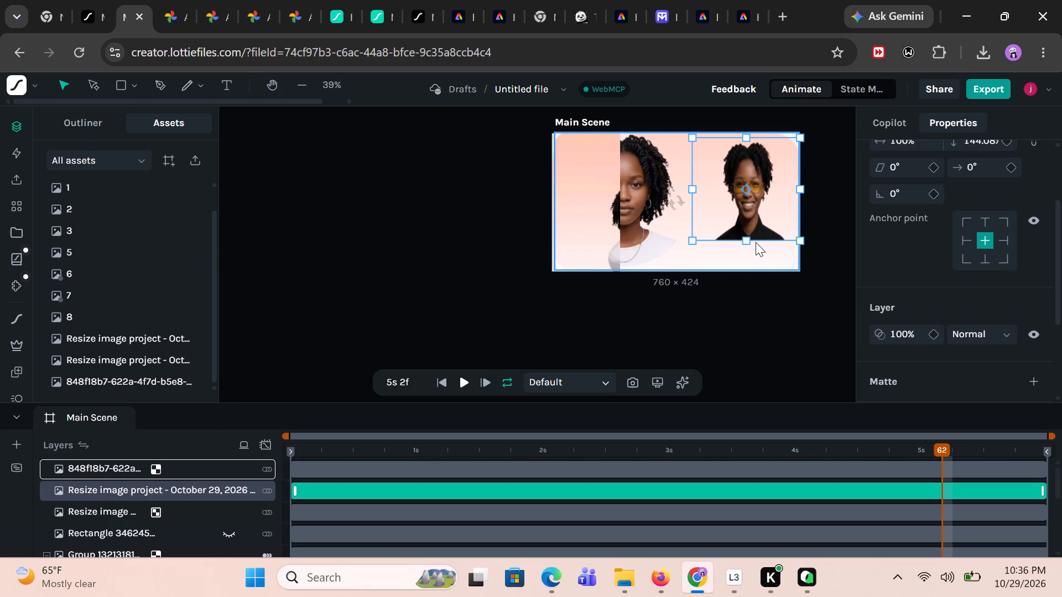
{"action": "left_click_drag", "start_coordinate": [749, 239], "coordinate": [743, 243]}
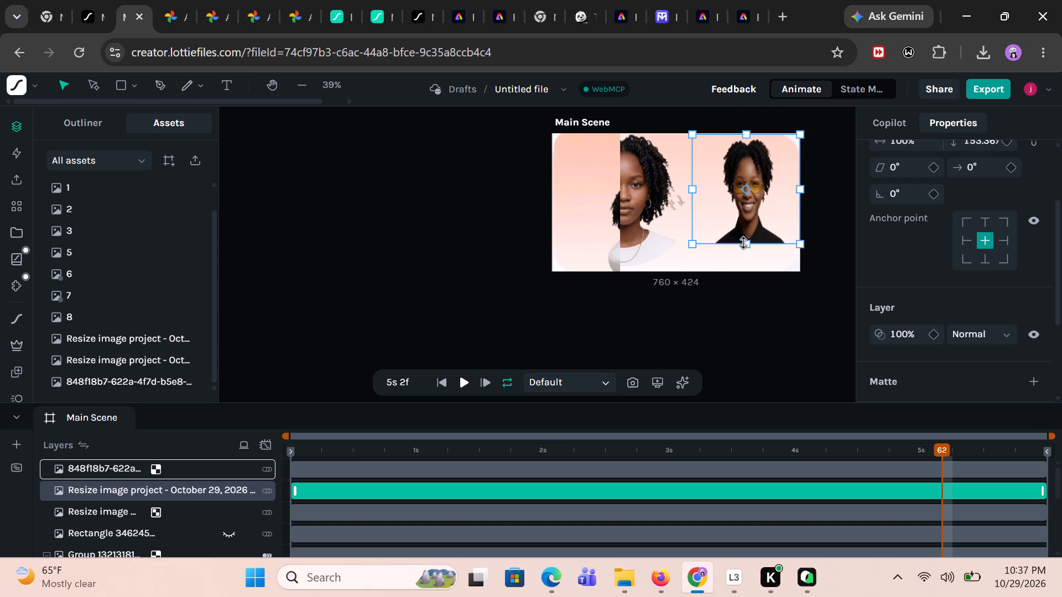
{"action": "left_click_drag", "start_coordinate": [743, 243], "coordinate": [743, 250]}
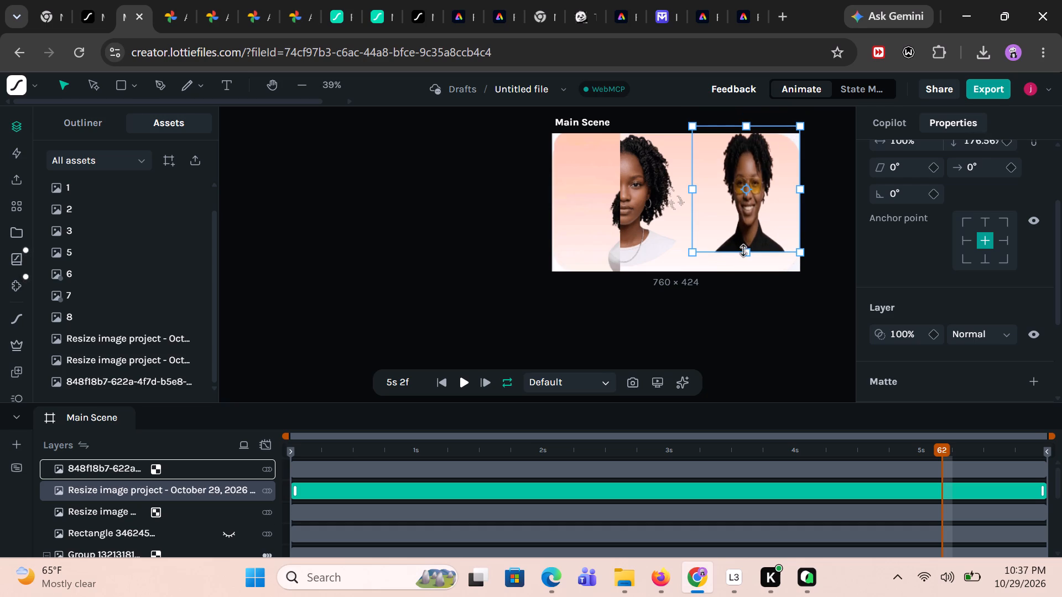
{"action": "left_click_drag", "start_coordinate": [743, 250], "coordinate": [743, 247]}
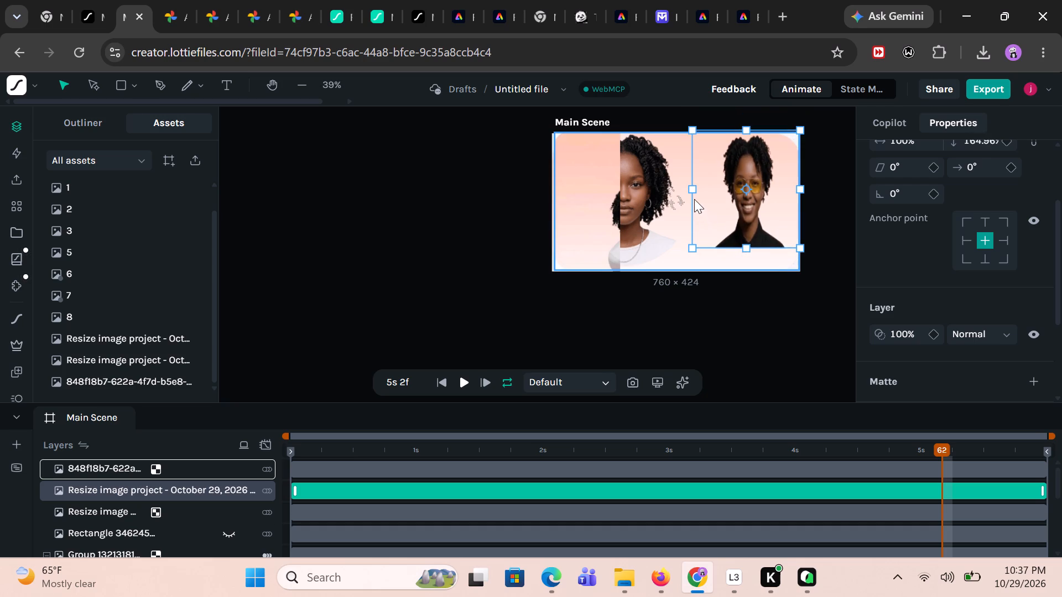
{"action": "left_click_drag", "start_coordinate": [693, 188], "coordinate": [676, 196]}
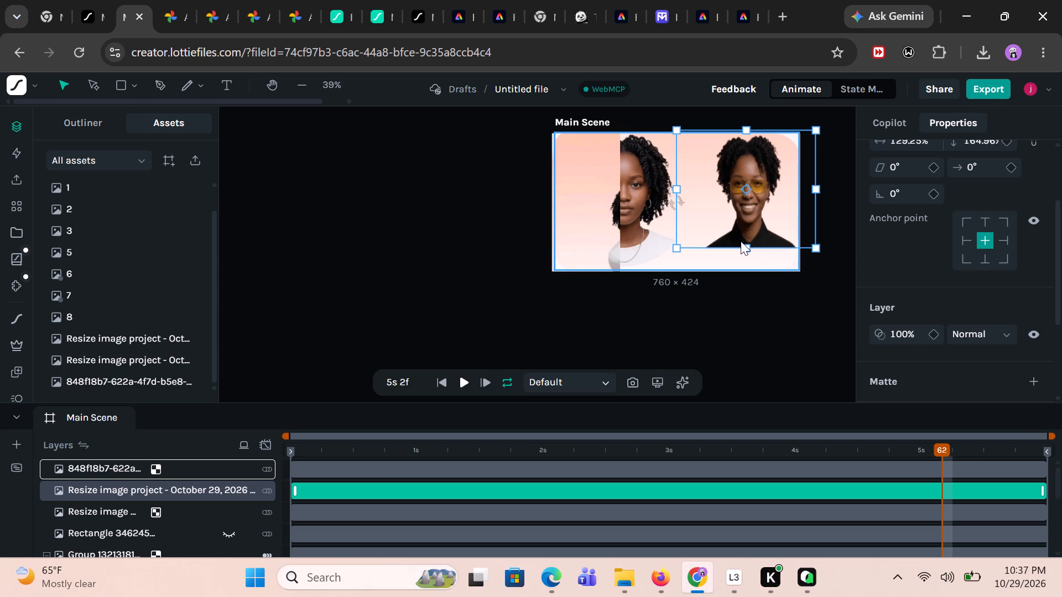
{"action": "left_click", "coordinate": [748, 250]}
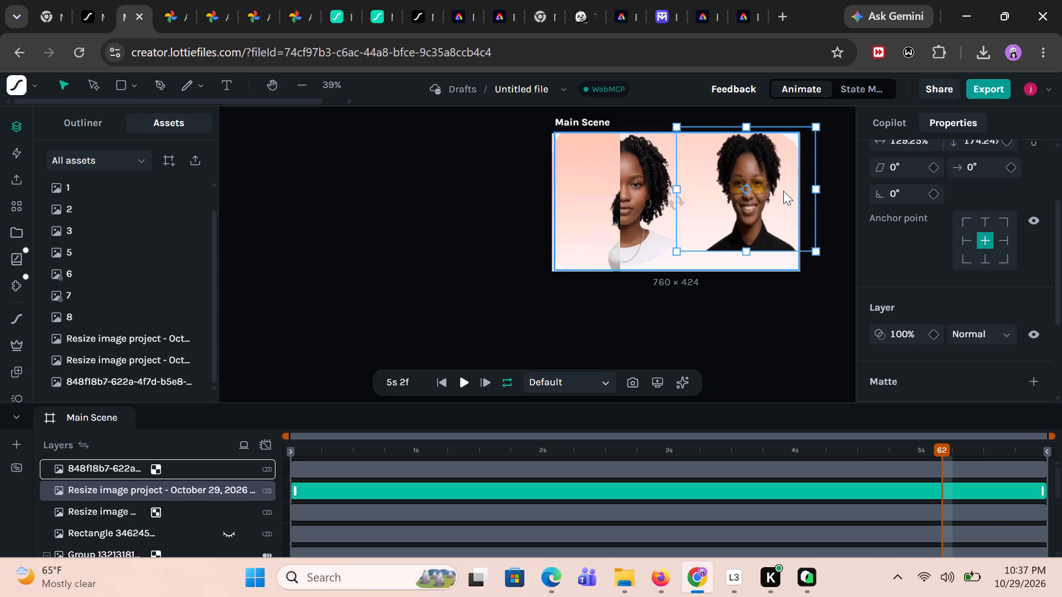
Move the enlarged portrait of the woman with glasses so it snaps to the Main Scene's top and right edges.
{"action": "left_click_drag", "start_coordinate": [783, 191], "coordinate": [777, 196]}
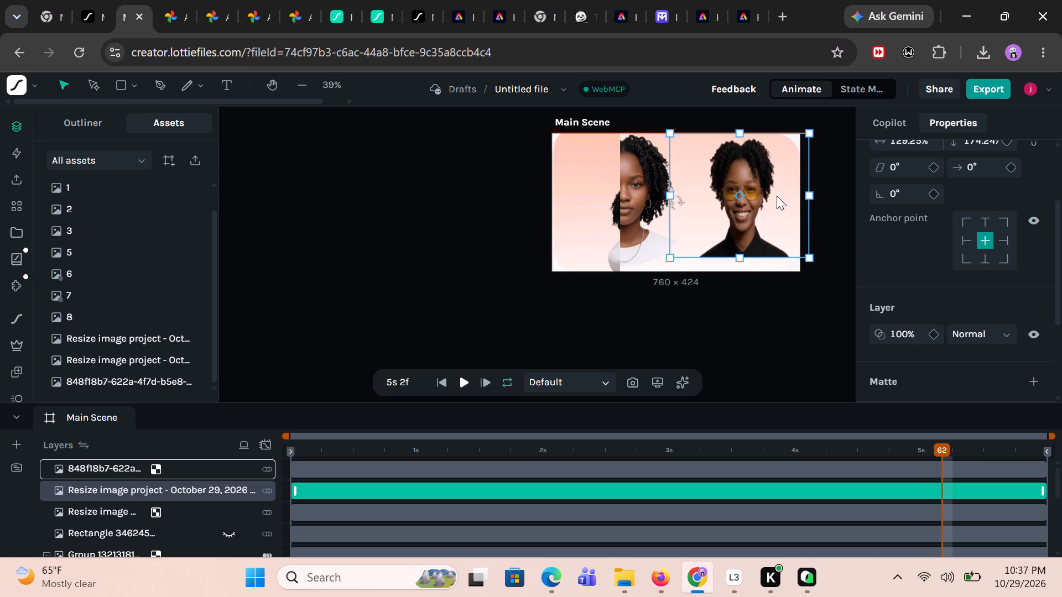
{"action": "left_click_drag", "start_coordinate": [777, 196], "coordinate": [777, 195]}
{"action": "left_click_drag", "start_coordinate": [777, 195], "coordinate": [771, 195]}
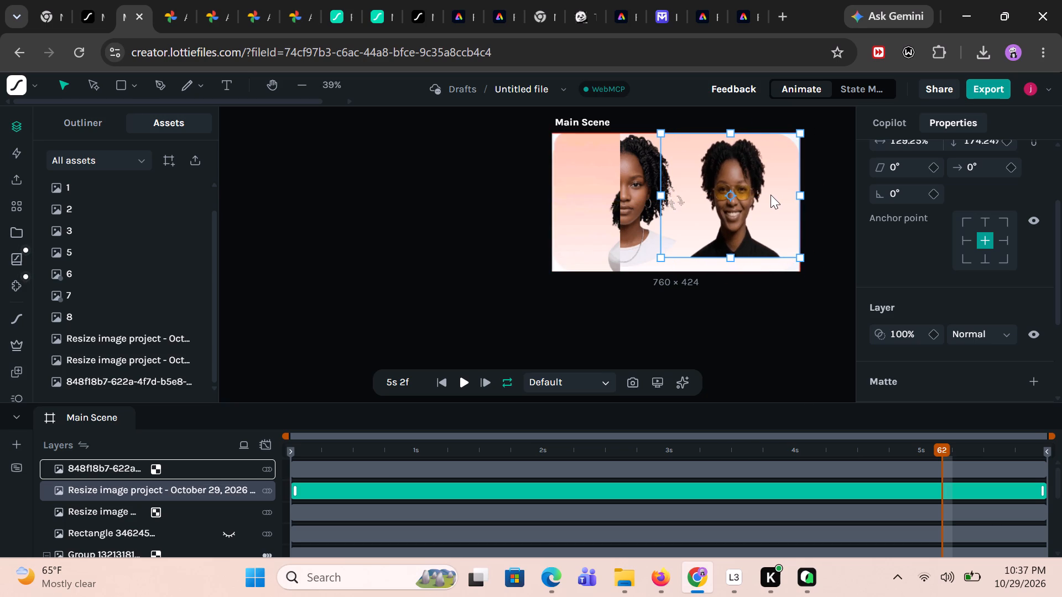
{"action": "left_click_drag", "start_coordinate": [771, 195], "coordinate": [769, 192]}
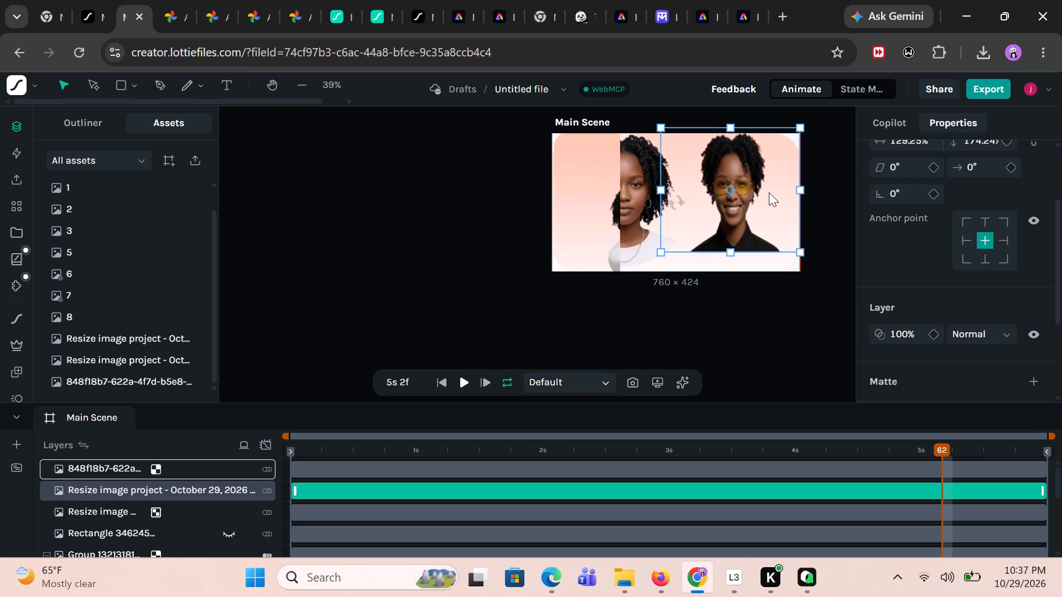
{"action": "left_click_drag", "start_coordinate": [769, 192], "coordinate": [769, 196]}
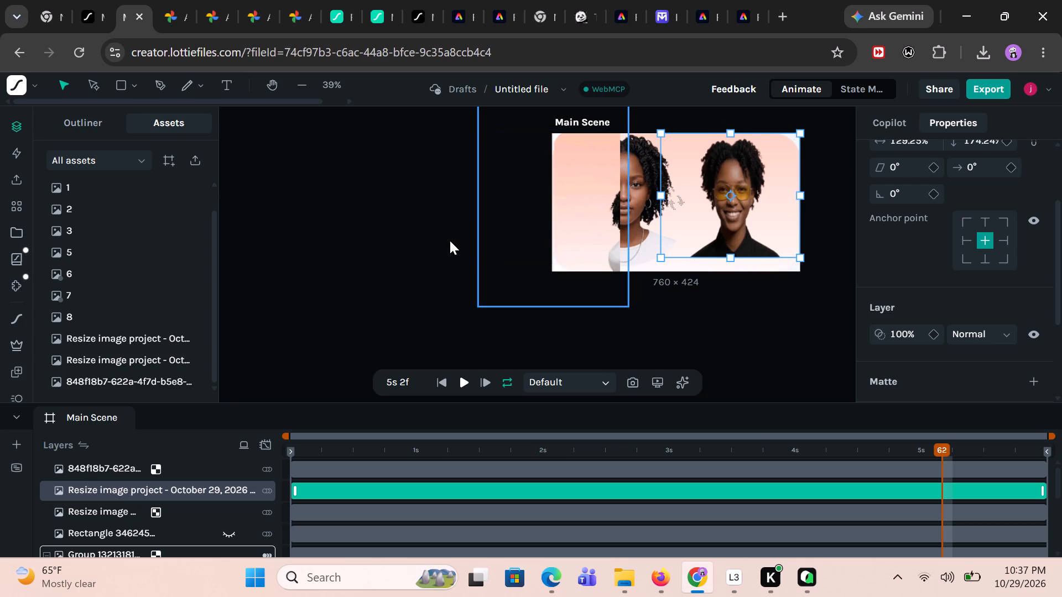
Play the animation to check the enlarged portrait alongside the two-person image in the Main Scene.
{"action": "left_click", "coordinate": [587, 194]}
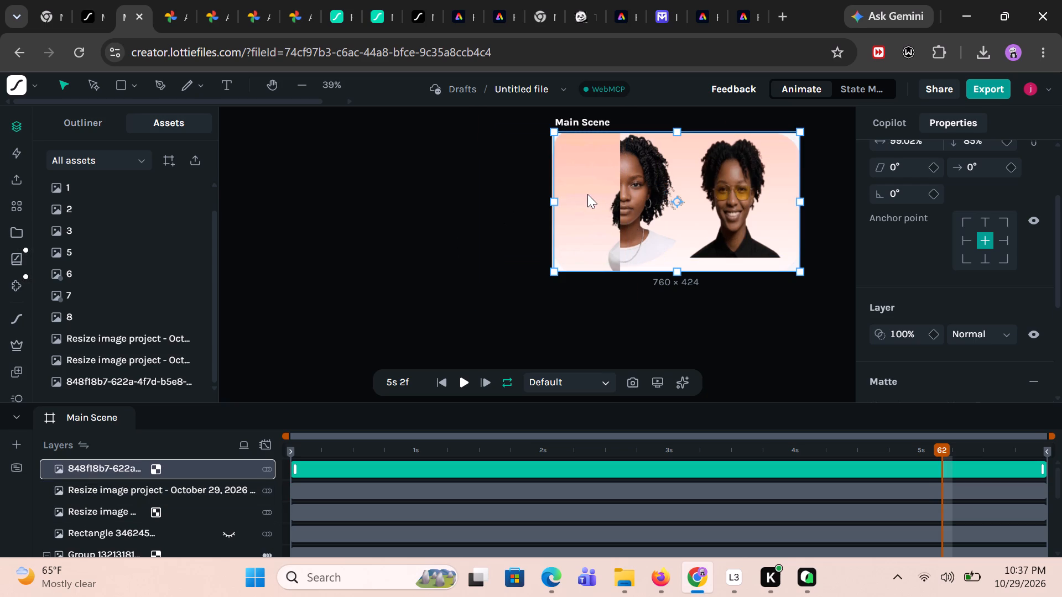
{"action": "double_click", "coordinate": [658, 195]}
{"action": "left_click", "coordinate": [658, 195]}
{"action": "left_click", "coordinate": [461, 385]}
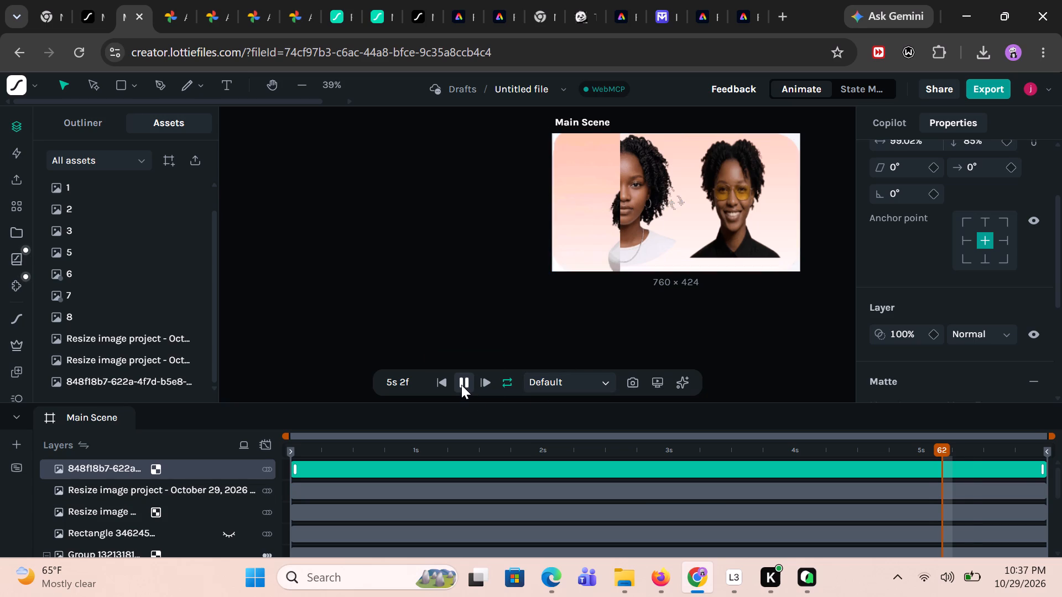
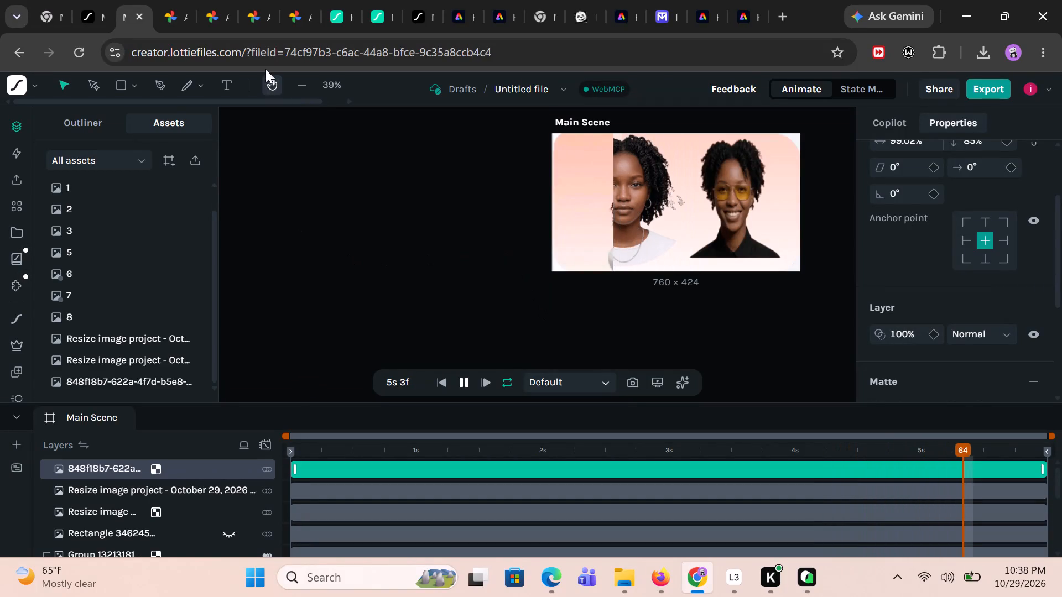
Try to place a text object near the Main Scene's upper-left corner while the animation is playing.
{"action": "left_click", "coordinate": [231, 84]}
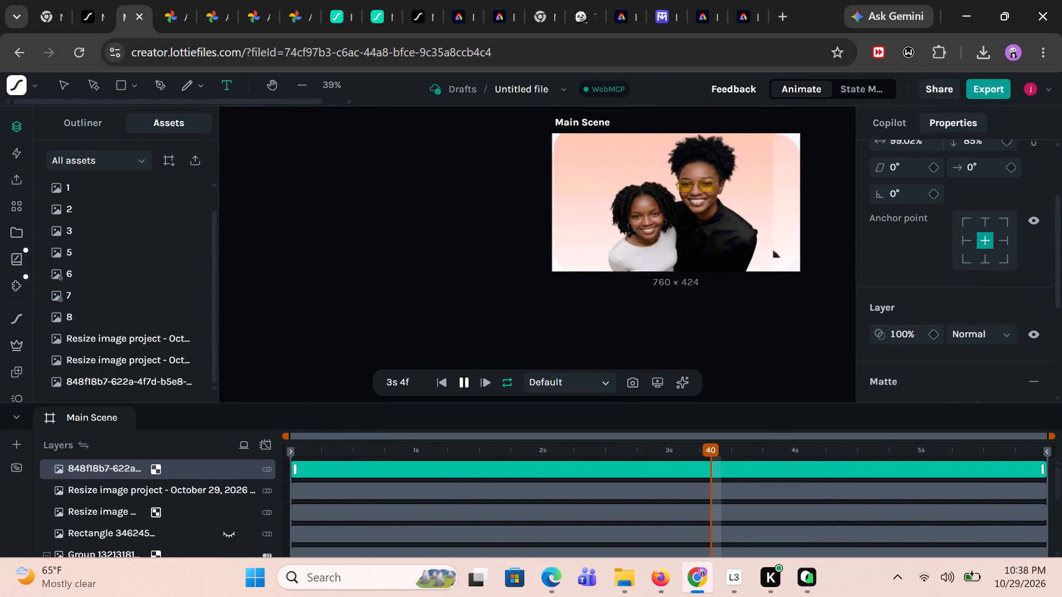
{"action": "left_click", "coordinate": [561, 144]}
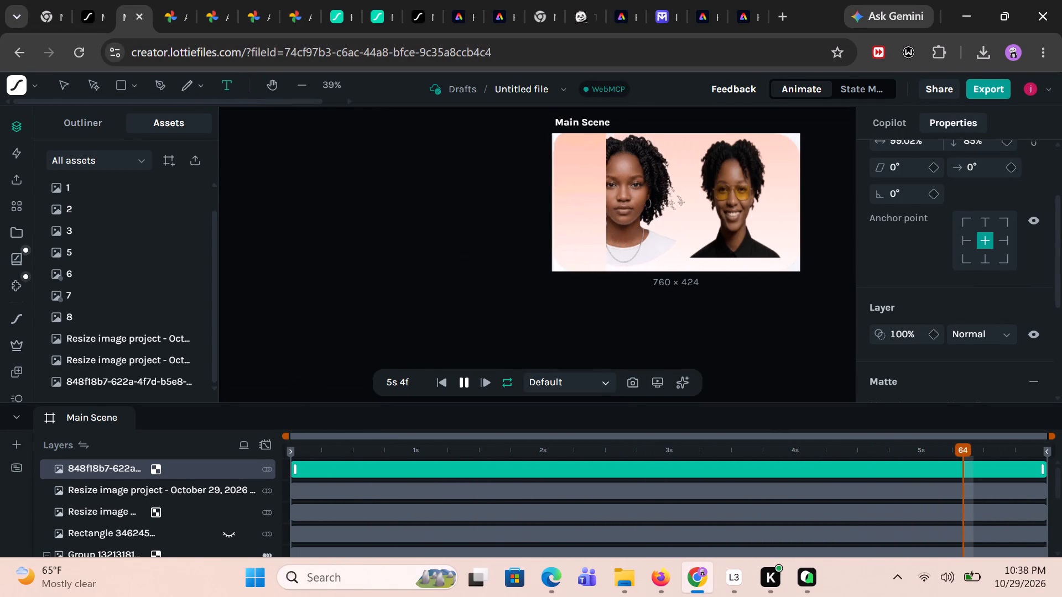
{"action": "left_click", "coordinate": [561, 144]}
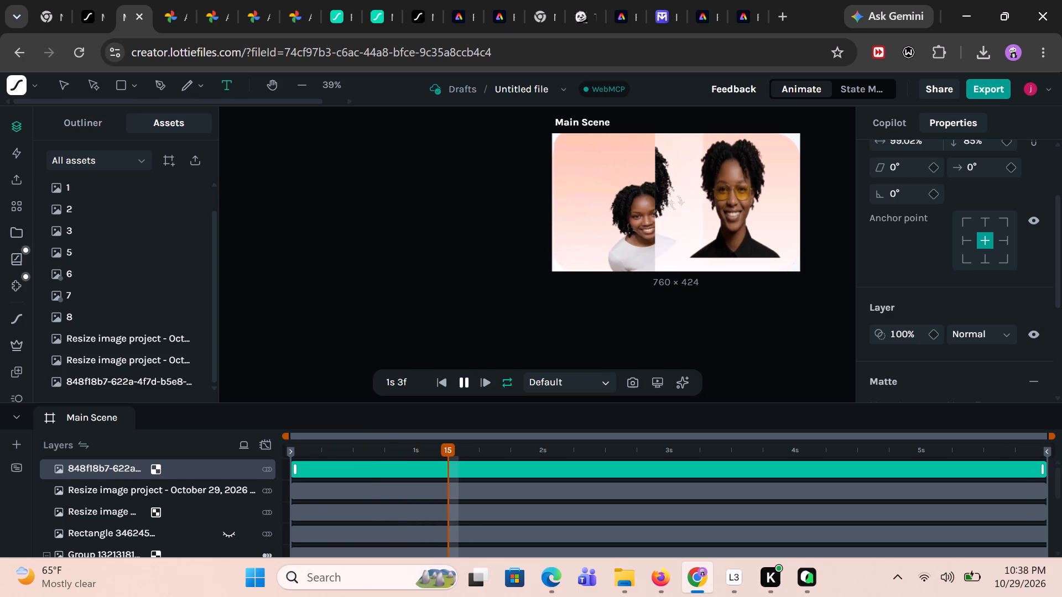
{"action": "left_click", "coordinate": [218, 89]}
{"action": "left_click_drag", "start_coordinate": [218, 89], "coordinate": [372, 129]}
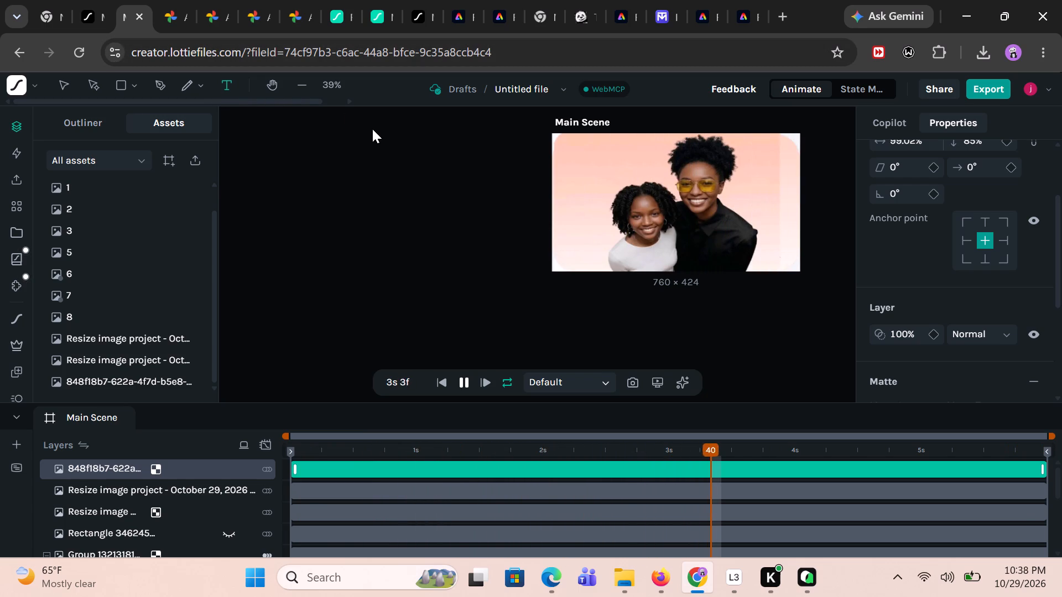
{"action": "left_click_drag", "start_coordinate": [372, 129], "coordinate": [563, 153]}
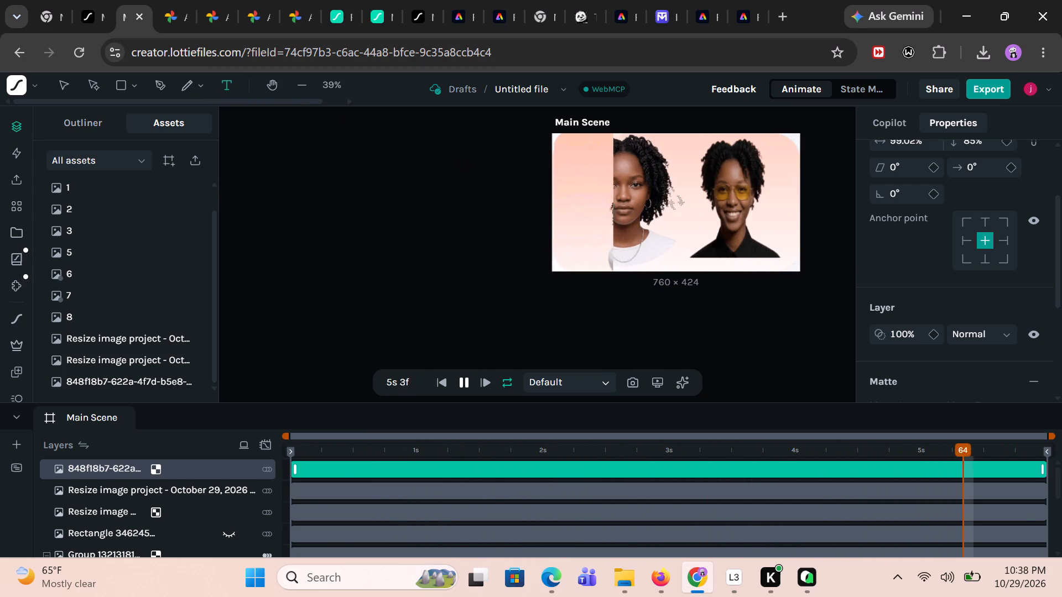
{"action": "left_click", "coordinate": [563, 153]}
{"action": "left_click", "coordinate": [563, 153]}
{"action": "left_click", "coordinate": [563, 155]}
Pause the animation at 2s 9f, on the two-person image.
{"action": "left_click", "coordinate": [462, 384]}
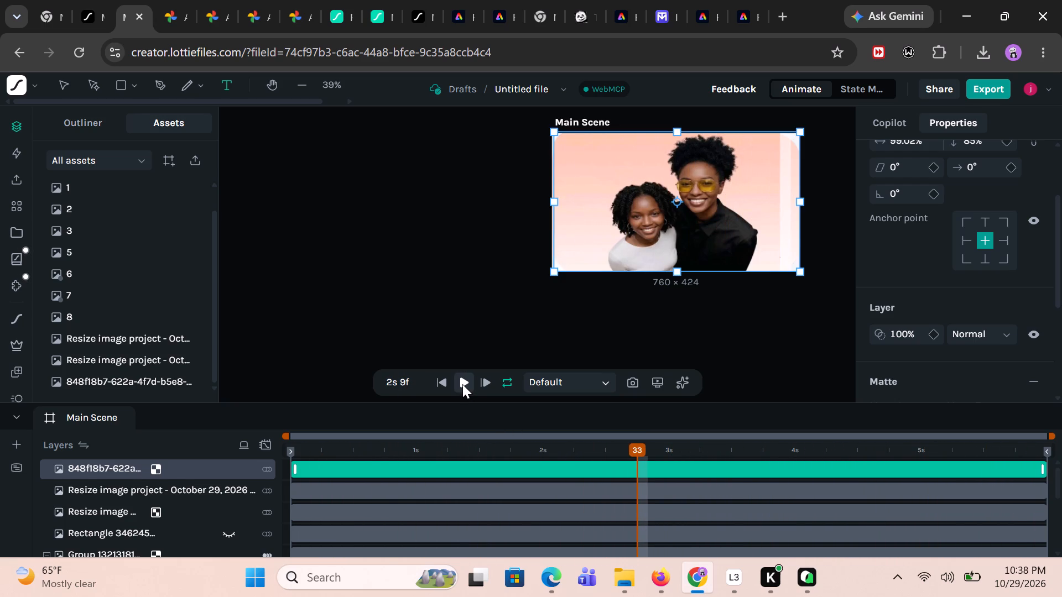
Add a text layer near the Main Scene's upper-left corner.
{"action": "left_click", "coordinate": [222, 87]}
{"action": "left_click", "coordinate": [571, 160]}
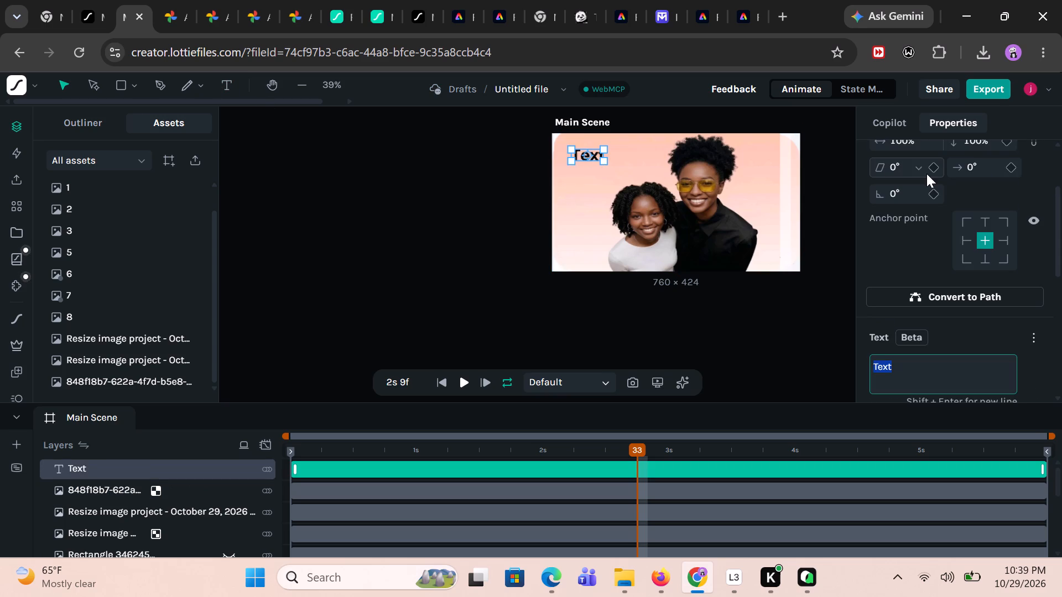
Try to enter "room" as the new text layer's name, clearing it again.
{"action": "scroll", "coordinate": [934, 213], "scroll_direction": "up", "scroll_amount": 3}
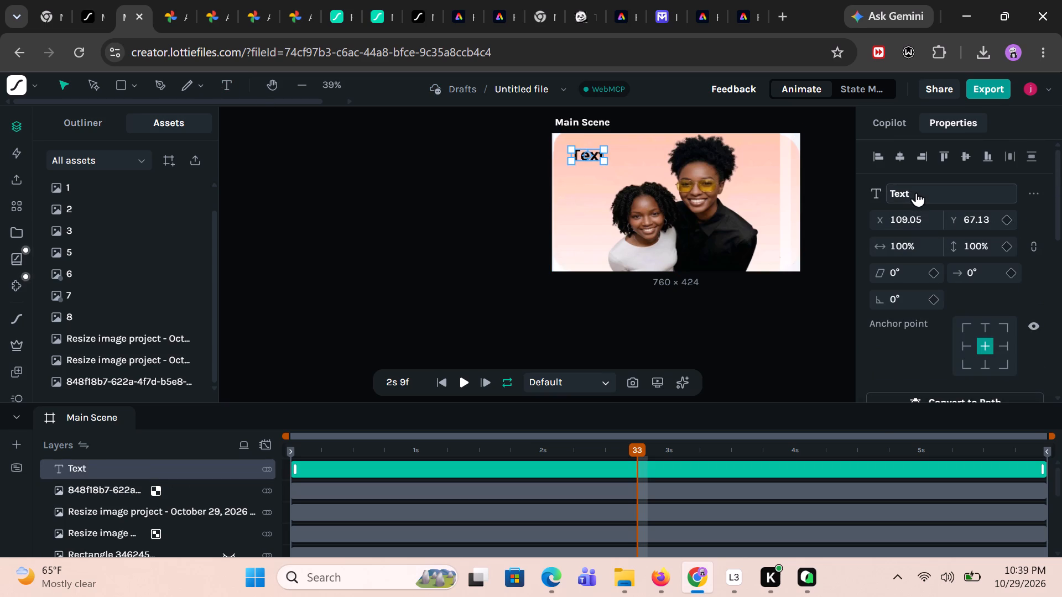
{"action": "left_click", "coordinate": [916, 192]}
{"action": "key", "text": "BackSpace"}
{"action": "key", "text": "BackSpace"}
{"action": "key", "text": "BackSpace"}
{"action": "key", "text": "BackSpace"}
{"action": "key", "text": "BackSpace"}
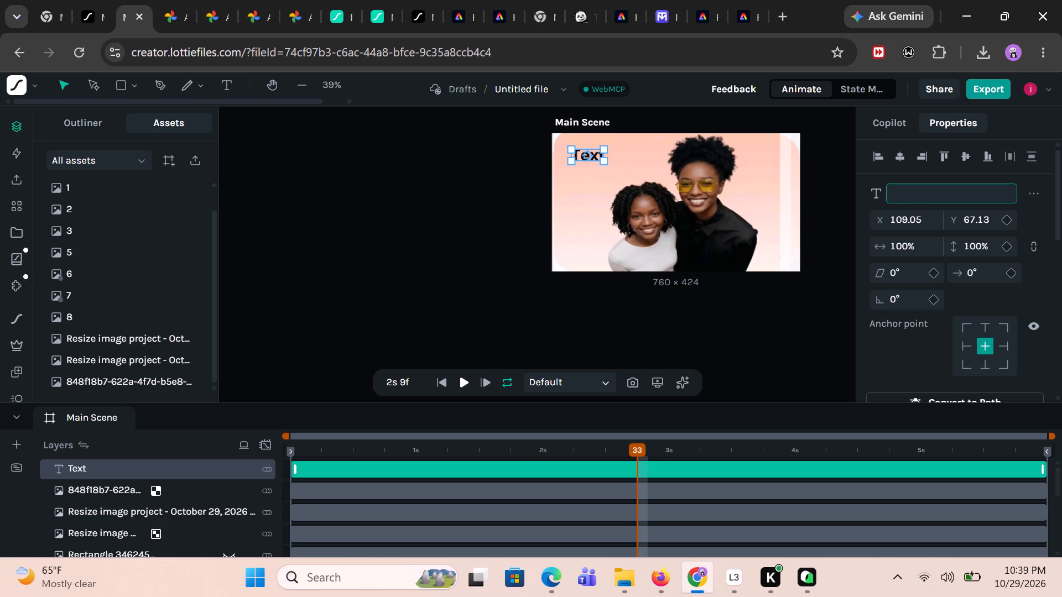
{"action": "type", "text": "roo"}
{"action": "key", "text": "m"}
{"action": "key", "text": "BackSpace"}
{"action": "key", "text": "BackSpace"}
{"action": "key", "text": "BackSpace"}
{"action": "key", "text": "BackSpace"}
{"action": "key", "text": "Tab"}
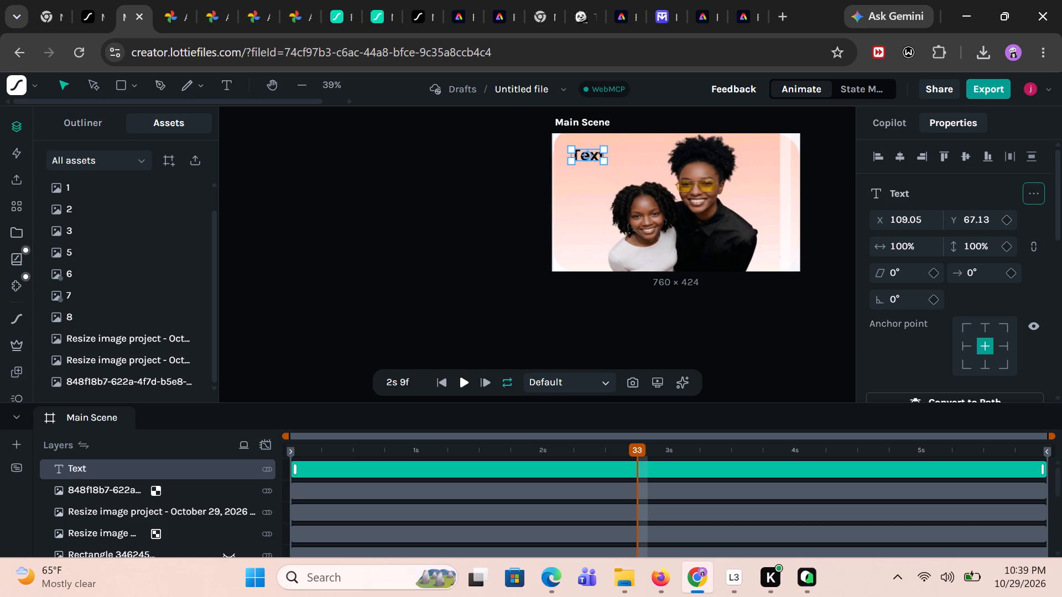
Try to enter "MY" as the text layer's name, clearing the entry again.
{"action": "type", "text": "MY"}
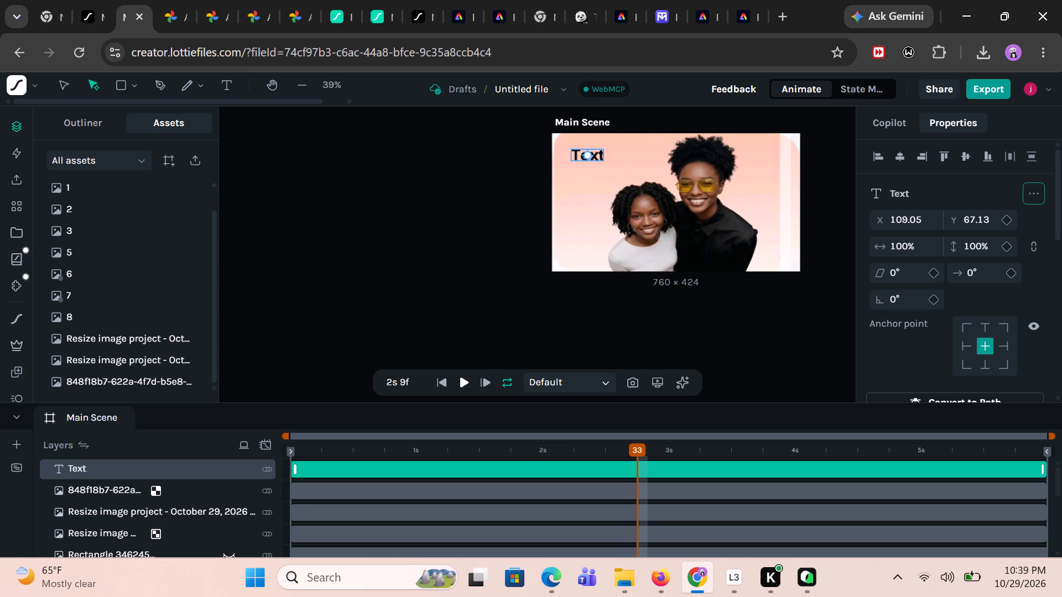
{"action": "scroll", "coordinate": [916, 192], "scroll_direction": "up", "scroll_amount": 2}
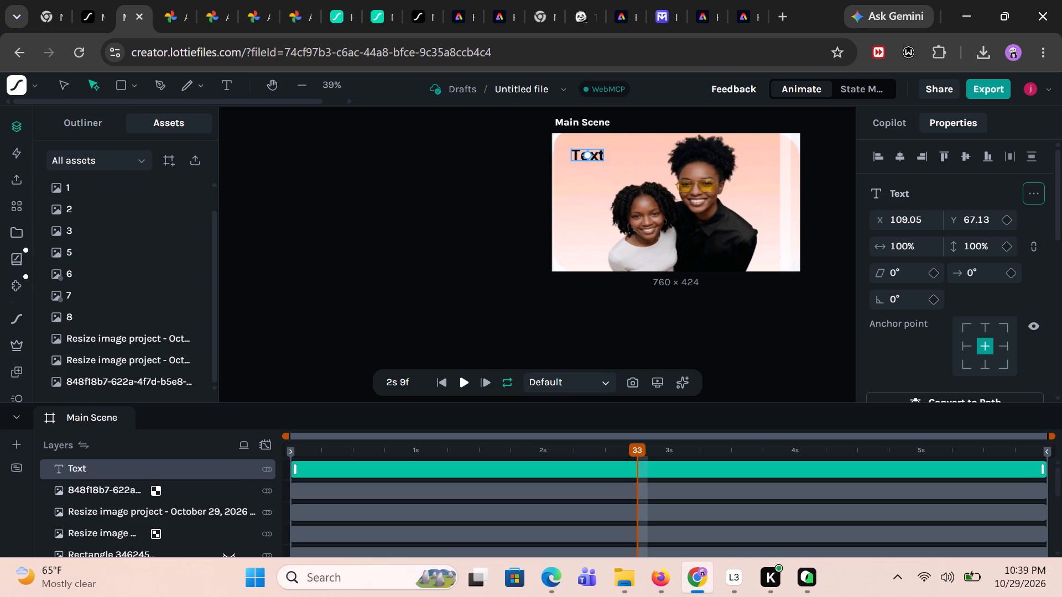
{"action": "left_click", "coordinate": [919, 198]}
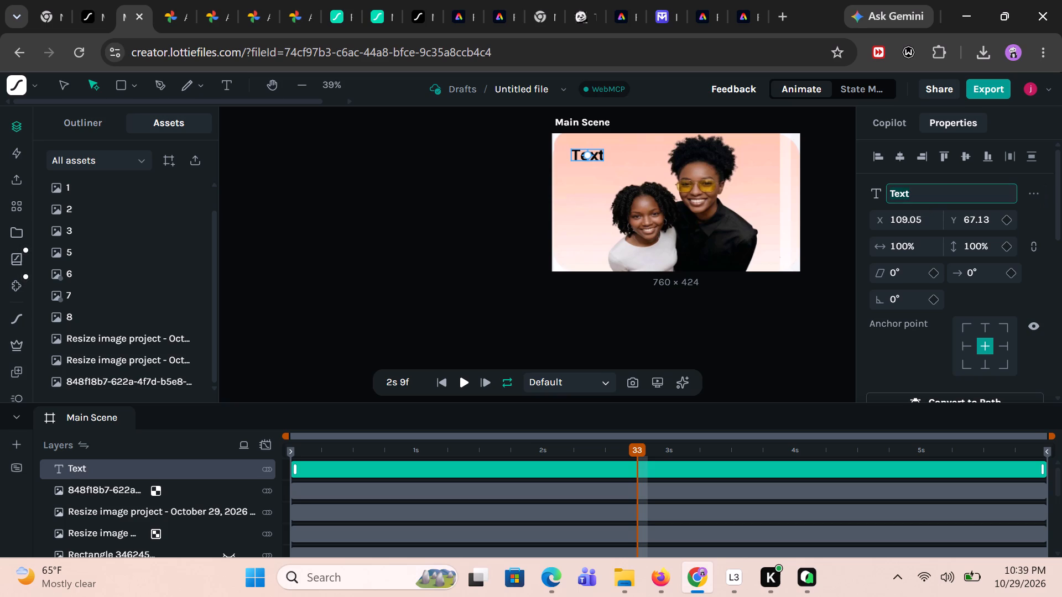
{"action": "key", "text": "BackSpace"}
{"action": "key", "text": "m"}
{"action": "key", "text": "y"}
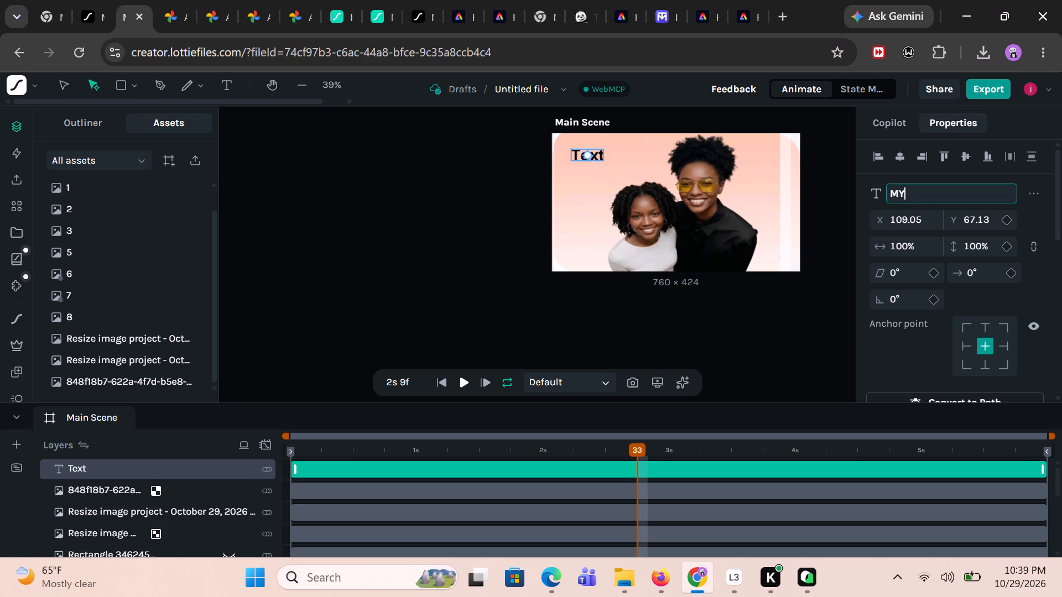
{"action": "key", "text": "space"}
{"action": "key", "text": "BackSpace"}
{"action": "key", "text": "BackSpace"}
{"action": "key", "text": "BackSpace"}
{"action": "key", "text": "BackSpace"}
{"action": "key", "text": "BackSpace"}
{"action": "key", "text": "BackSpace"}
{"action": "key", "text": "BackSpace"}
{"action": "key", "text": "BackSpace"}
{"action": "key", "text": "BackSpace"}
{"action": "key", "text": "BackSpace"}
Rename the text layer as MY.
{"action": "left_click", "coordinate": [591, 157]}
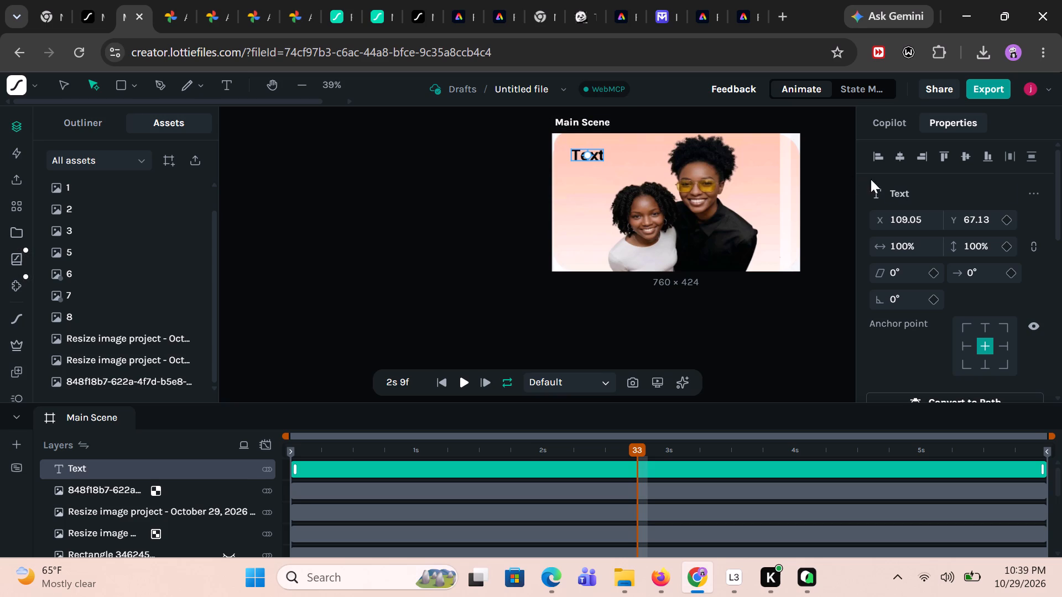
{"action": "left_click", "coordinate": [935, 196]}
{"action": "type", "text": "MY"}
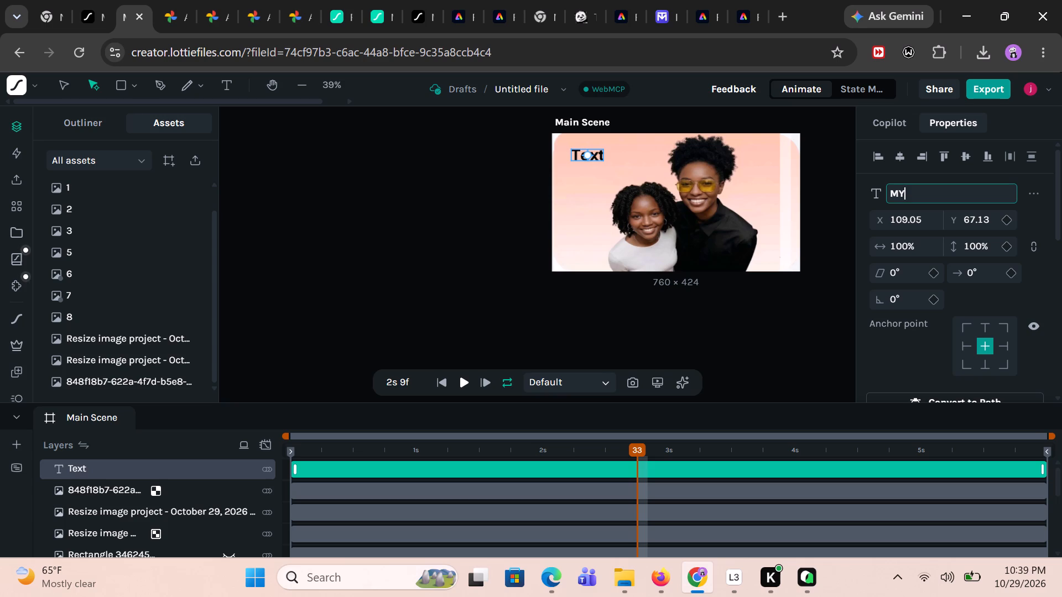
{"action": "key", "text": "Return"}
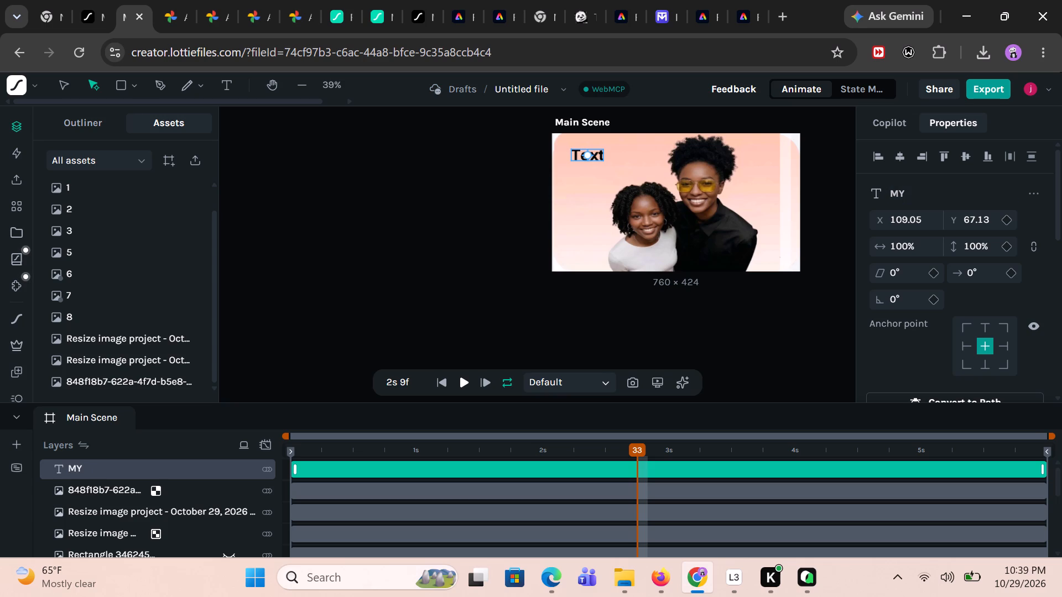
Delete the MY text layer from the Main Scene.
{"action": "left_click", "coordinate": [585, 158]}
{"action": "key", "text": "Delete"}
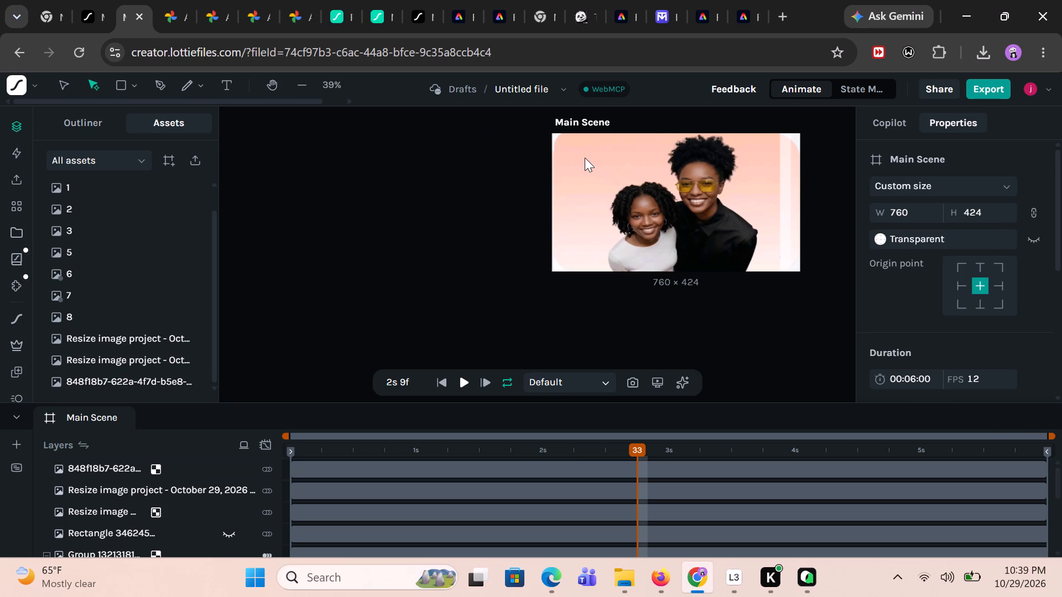
Add a new text layer reading "MY roomie" near the Main Scene's upper-left corner, above the two-person image.
{"action": "left_click", "coordinate": [224, 81]}
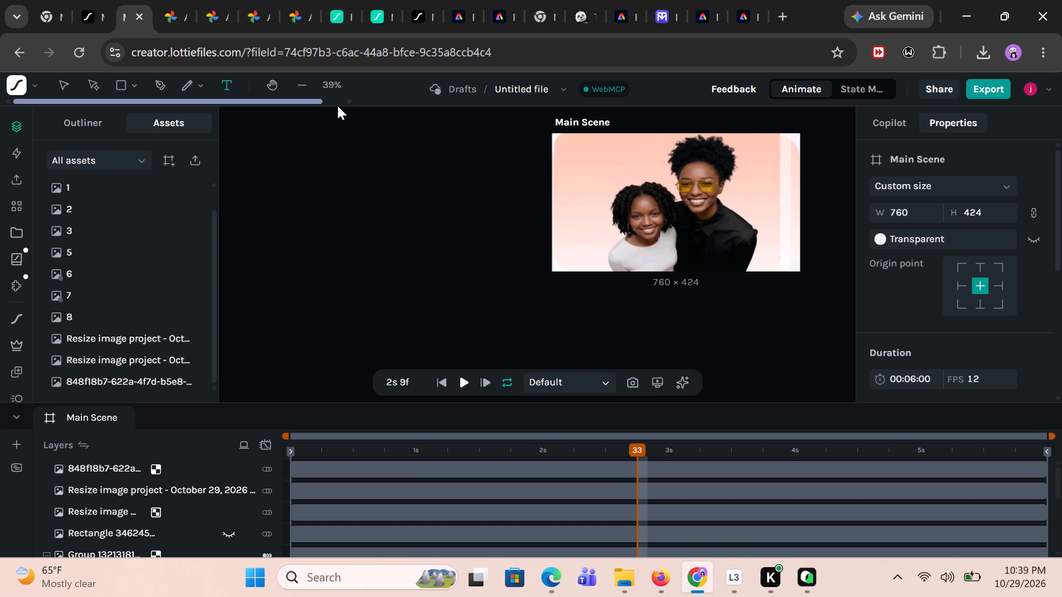
{"action": "left_click", "coordinate": [577, 151]}
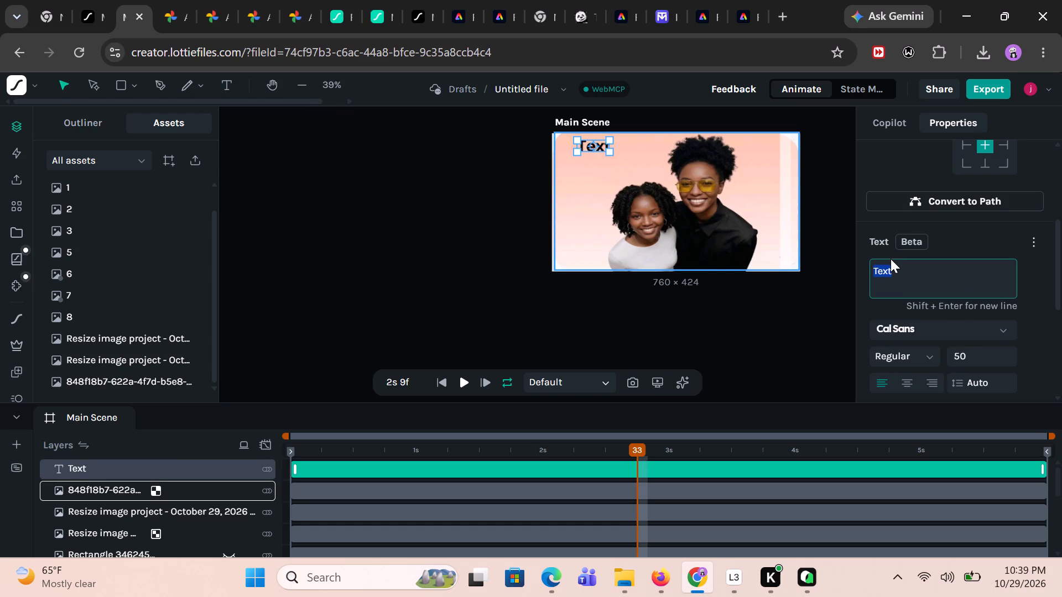
{"action": "key", "text": "m"}
{"action": "key", "text": "y"}
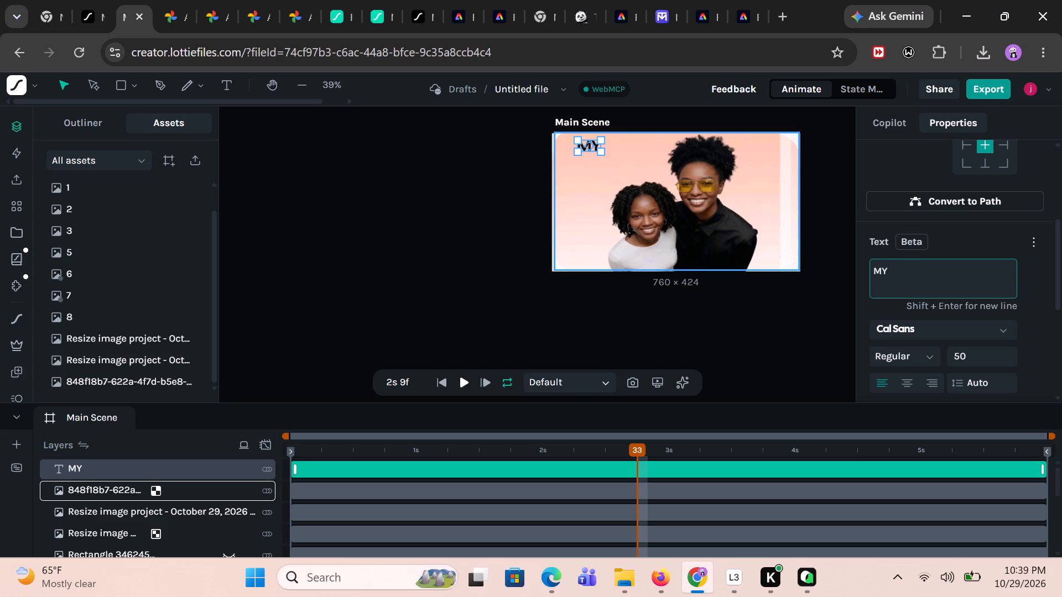
{"action": "key", "text": "space"}
{"action": "type", "text": "ro"}
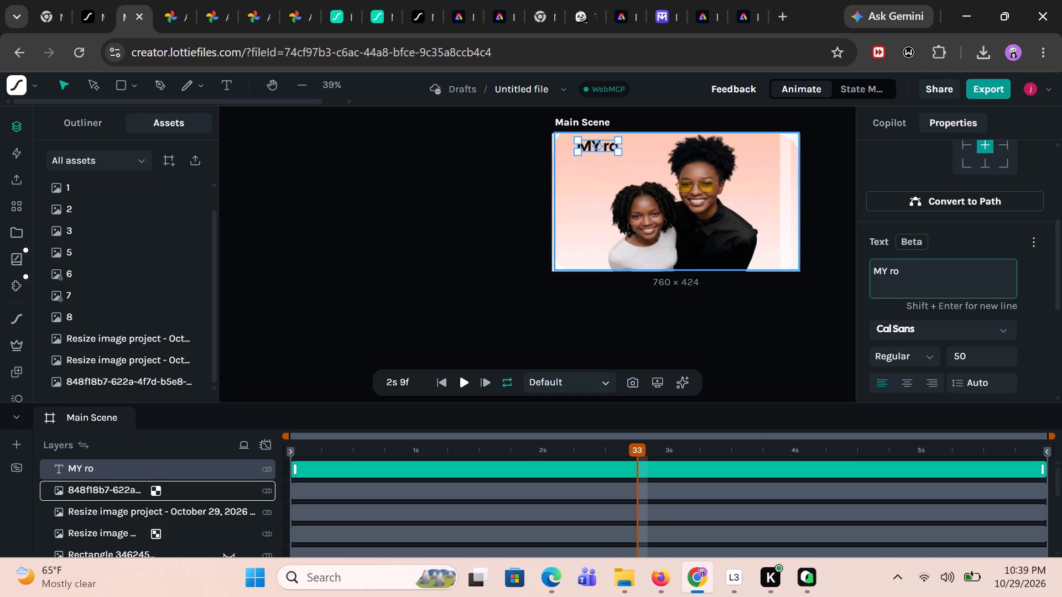
{"action": "type", "text": "omie"}
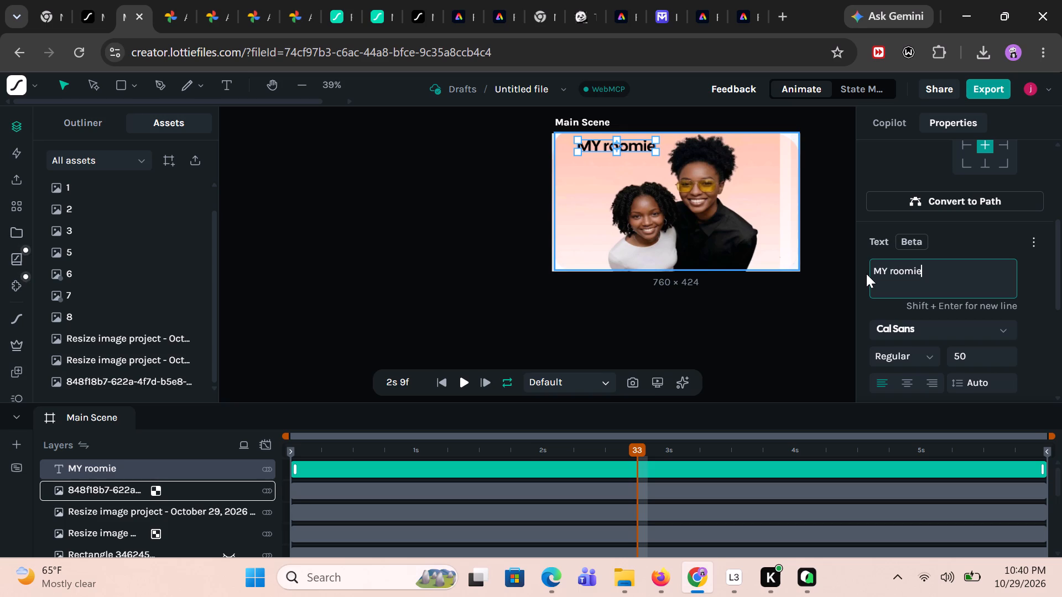
Play the animation to check the "MY roomie" text over the portraits, pausing on the two-person image.
{"action": "left_click", "coordinate": [455, 387]}
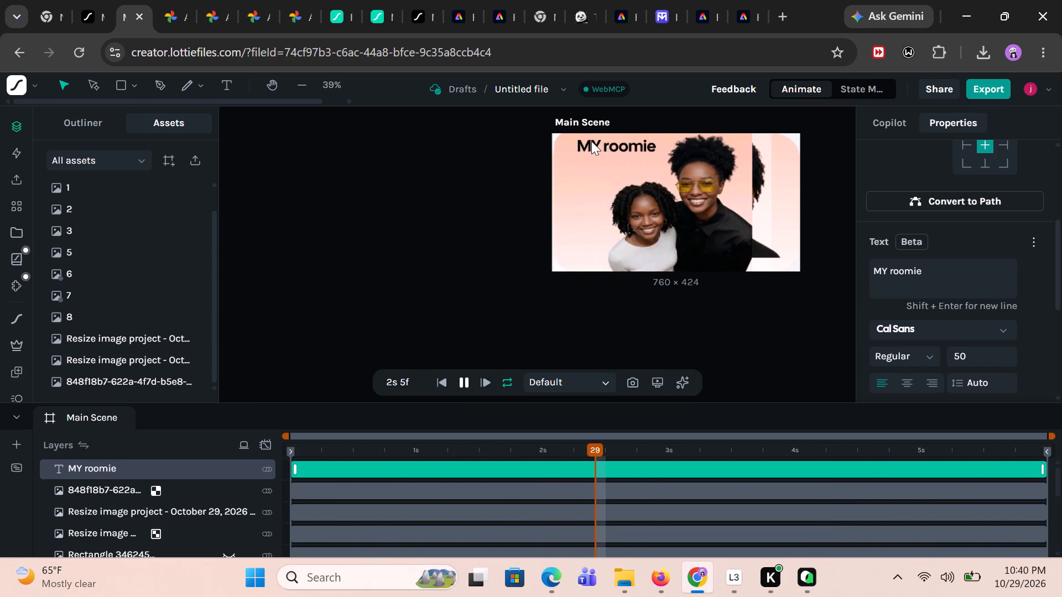
{"action": "left_click", "coordinate": [461, 385]}
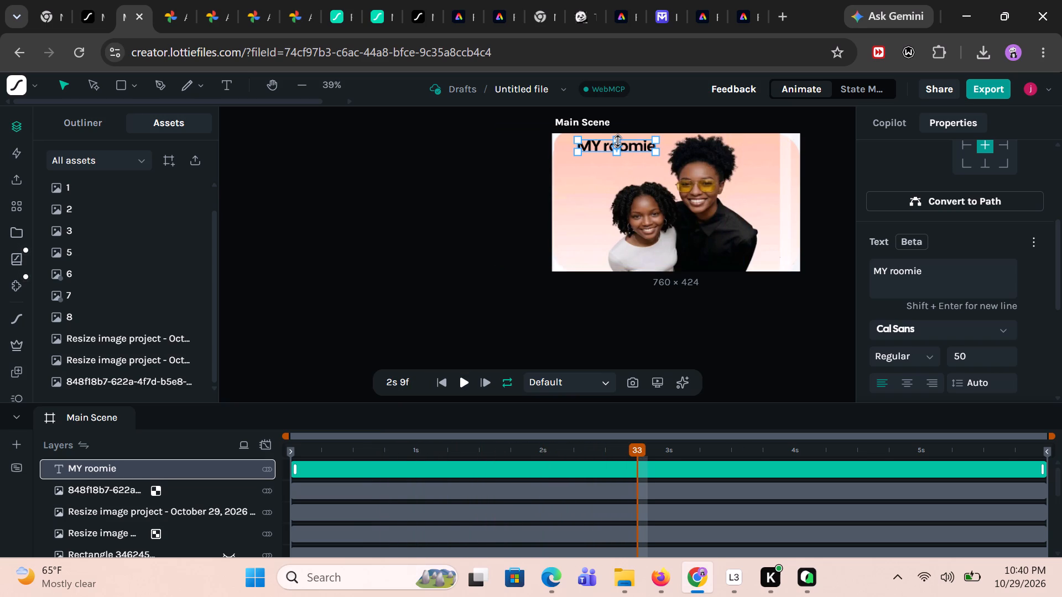
Rotate the "MY roomie" text clockwise to nearly vertical so it reads downward.
{"action": "left_click", "coordinate": [615, 155]}
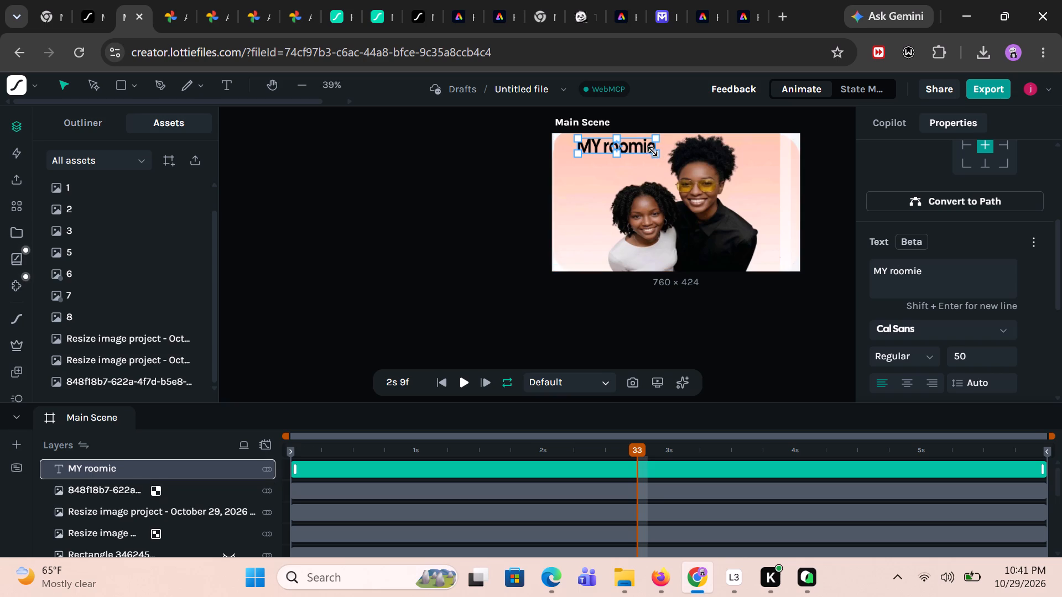
{"action": "left_click_drag", "start_coordinate": [663, 146], "coordinate": [664, 157]}
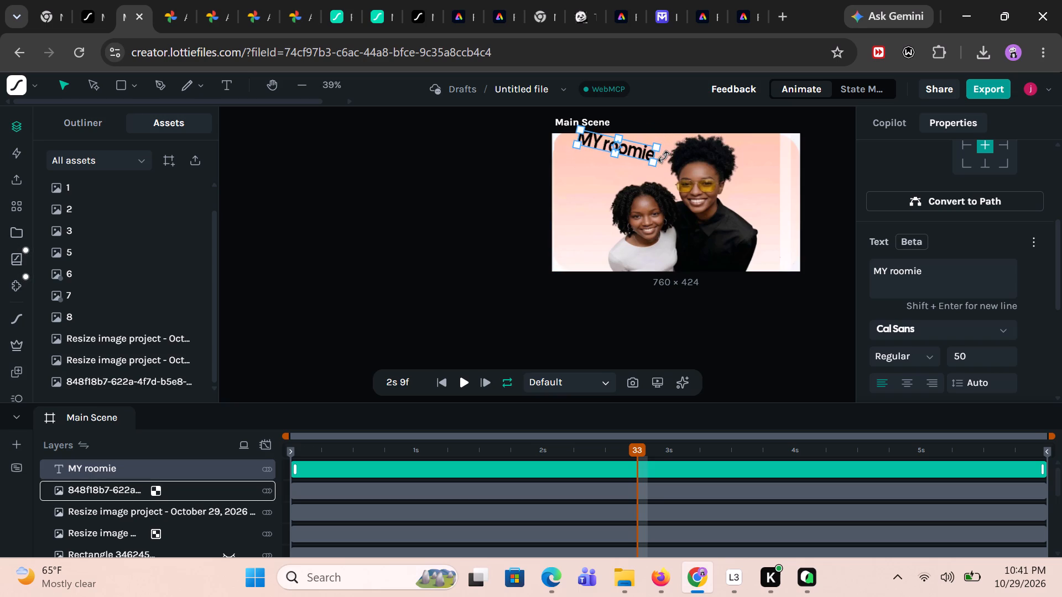
{"action": "left_click_drag", "start_coordinate": [664, 157], "coordinate": [621, 187]}
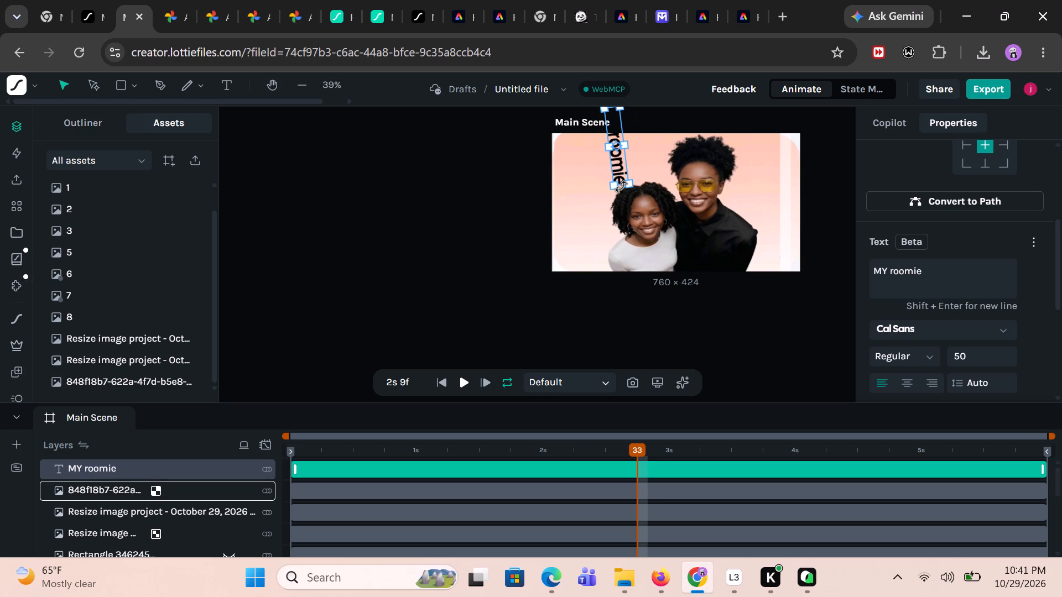
{"action": "left_click_drag", "start_coordinate": [621, 187], "coordinate": [615, 185]}
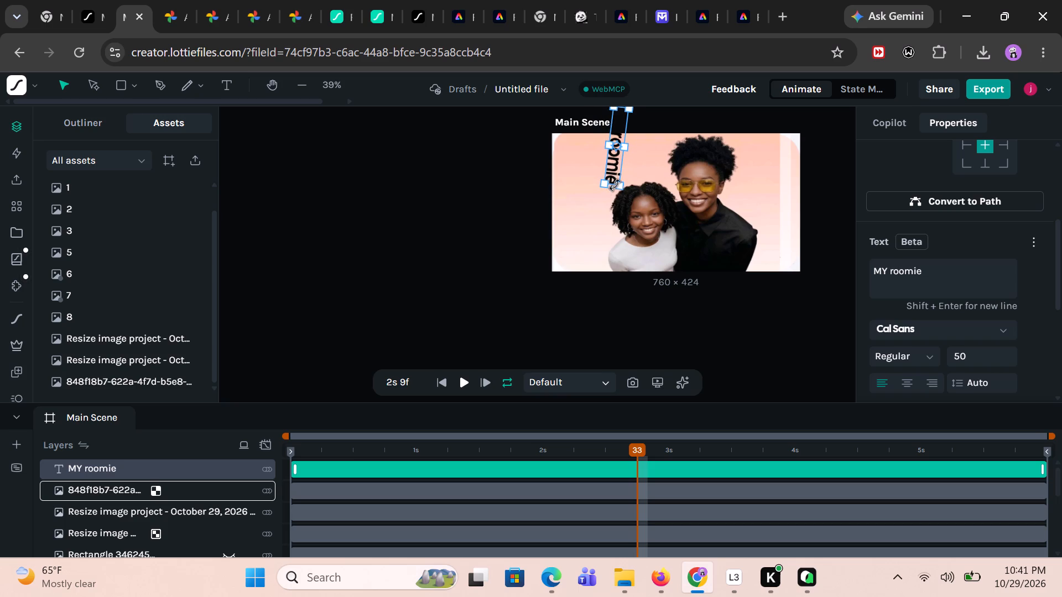
{"action": "left_click_drag", "start_coordinate": [615, 185], "coordinate": [621, 186]}
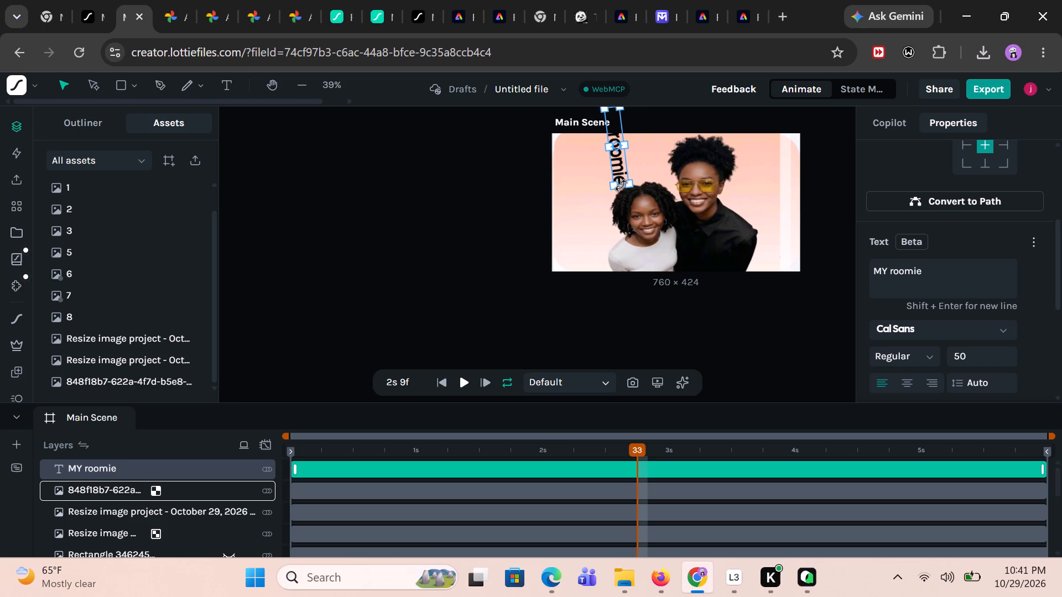
{"action": "left_click_drag", "start_coordinate": [621, 186], "coordinate": [615, 191]}
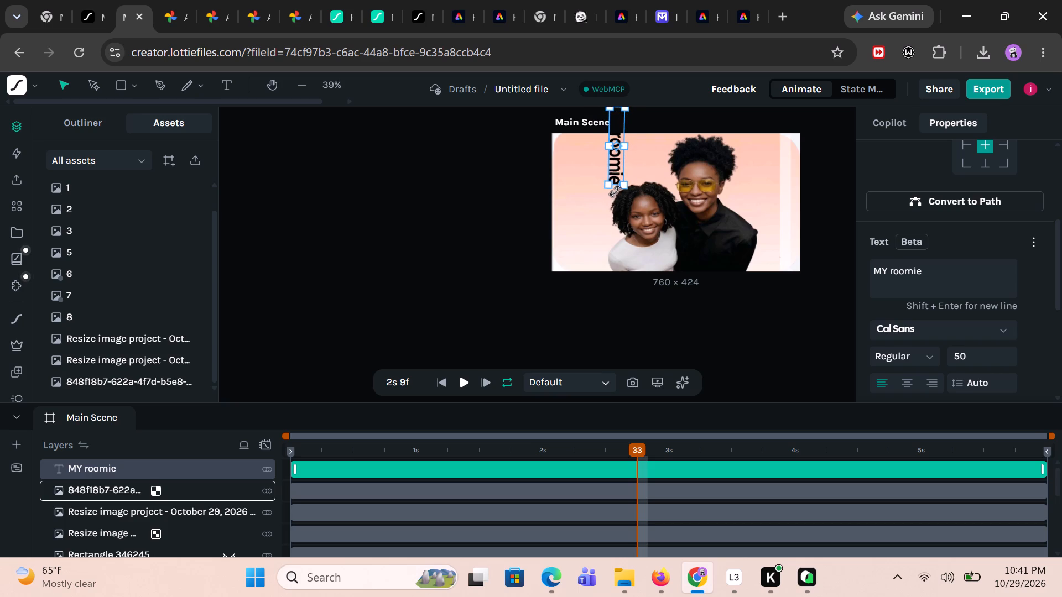
{"action": "left_click_drag", "start_coordinate": [615, 191], "coordinate": [619, 191]}
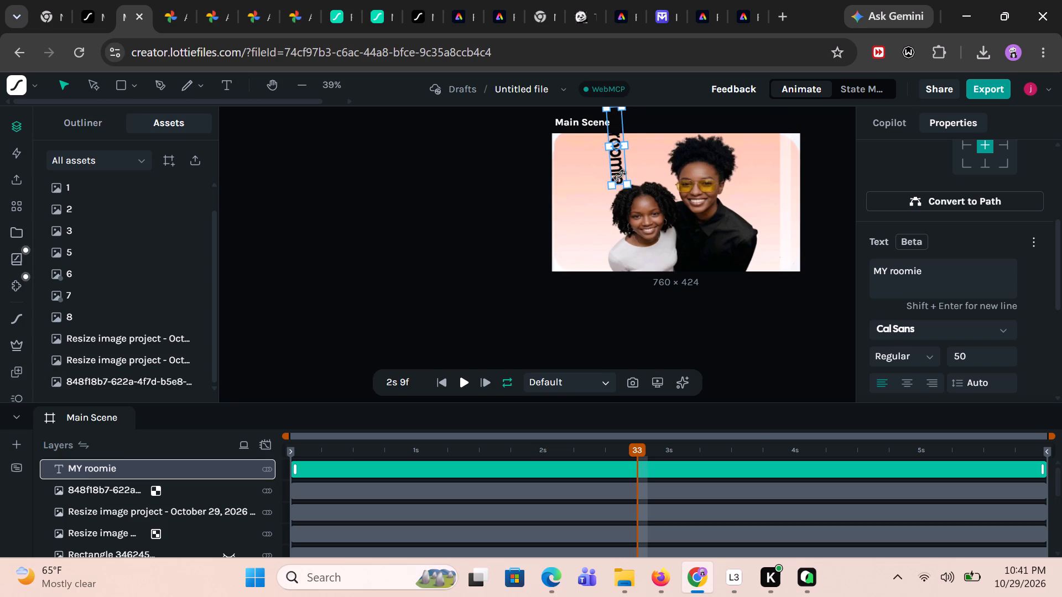
{"action": "left_click_drag", "start_coordinate": [619, 175], "coordinate": [619, 196]}
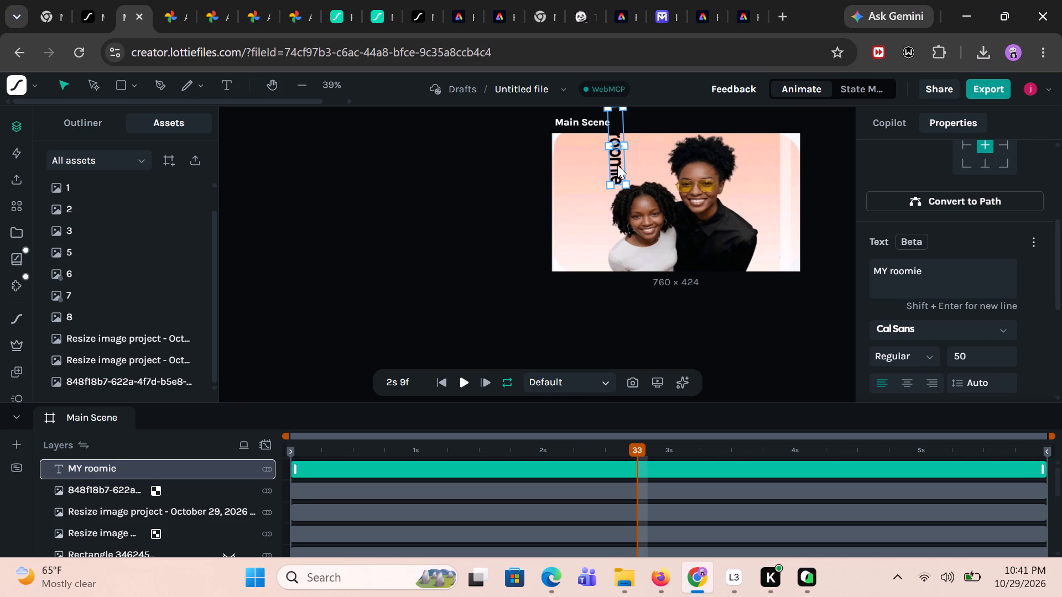
Move the near-vertical "MY roomie" text down beside the Main Scene's left edge, clear of the two people.
{"action": "left_click_drag", "start_coordinate": [617, 165], "coordinate": [571, 228]}
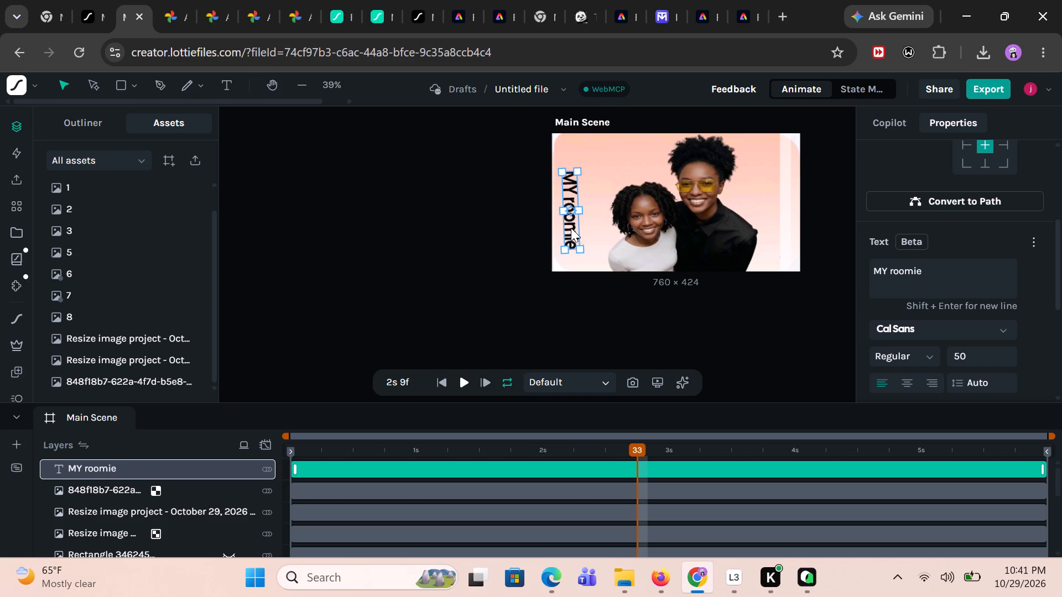
{"action": "left_click_drag", "start_coordinate": [571, 228], "coordinate": [570, 222]}
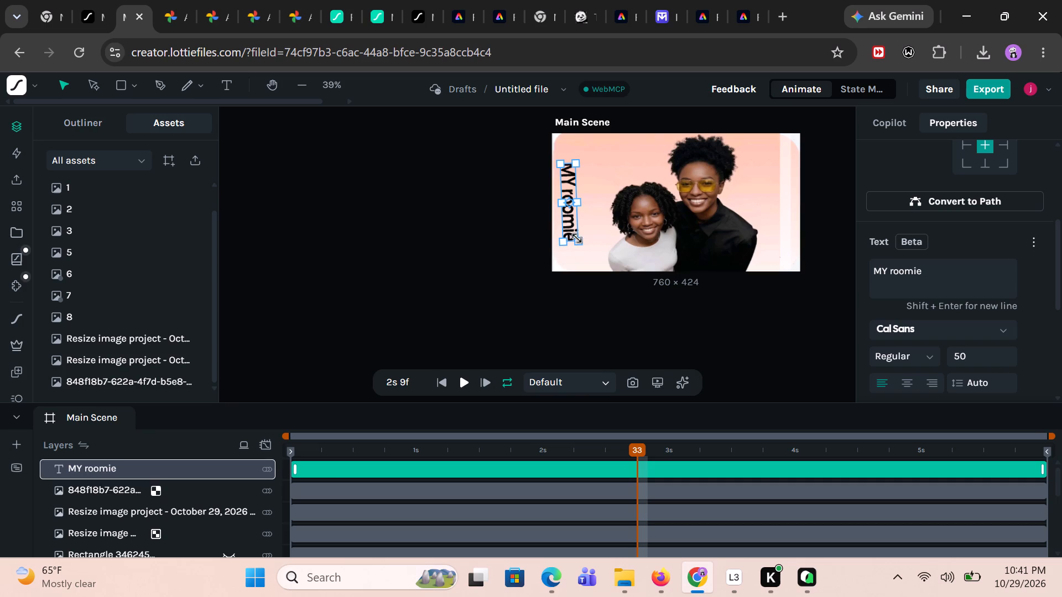
Tilt the "MY roomie" text slightly off vertical, with its top leaning toward the scene's left edge and its bottom toward the girl.
{"action": "left_click", "coordinate": [587, 243]}
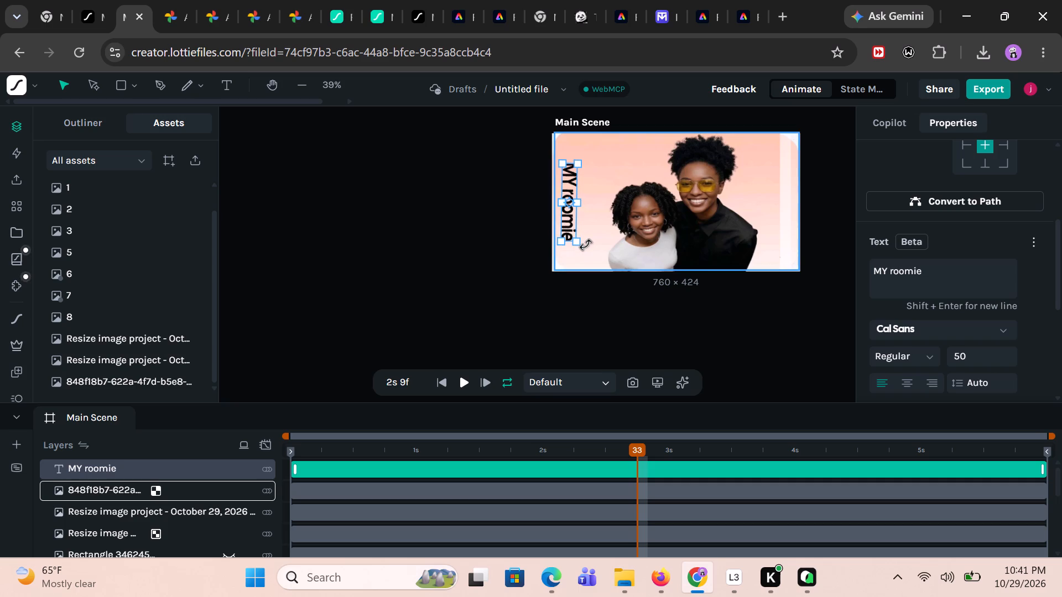
{"action": "left_click", "coordinate": [597, 192]}
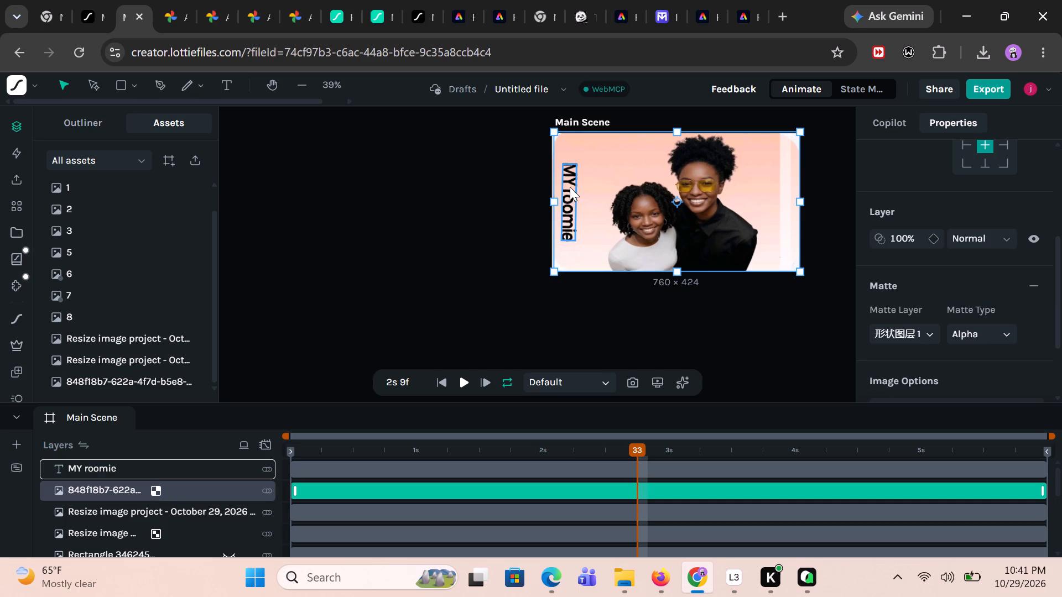
{"action": "left_click", "coordinate": [570, 187]}
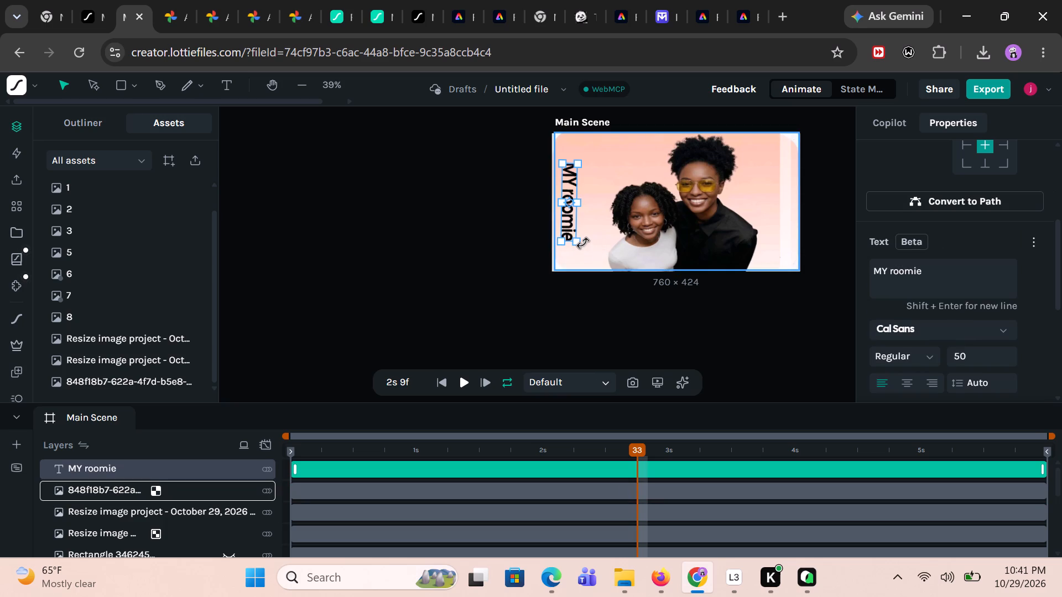
{"action": "left_click_drag", "start_coordinate": [583, 245], "coordinate": [586, 246]}
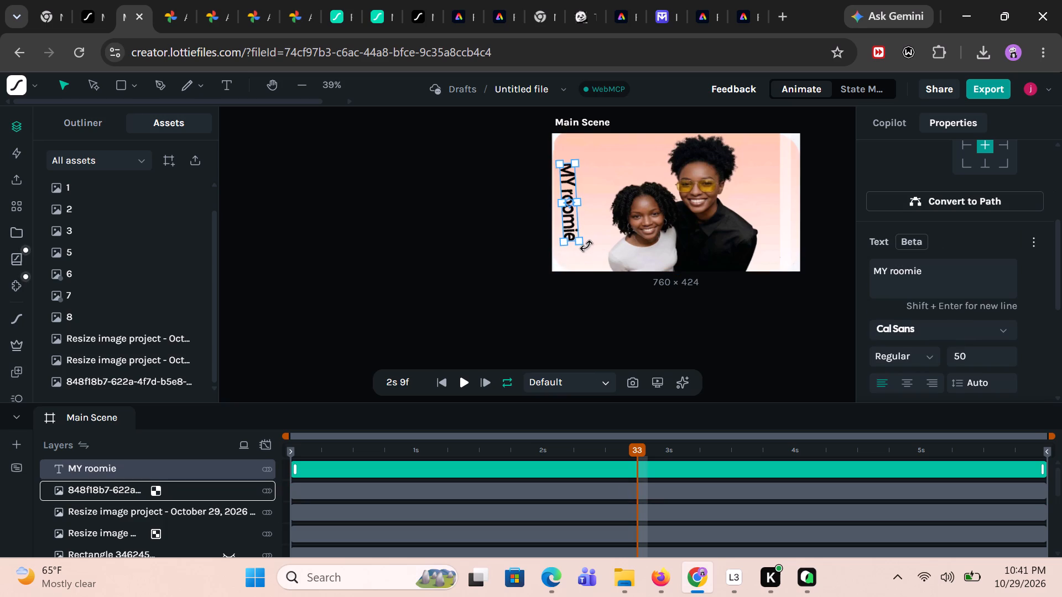
{"action": "left_click_drag", "start_coordinate": [586, 246], "coordinate": [586, 253]}
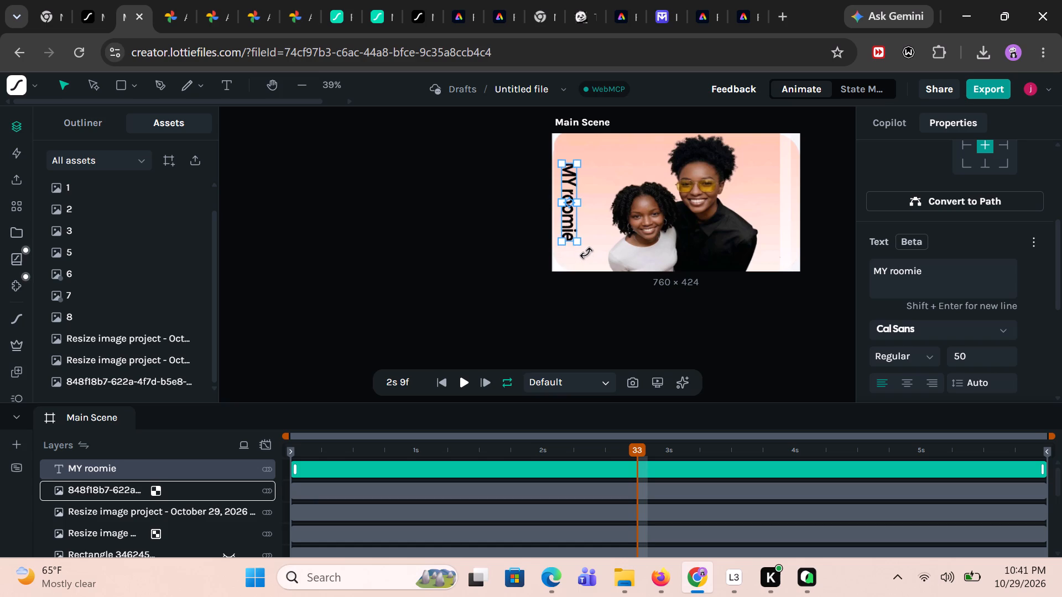
{"action": "left_click_drag", "start_coordinate": [586, 253], "coordinate": [597, 247]}
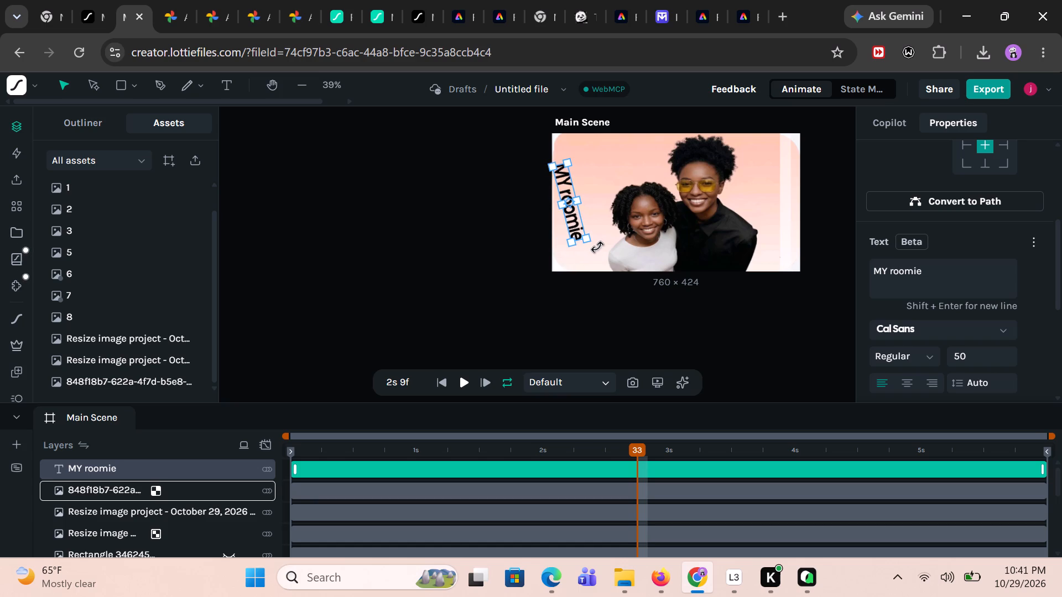
{"action": "left_click_drag", "start_coordinate": [597, 247], "coordinate": [597, 253]}
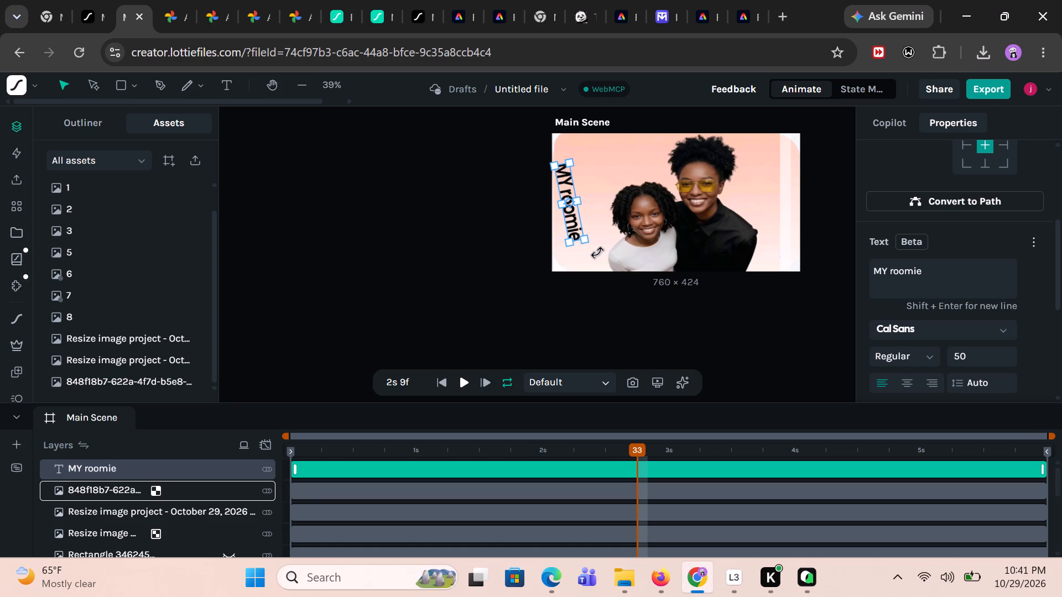
{"action": "left_click_drag", "start_coordinate": [597, 253], "coordinate": [597, 254]}
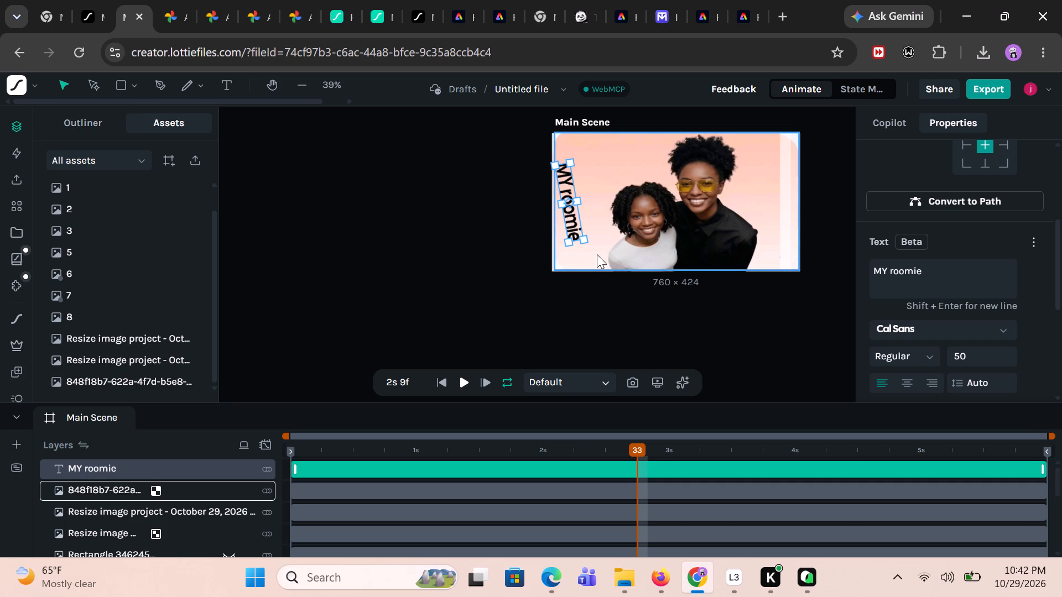
Play the animation to check the tilted "MY roomie" text over the portraits.
{"action": "left_click", "coordinate": [465, 381]}
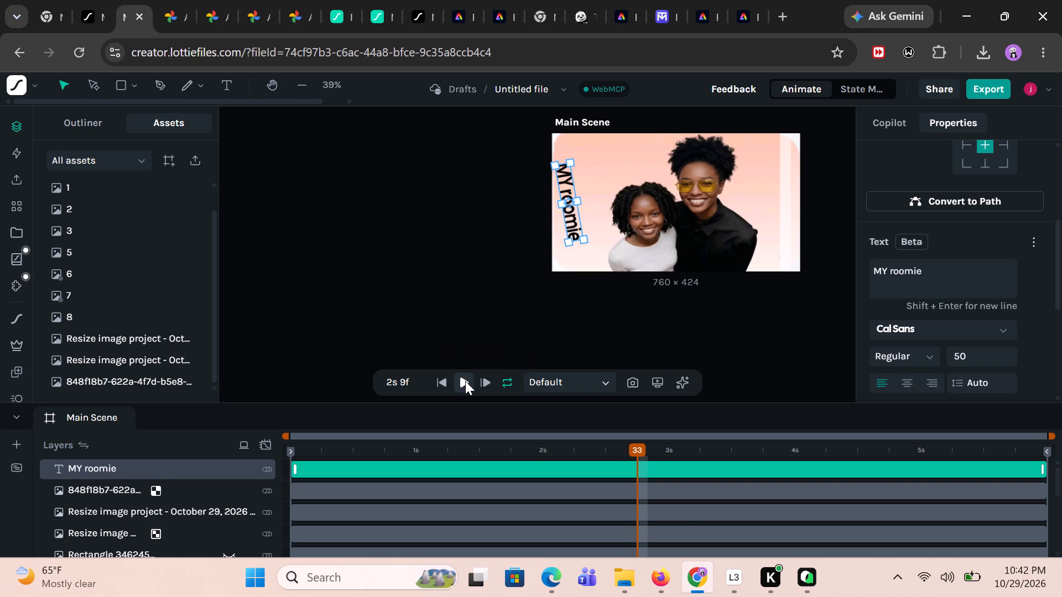
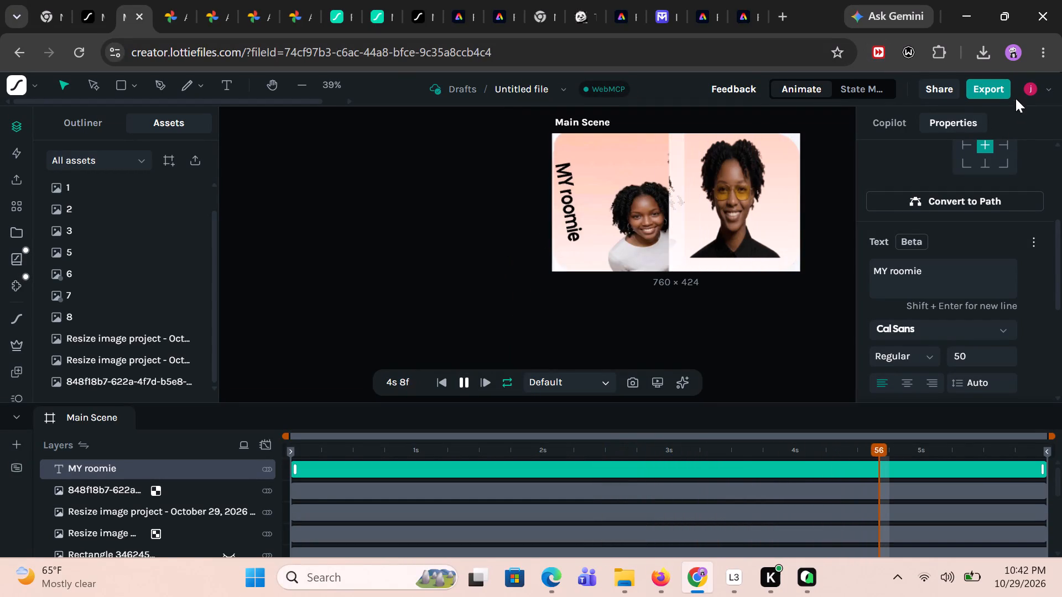
Export the animation to Drafts with the file name "myroomievibeIntropage".
{"action": "left_click", "coordinate": [990, 86]}
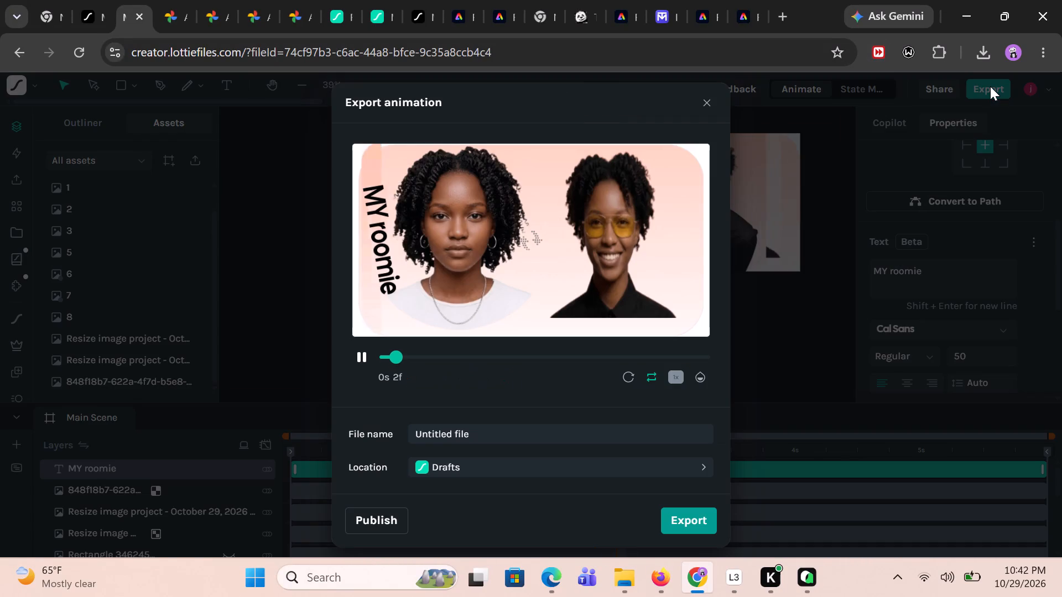
{"action": "left_click", "coordinate": [597, 432]}
{"action": "key", "text": "BackSpace"}
{"action": "key", "text": "BackSpace"}
{"action": "key", "text": "BackSpace"}
{"action": "key", "text": "BackSpace"}
{"action": "key", "text": "BackSpace"}
{"action": "key", "text": "BackSpace"}
{"action": "key", "text": "BackSpace"}
{"action": "key", "text": "BackSpace"}
{"action": "key", "text": "BackSpace"}
{"action": "key", "text": "BackSpace"}
{"action": "key", "text": "BackSpace"}
{"action": "key", "text": "BackSpace"}
{"action": "key", "text": "BackSpace"}
{"action": "key", "text": "BackSpace"}
{"action": "key", "text": "BackSpace"}
{"action": "key", "text": "BackSpace"}
{"action": "key", "text": "BackSpace"}
{"action": "key", "text": "BackSpace"}
{"action": "key", "text": "BackSpace"}
{"action": "key", "text": "BackSpace"}
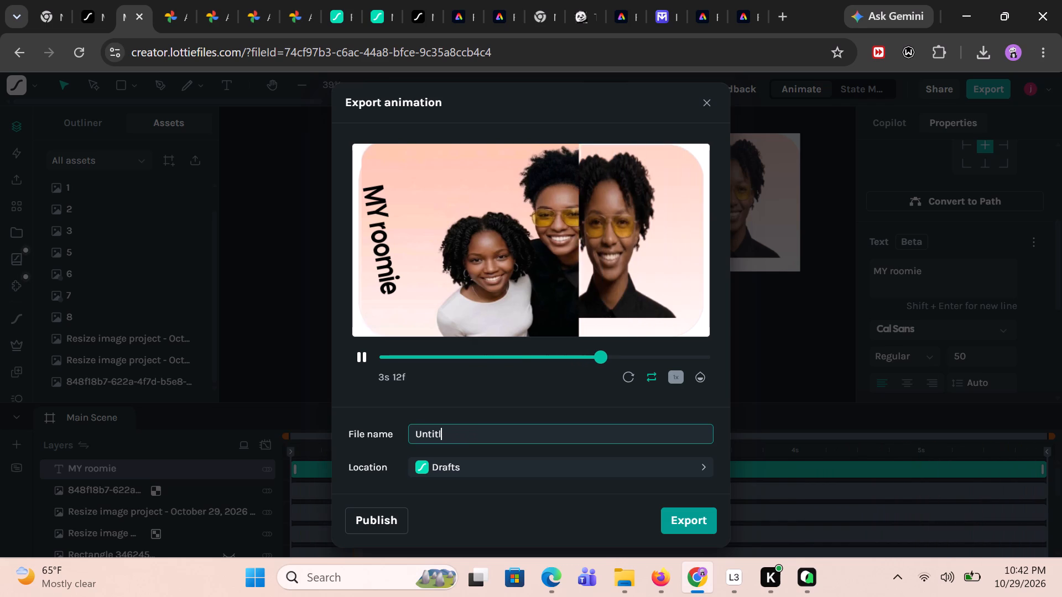
{"action": "type", "text": "my"}
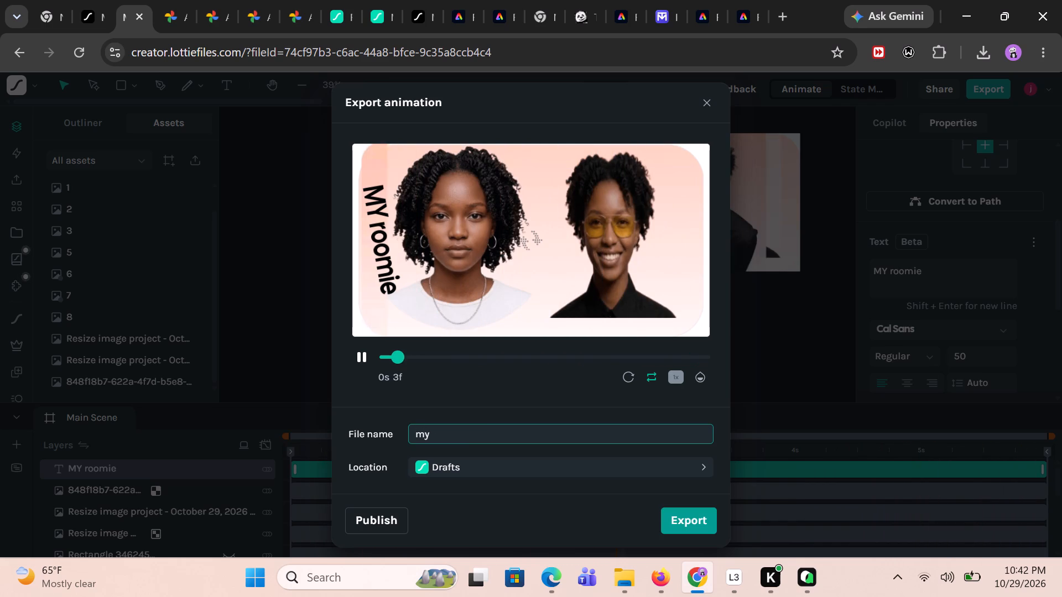
{"action": "key", "text": "r"}
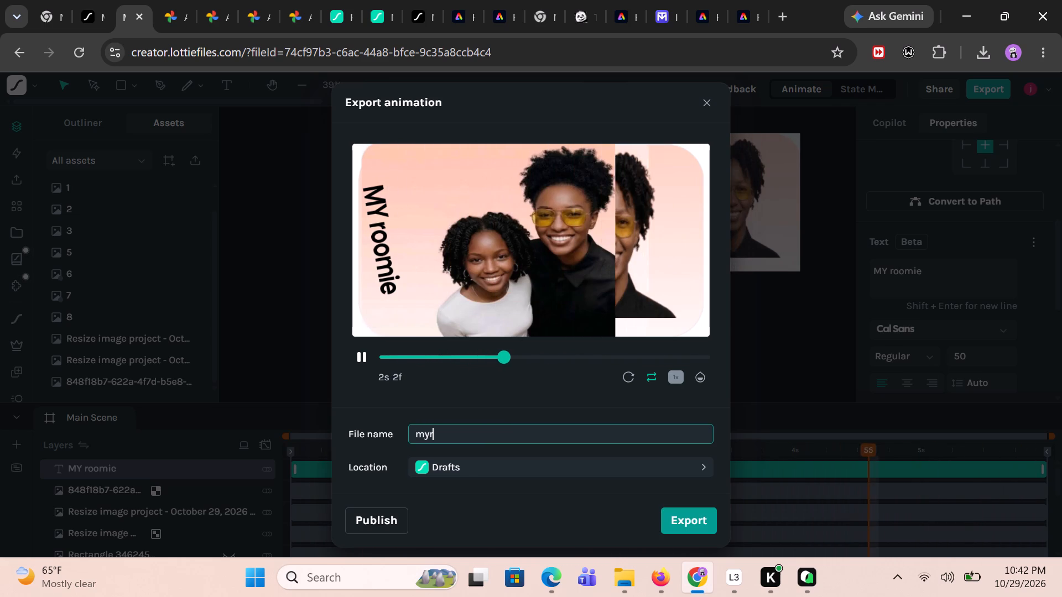
{"action": "key", "text": "BackSpace"}
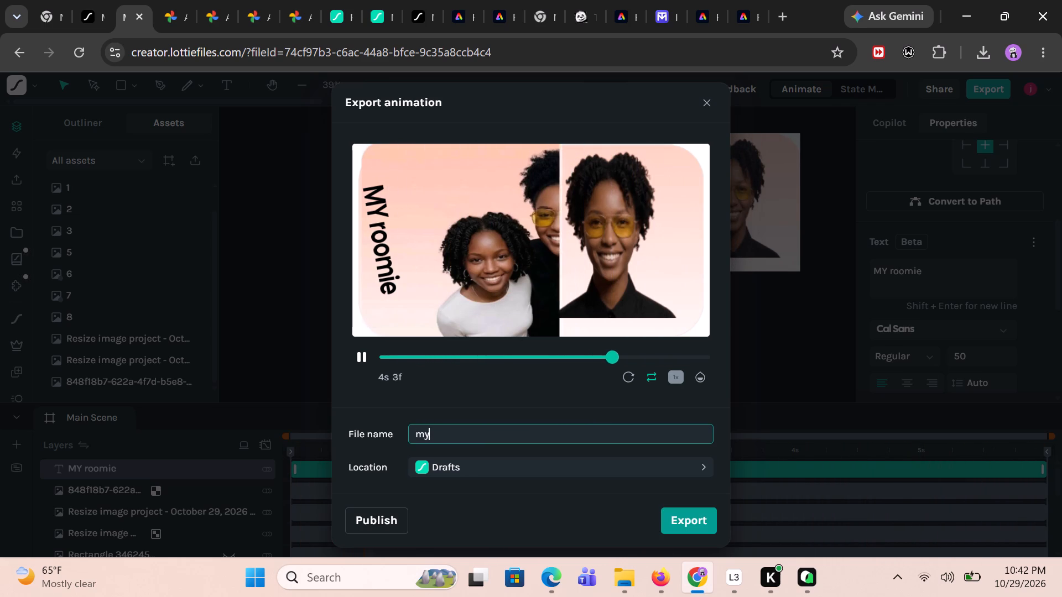
{"action": "type", "text": "room"}
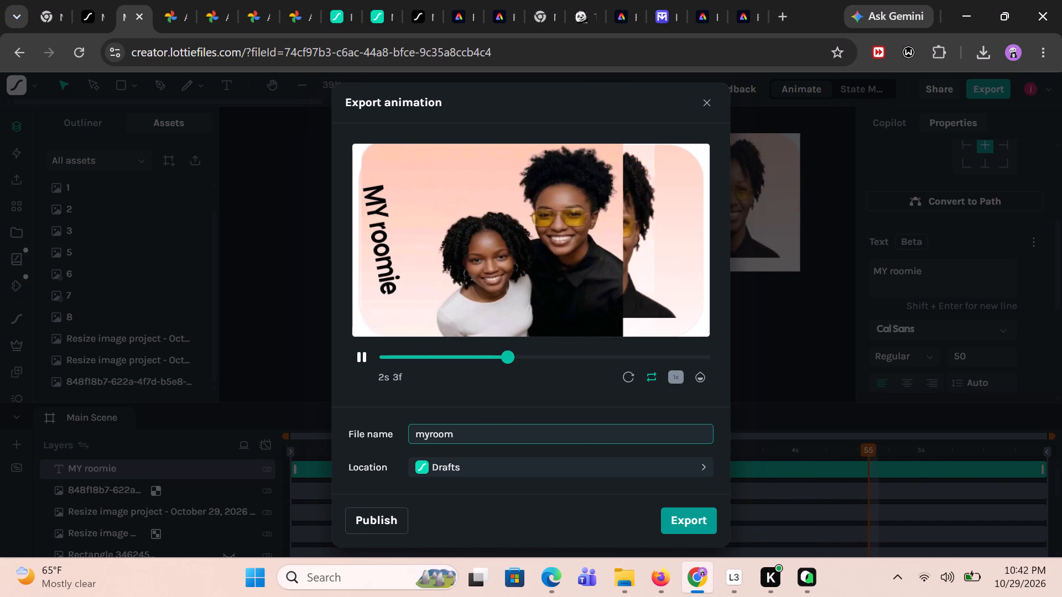
{"action": "key", "text": "a"}
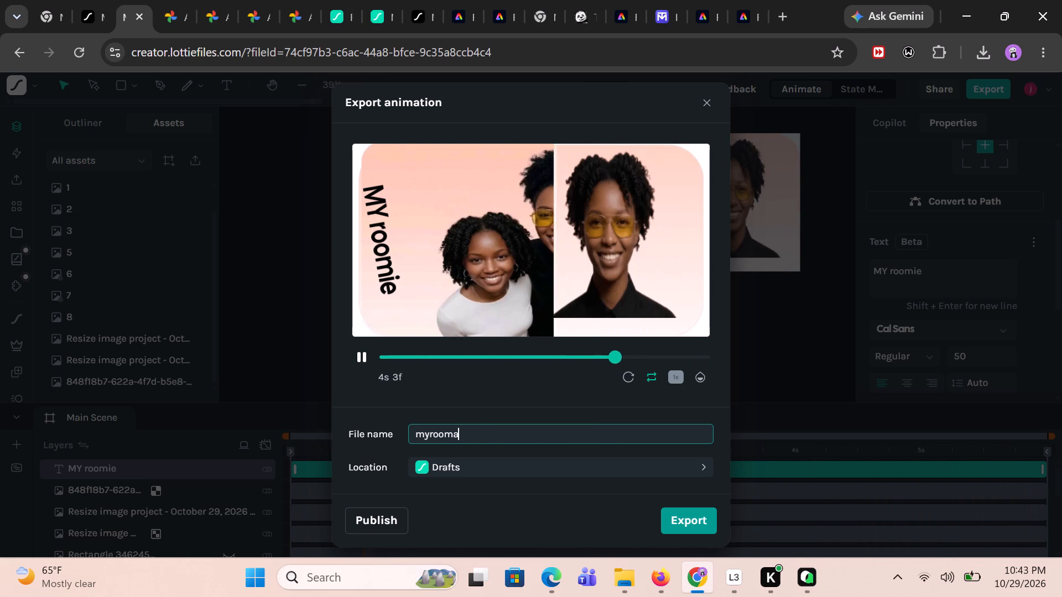
{"action": "key", "text": "BackSpace"}
{"action": "type", "text": "ie"}
{"action": "key", "text": "space"}
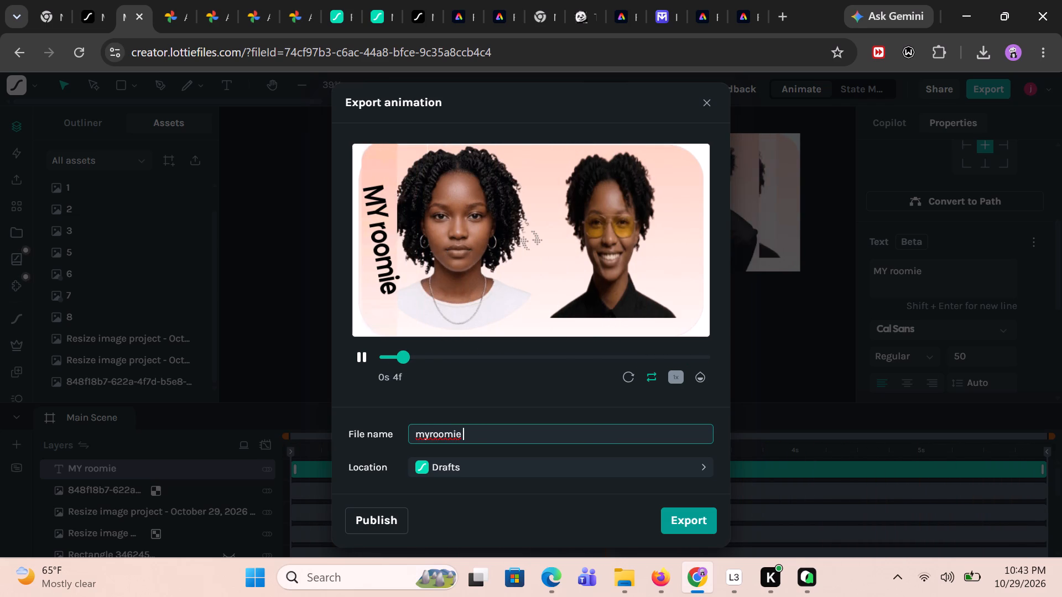
{"action": "key", "text": "BackSpace"}
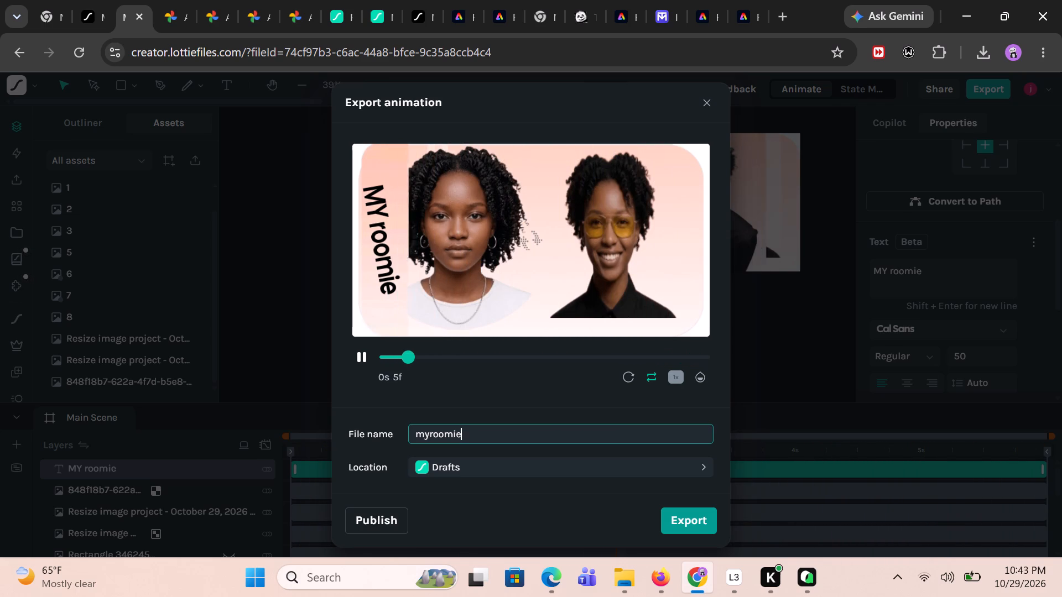
{"action": "type", "text": "vibe"}
{"action": "key", "text": "space"}
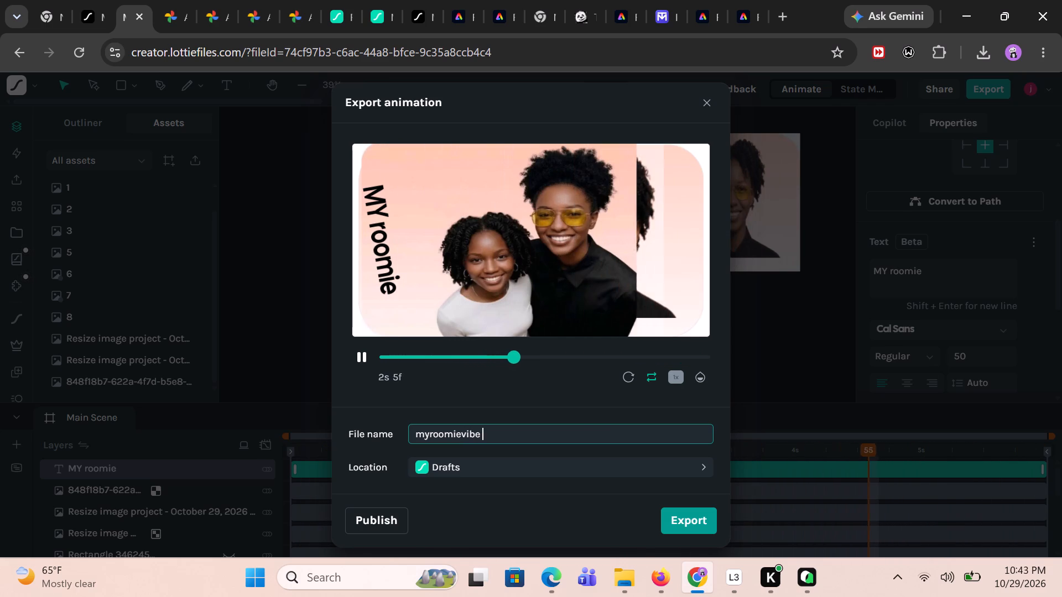
{"action": "key", "text": "BackSpace"}
{"action": "type", "text": "question"}
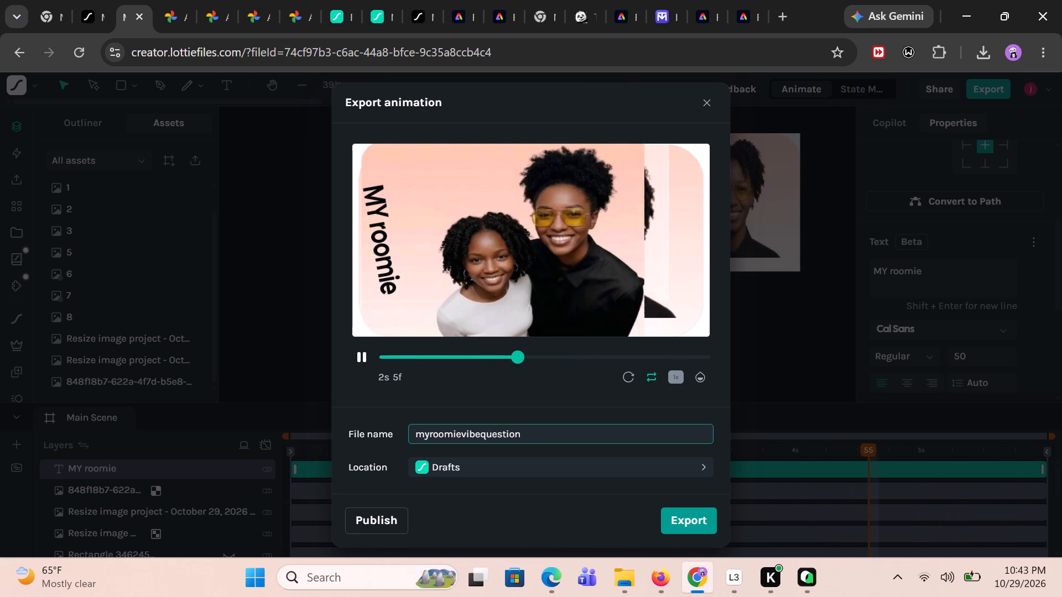
{"action": "key", "text": "BackSpace"}
{"action": "key", "text": "BackSpace"}
{"action": "key", "text": "BackSpace"}
{"action": "key", "text": "BackSpace"}
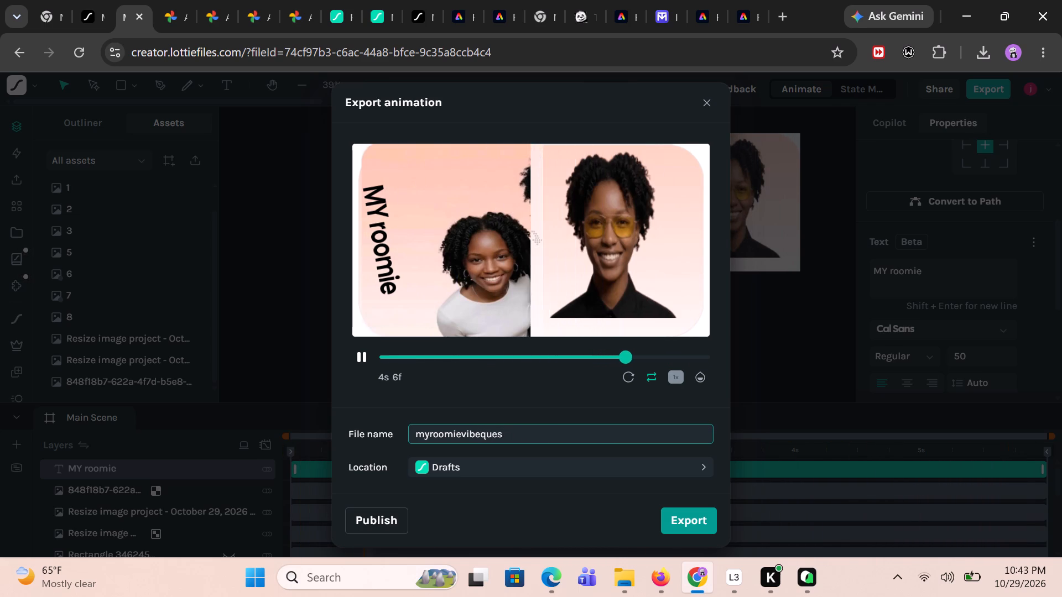
{"action": "key", "text": "BackSpace"}
{"action": "key", "text": "BackSpace"}
{"action": "key", "text": "BackSpace"}
{"action": "key", "text": "BackSpace"}
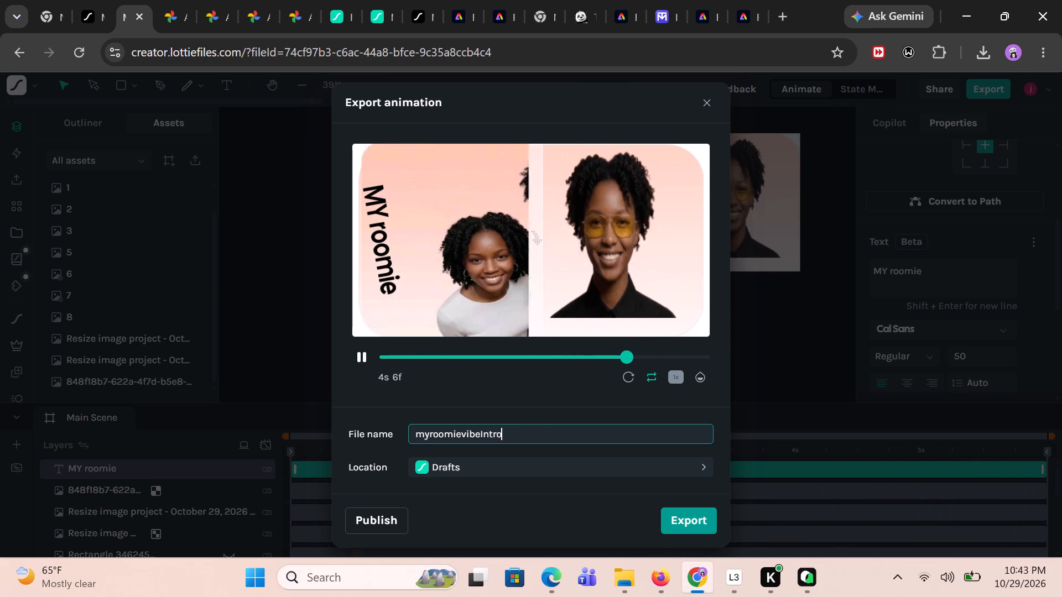
{"action": "type", "text": "page"}
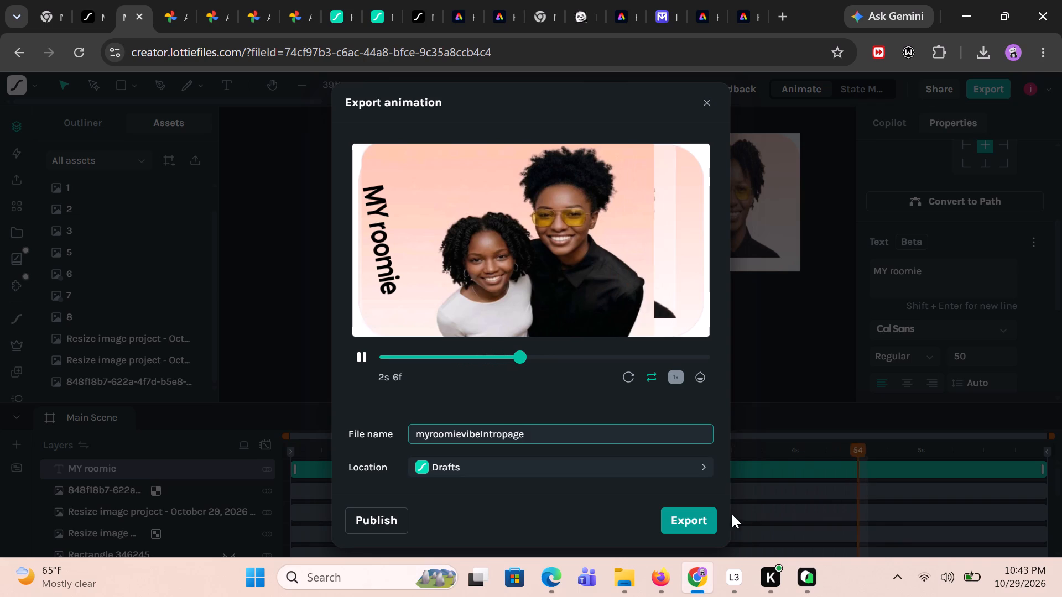
{"action": "left_click", "coordinate": [702, 528]}
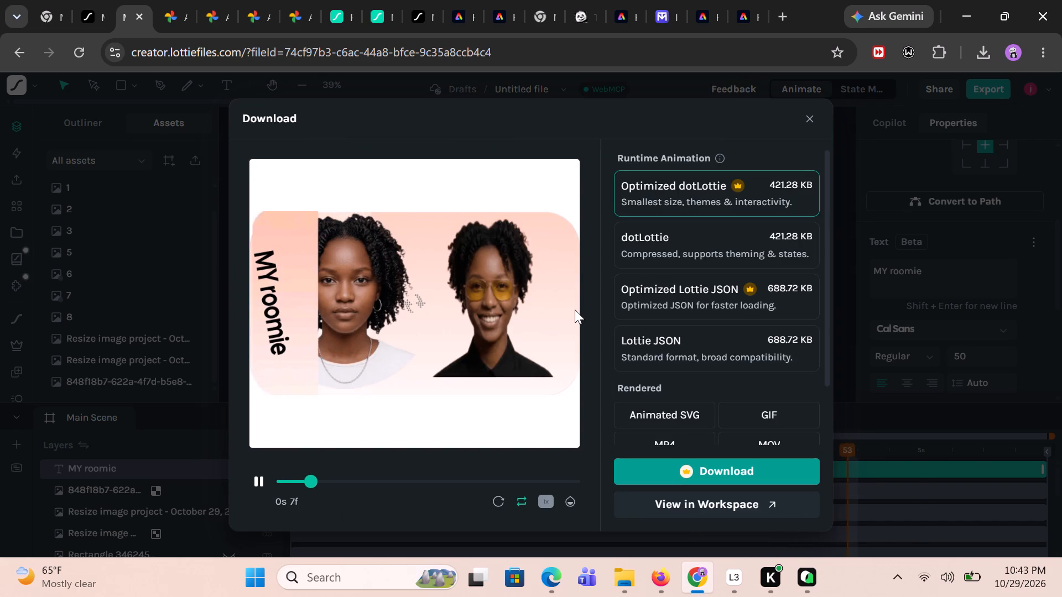
Download the exported animation in the standard, non-optimized dotLottie format.
{"action": "left_click", "coordinate": [746, 235]}
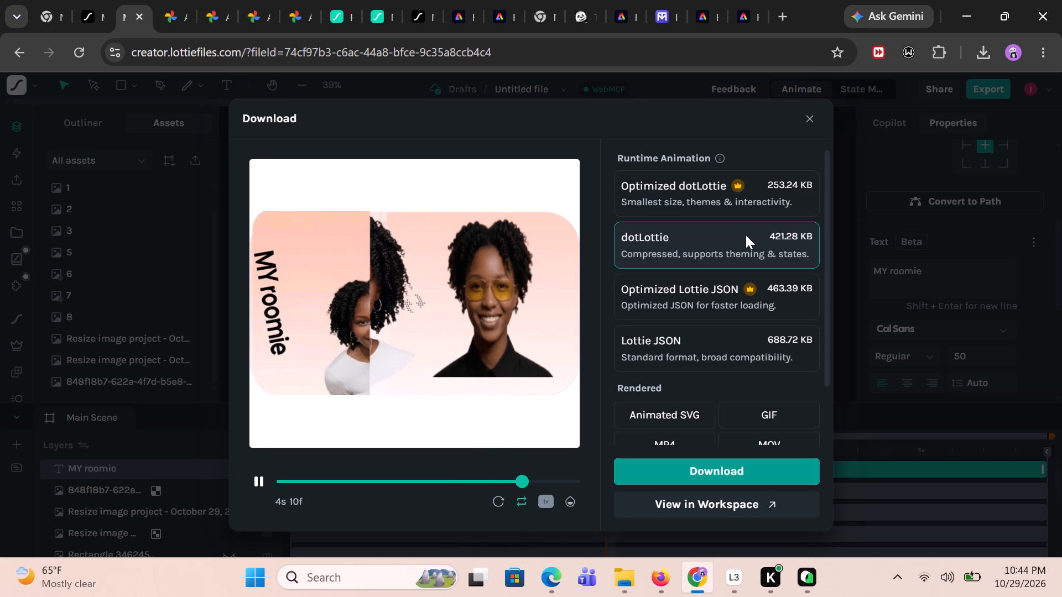
{"action": "left_click", "coordinate": [746, 235]}
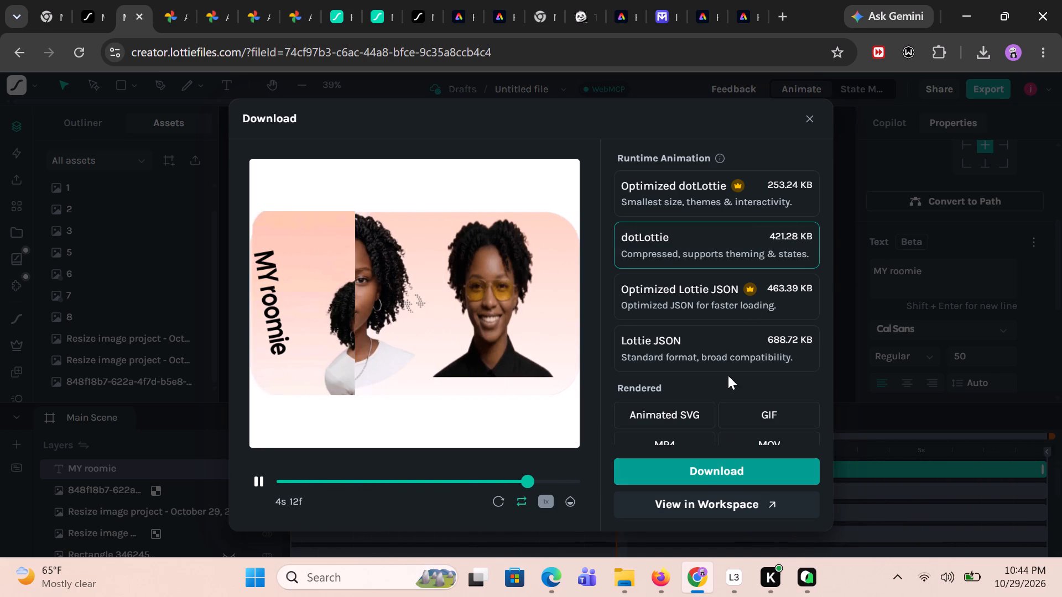
{"action": "left_click", "coordinate": [673, 474]}
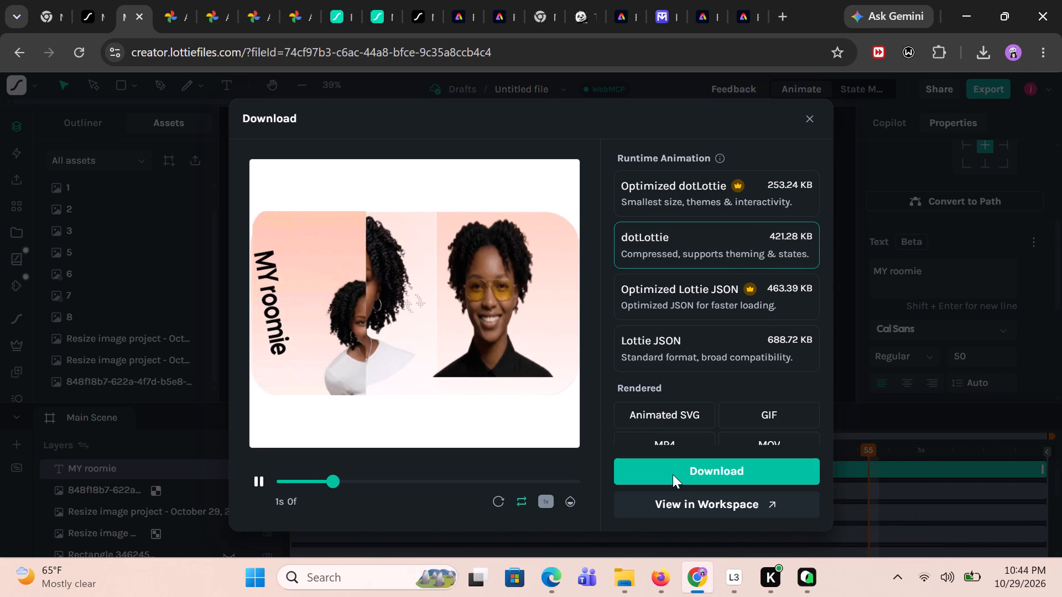